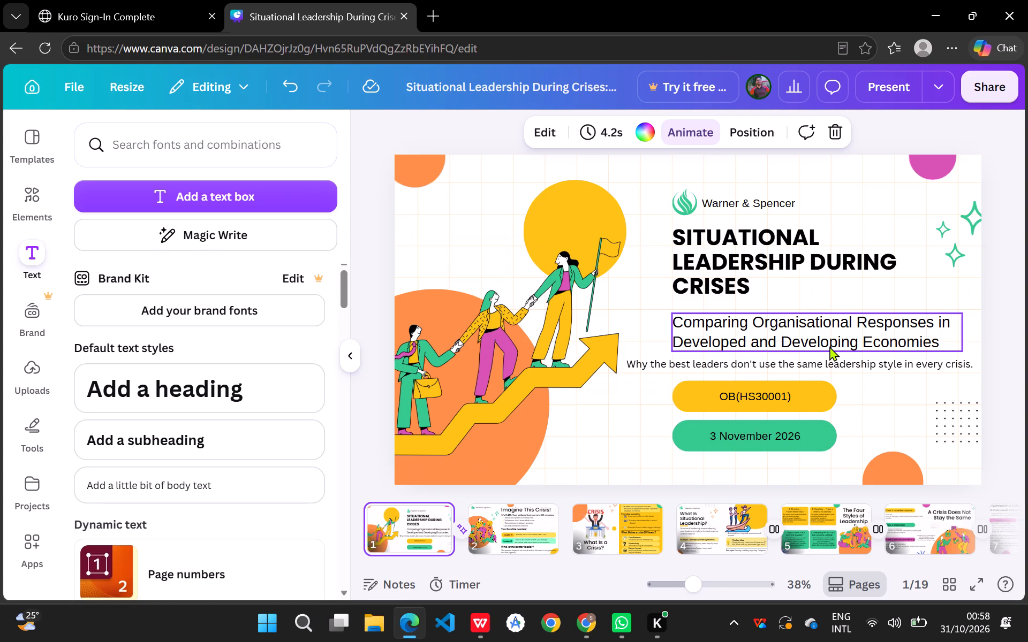
click(552, 532)
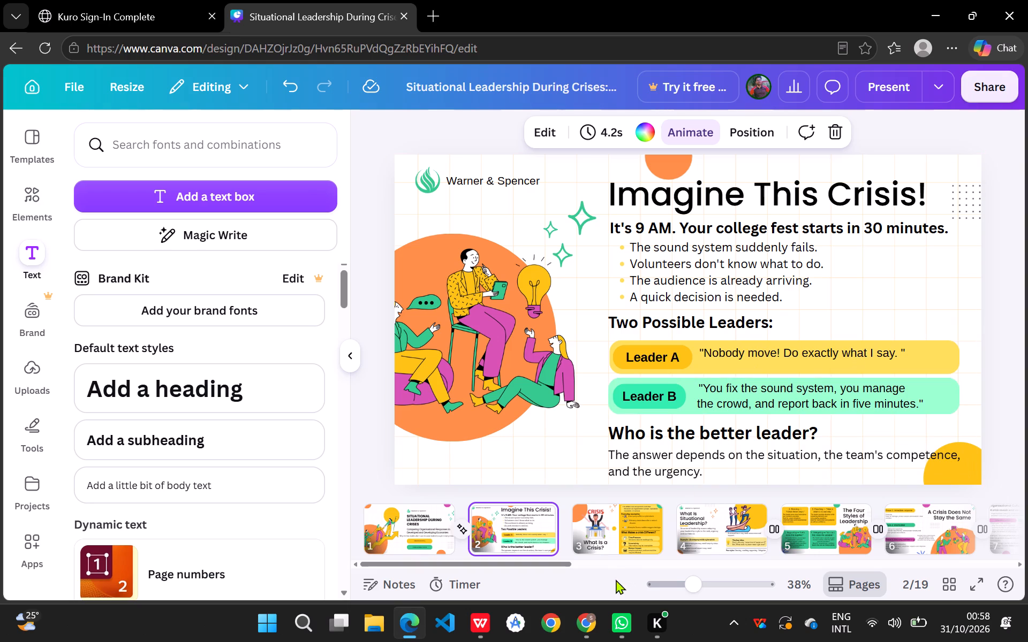
click(603, 539)
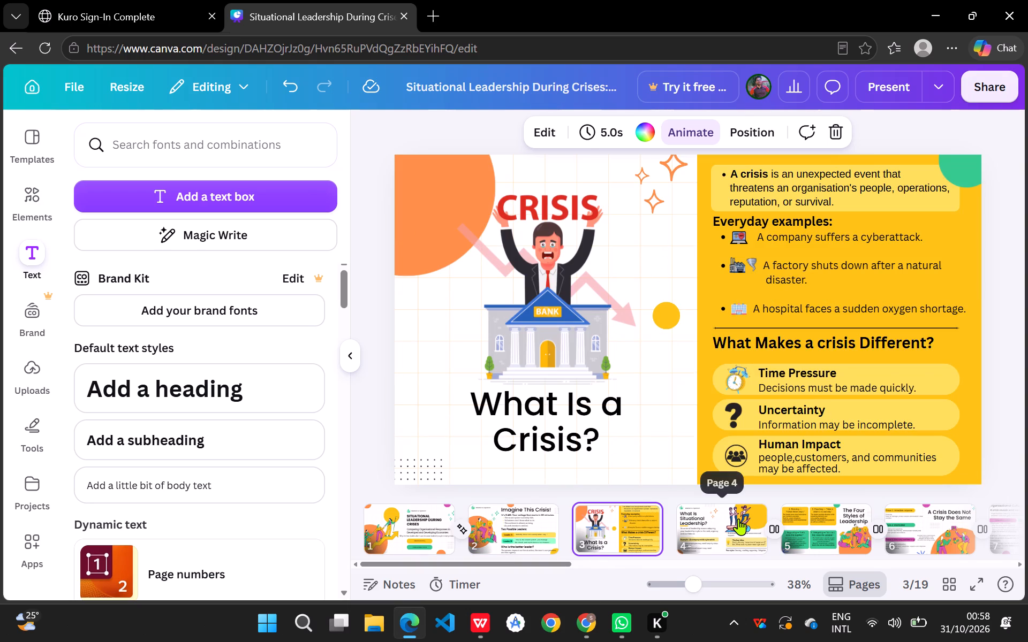
click(738, 518)
click(797, 537)
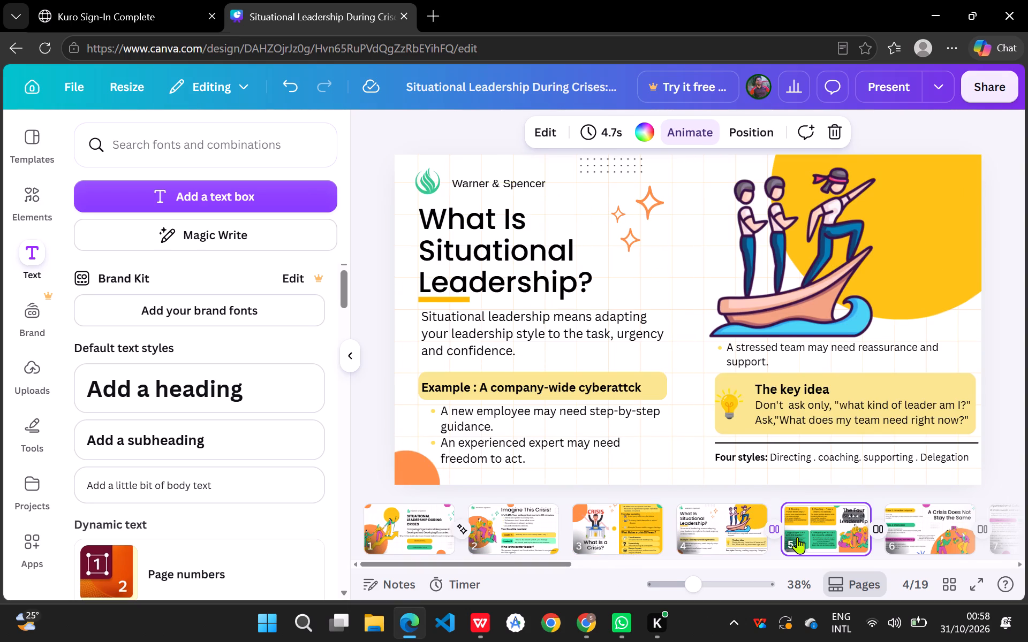
scroll(830, 551, left, 1)
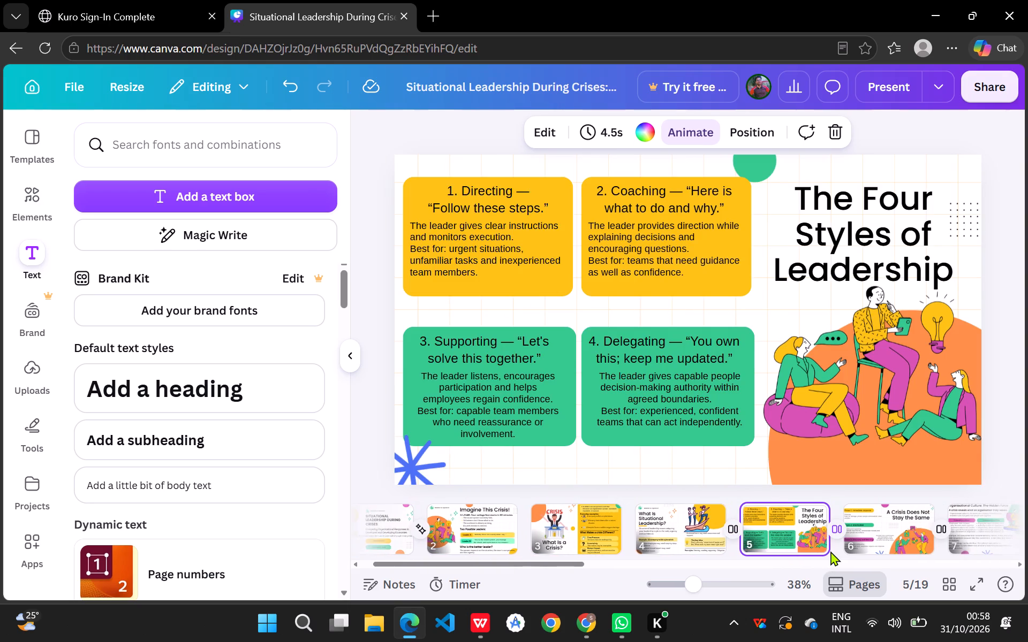
scroll(830, 551, left, 2)
On slide 6, move the title slightly up and shift the dotted pattern left, beneath the title's left end.
click(790, 530)
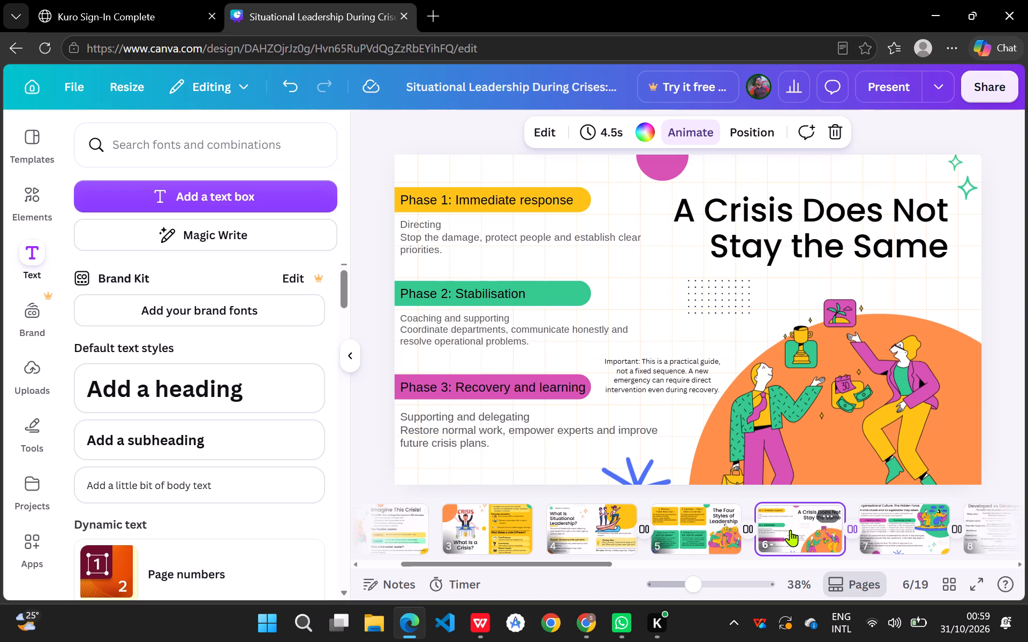
drag(819, 211, 820, 204)
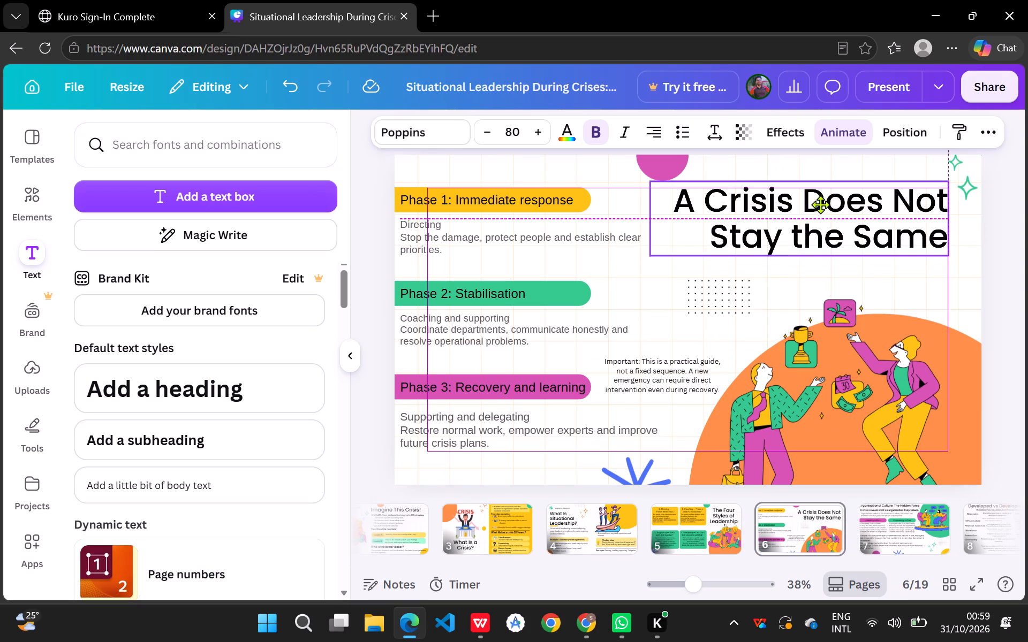
drag(820, 204, 820, 196)
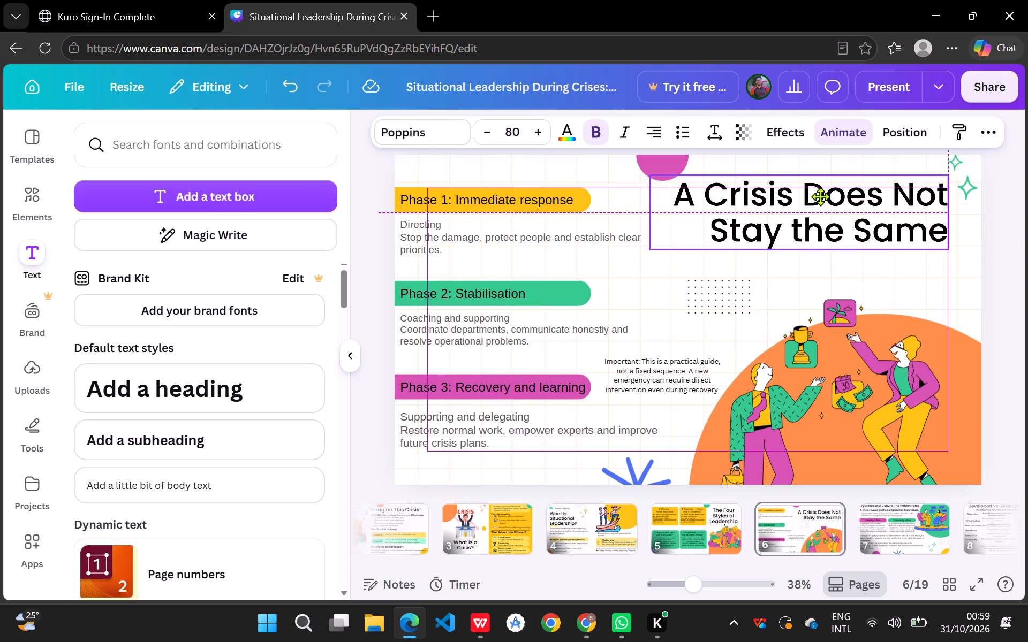
drag(820, 196, 821, 196)
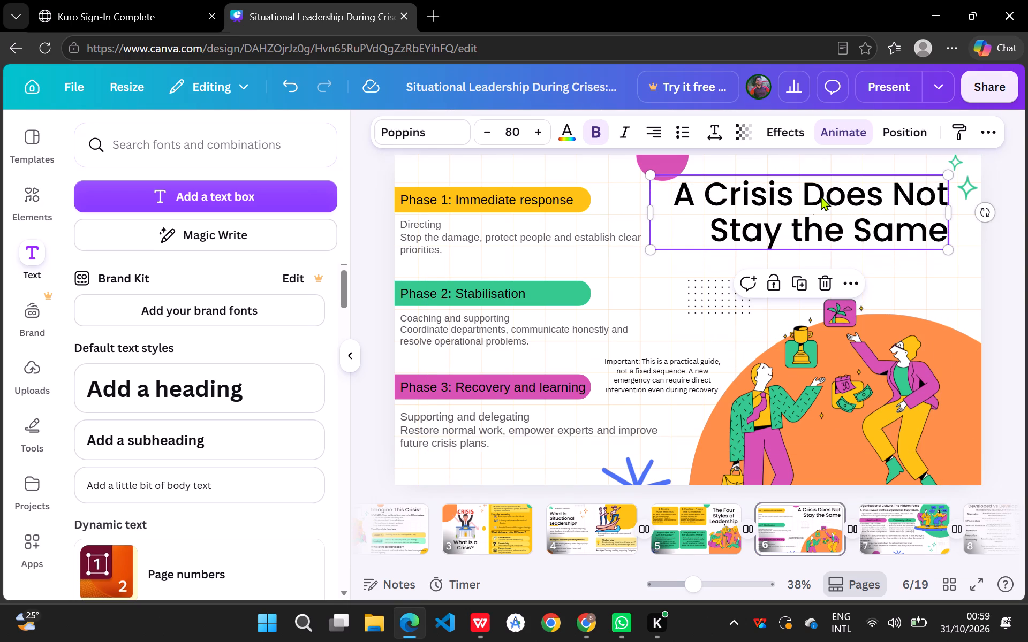
drag(712, 297, 905, 280)
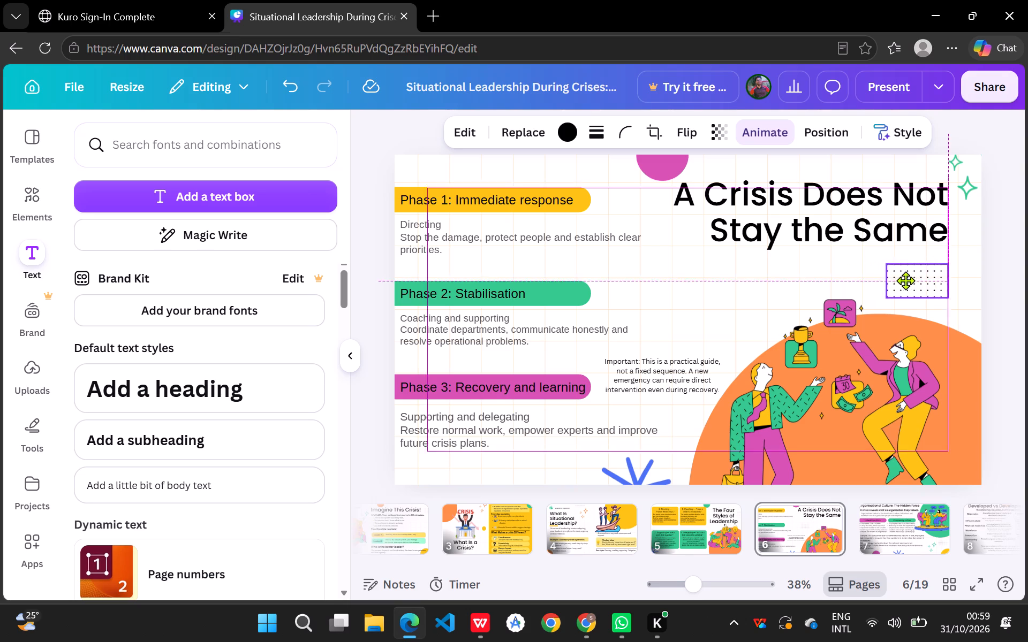
drag(905, 280, 679, 285)
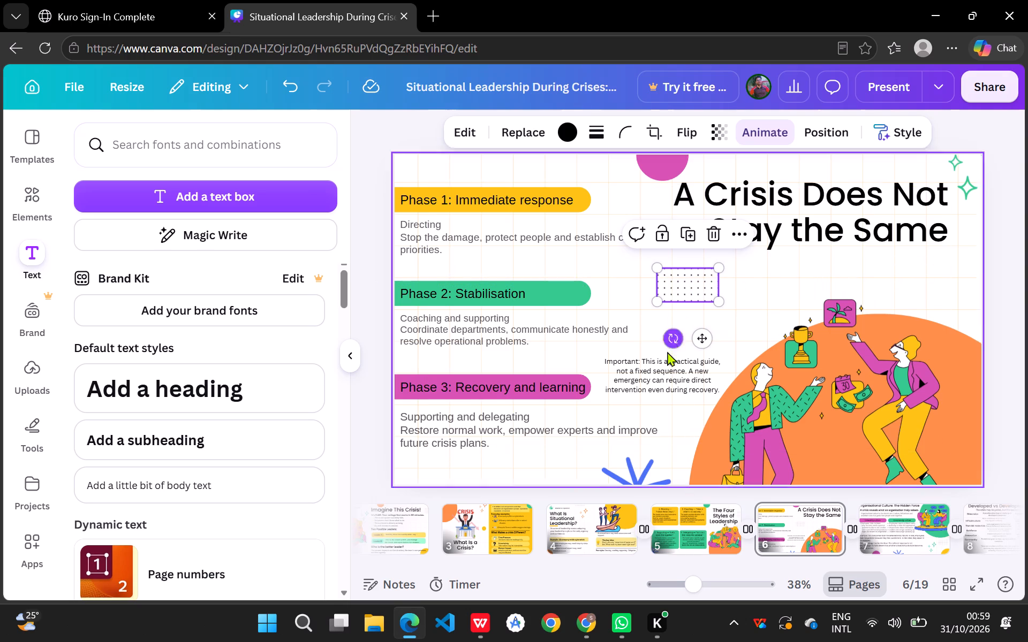
click(659, 376)
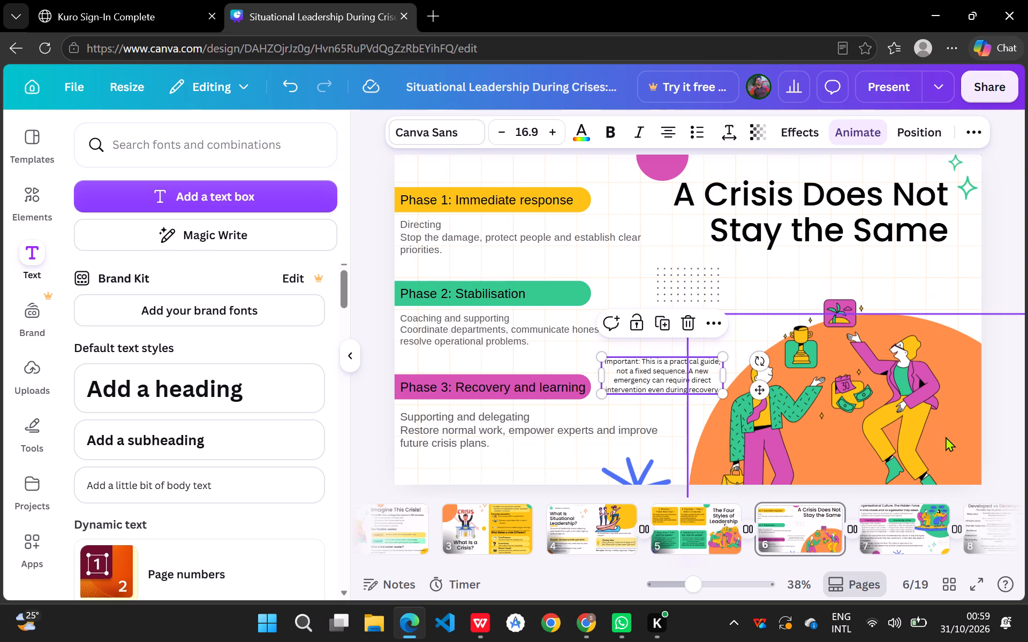
Shift the orange circle further into slide 6's bottom-right corner and move the two-person illustration right onto it.
drag(966, 425, 982, 422)
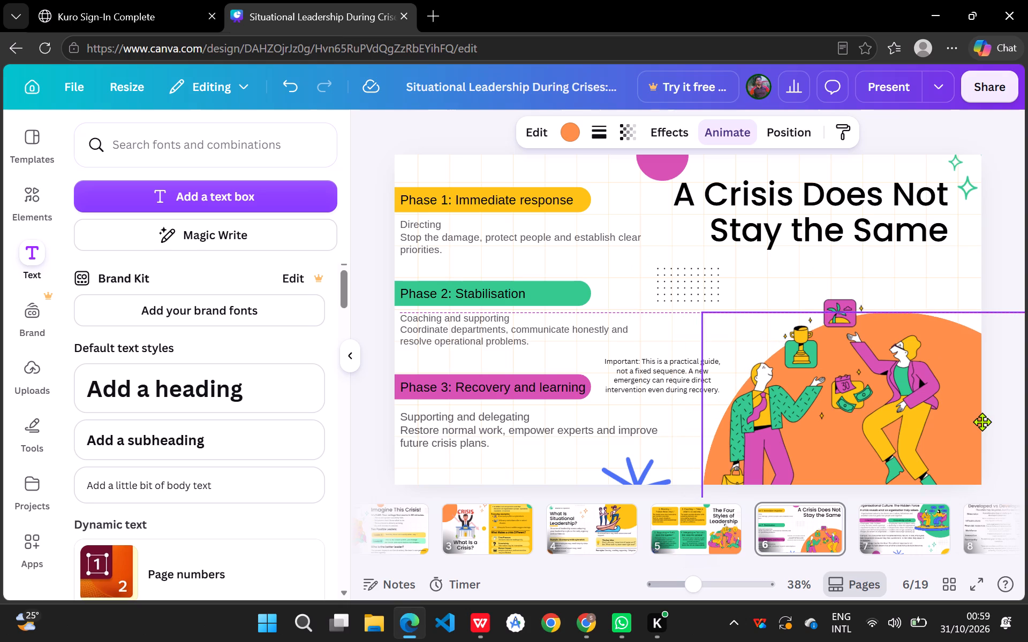
drag(982, 422, 994, 415)
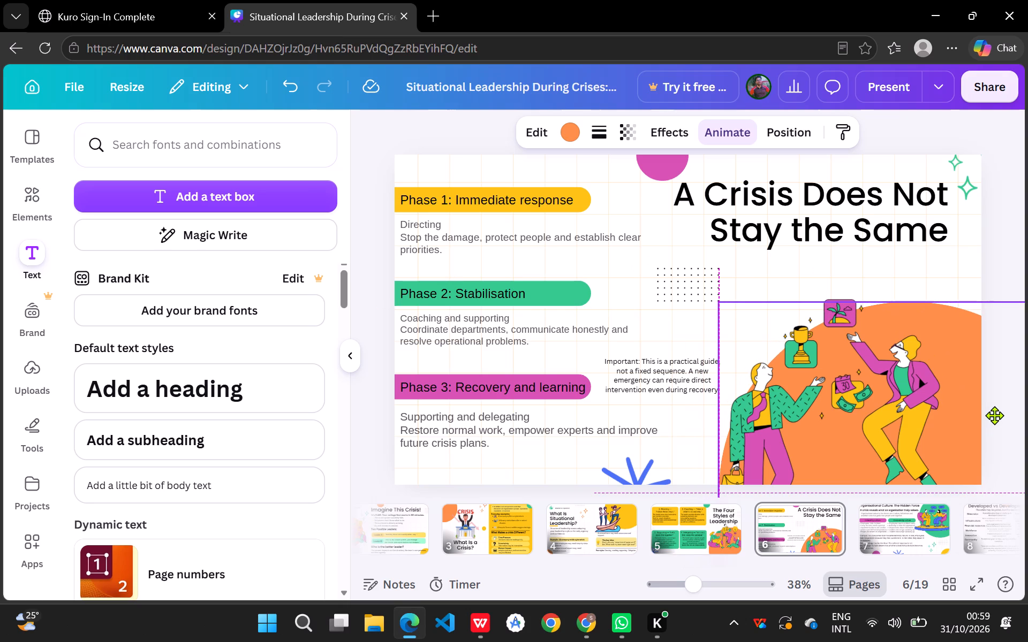
drag(994, 415, 1020, 404)
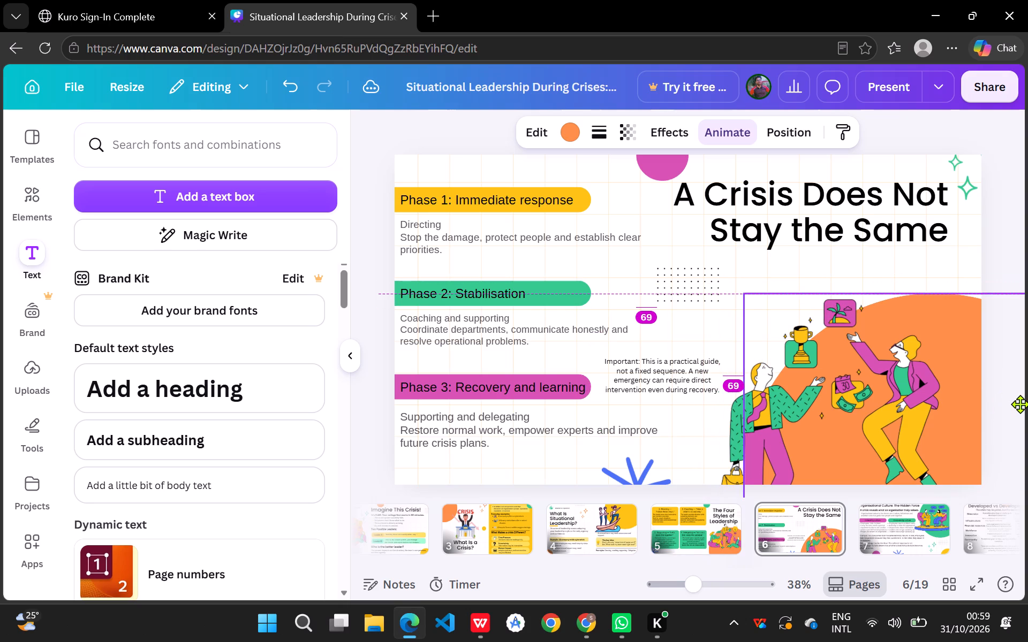
drag(1020, 404, 1027, 409)
drag(879, 386, 893, 372)
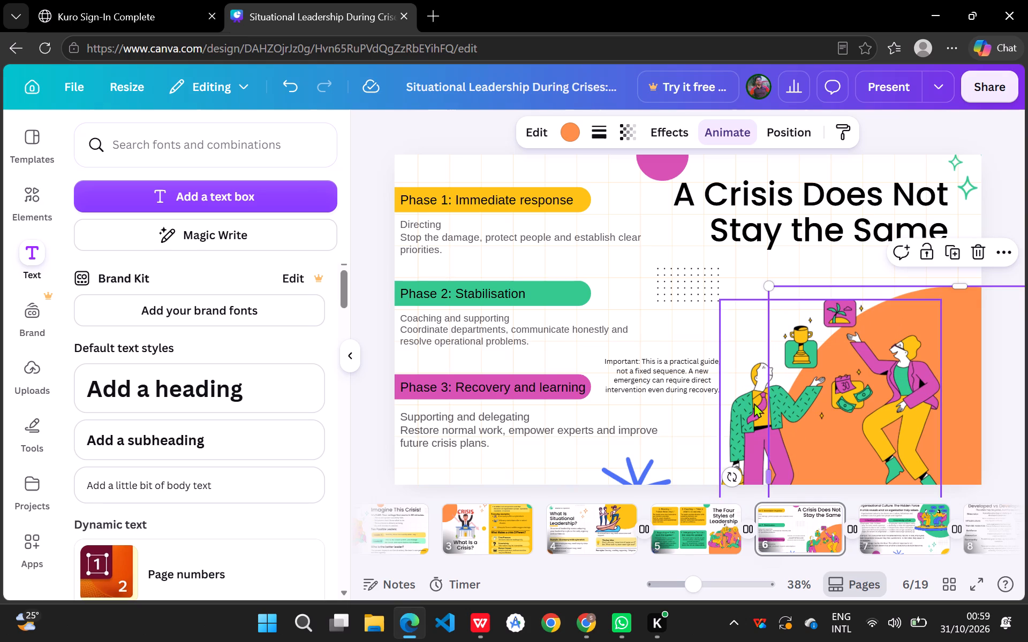
click(793, 408)
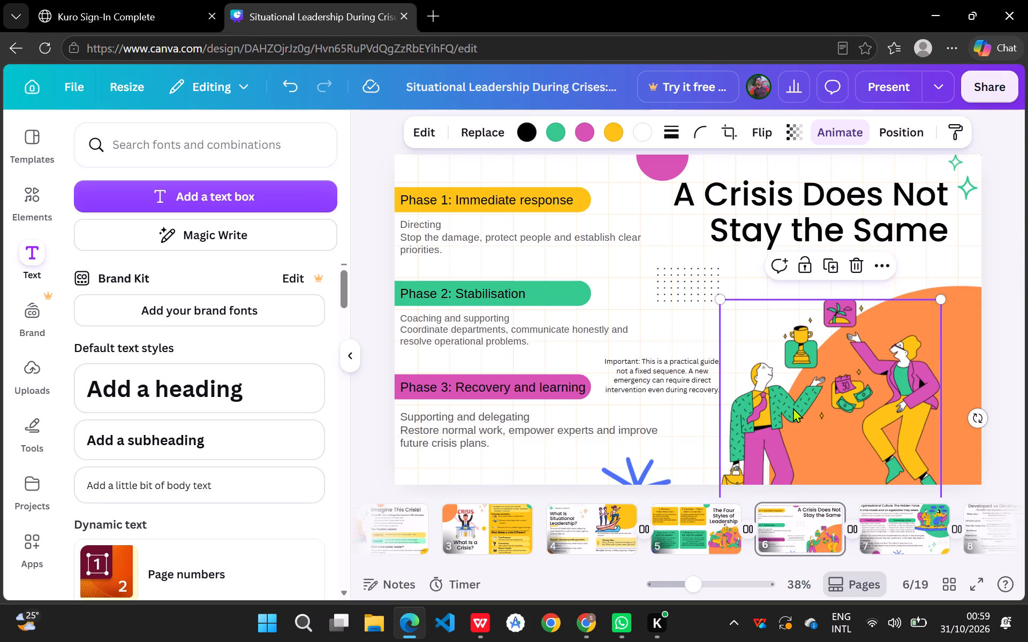
drag(793, 408, 840, 403)
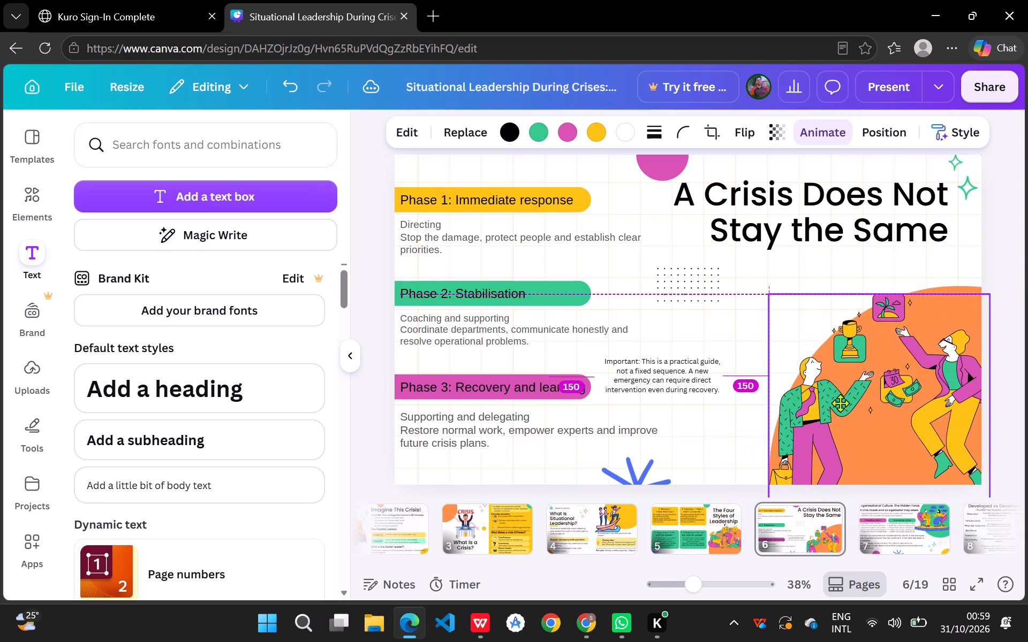
drag(840, 403, 850, 402)
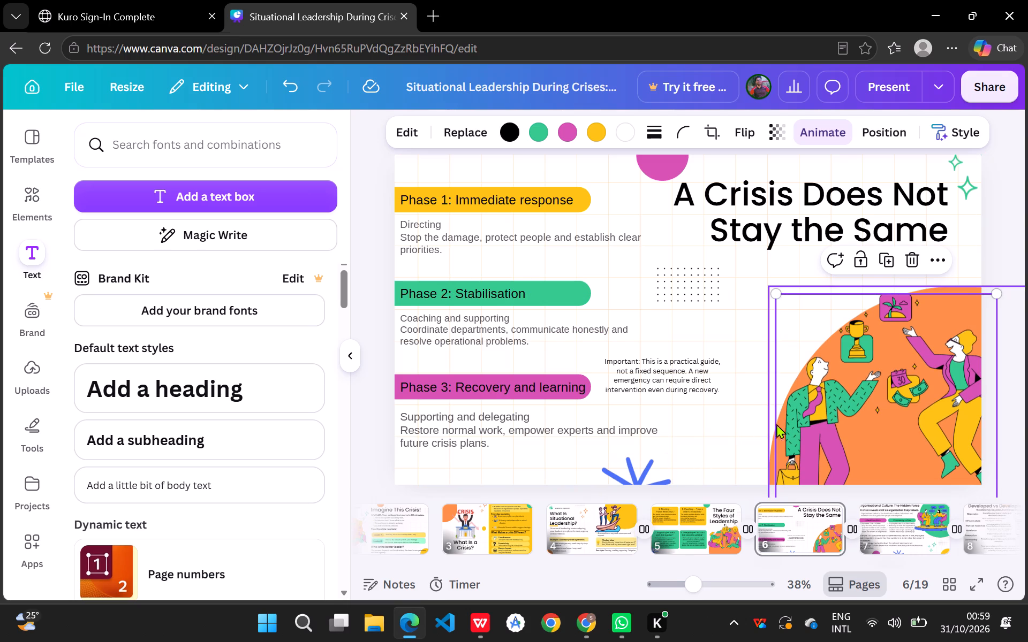
click(723, 423)
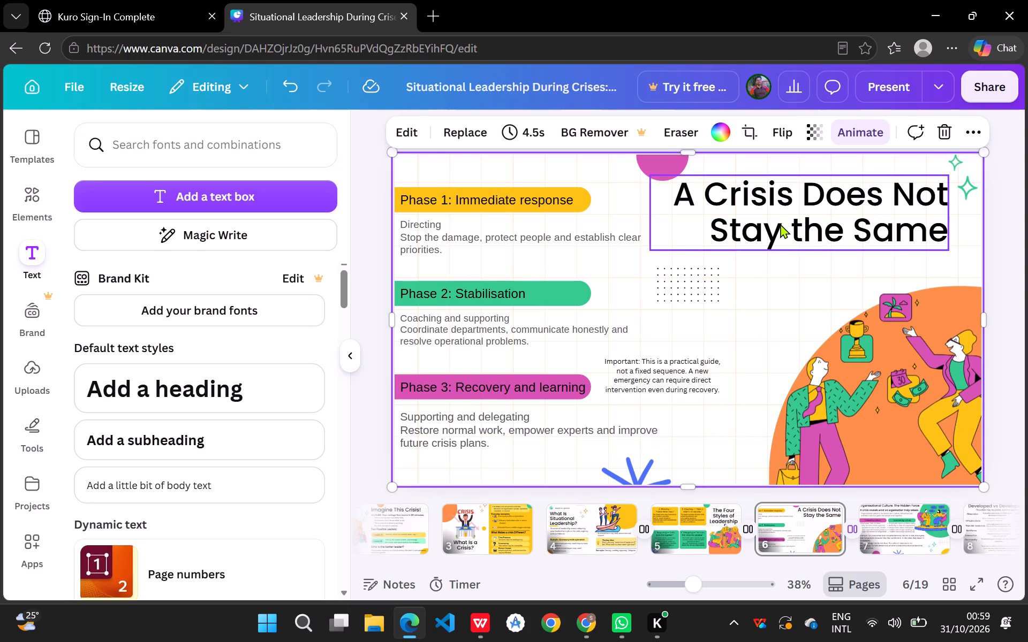
Move slide 6's title "A Crisis Does Not Stay the Same" left and slightly down, just above the dotted pattern.
drag(757, 226, 743, 220)
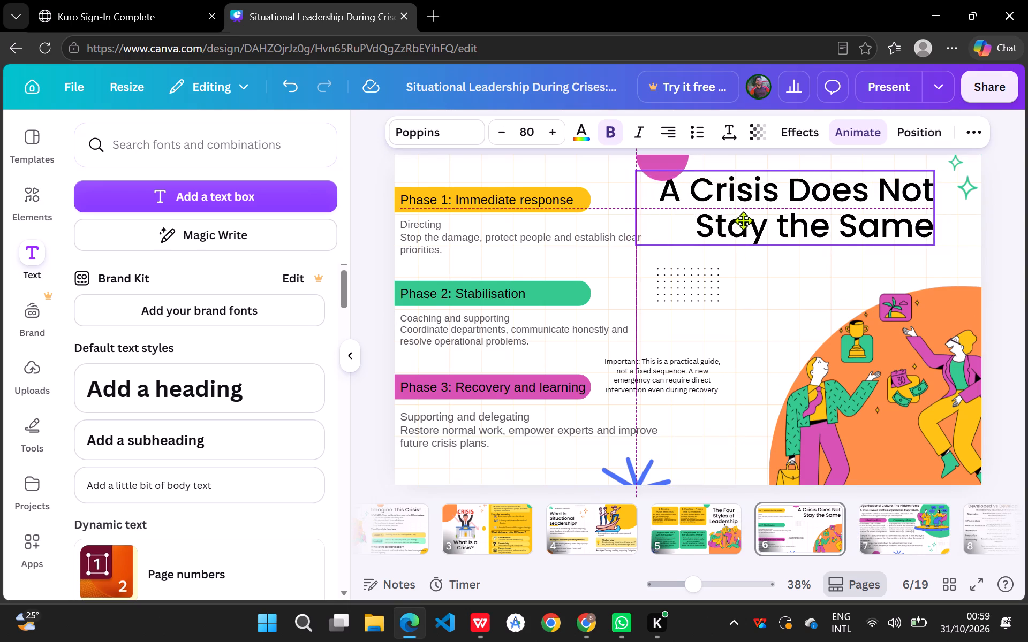
drag(743, 220, 733, 232)
click(757, 348)
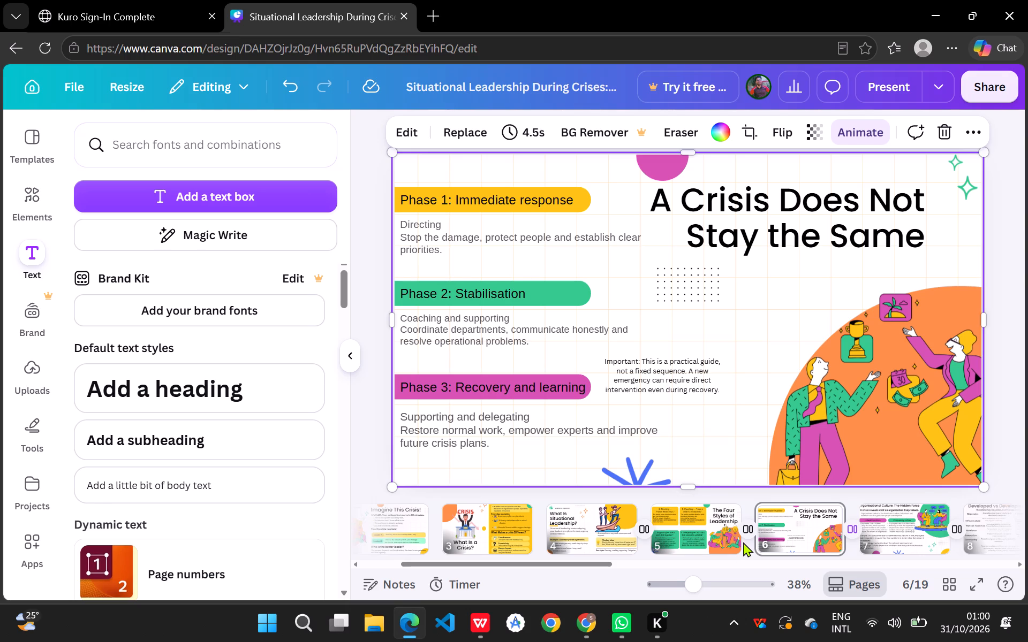
On slide 9, move the "What Microsoft did:" heading up, left-aligned with the challenge text, and nudge the bullet list below it up.
click(914, 534)
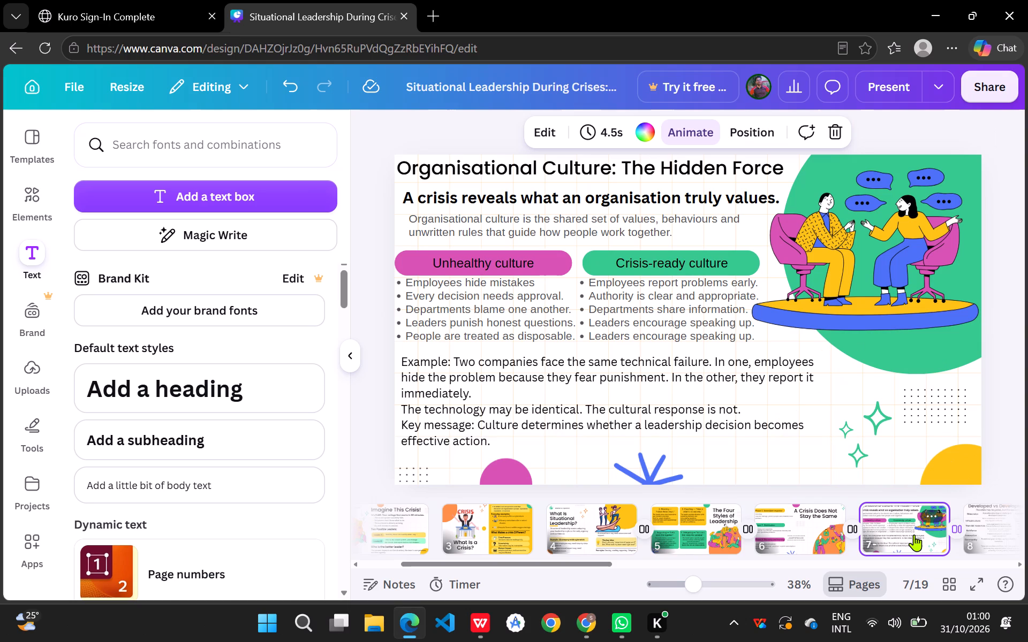
scroll(914, 534, left, 4)
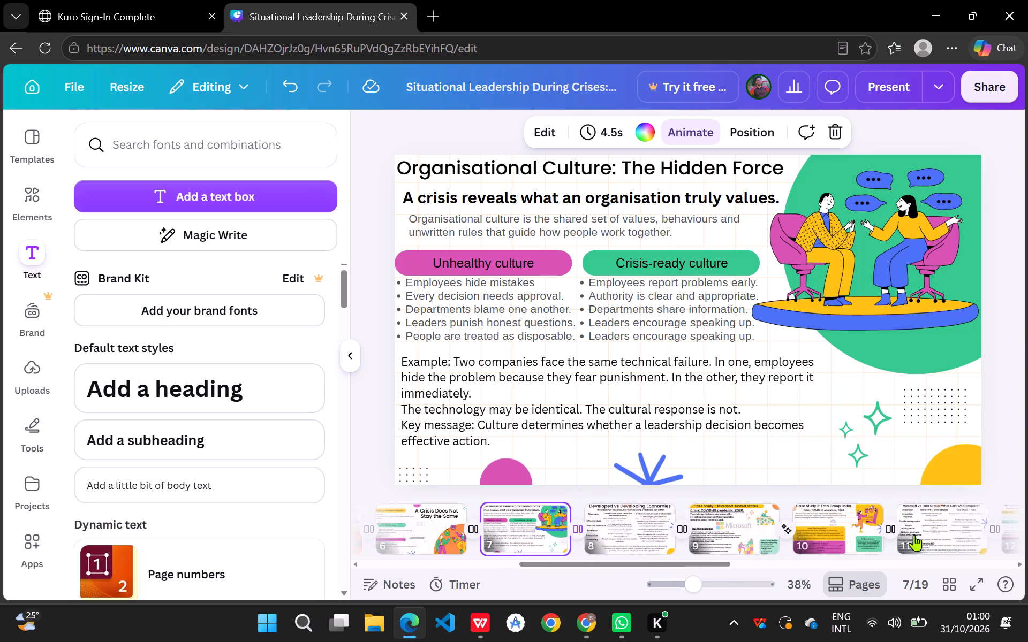
click(623, 549)
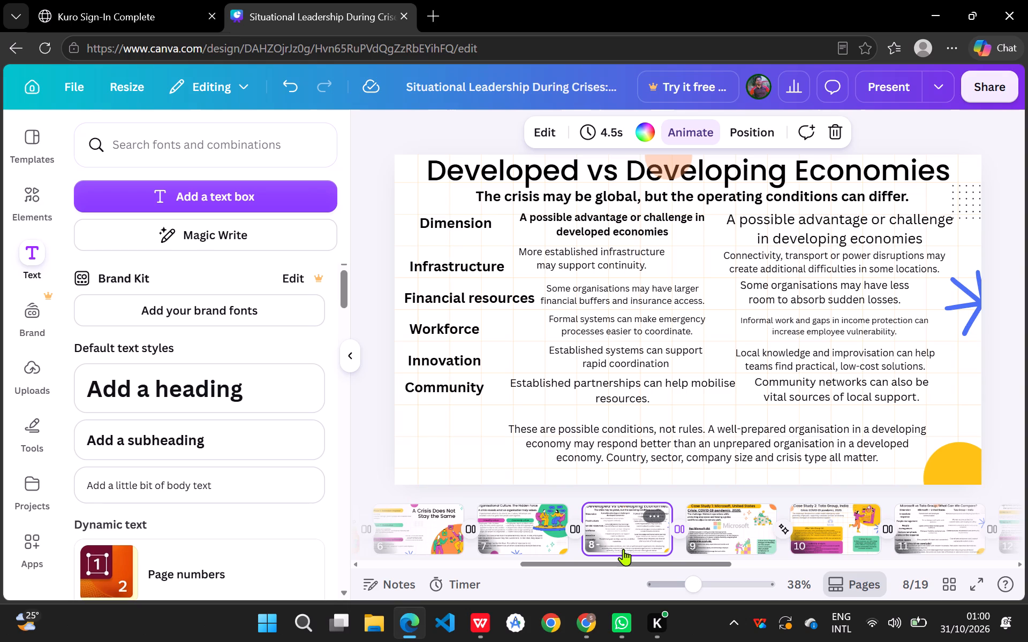
click(755, 519)
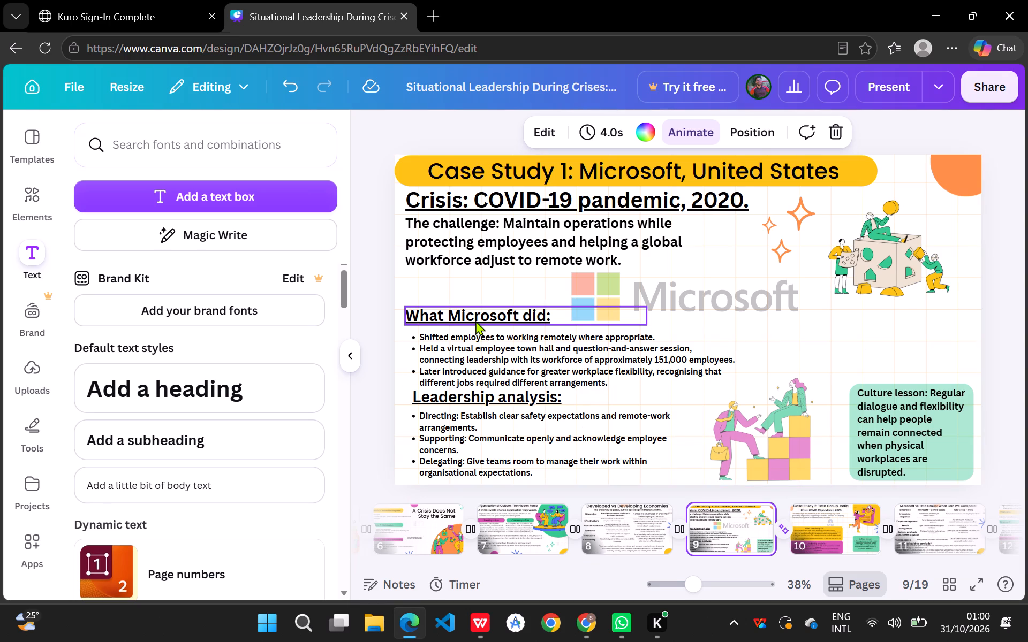
drag(475, 320, 471, 309)
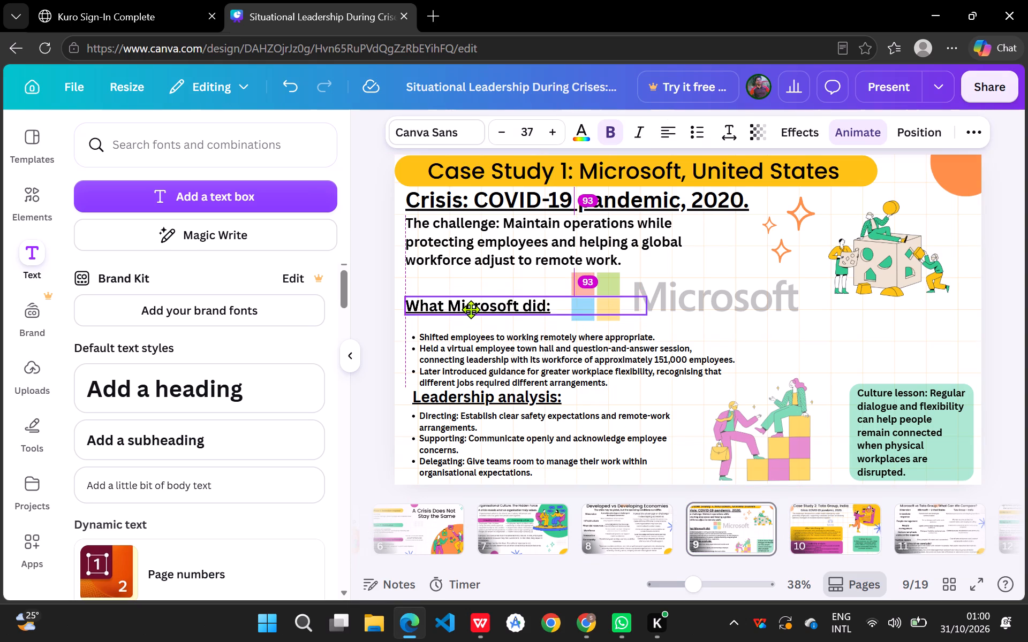
drag(471, 309, 470, 309)
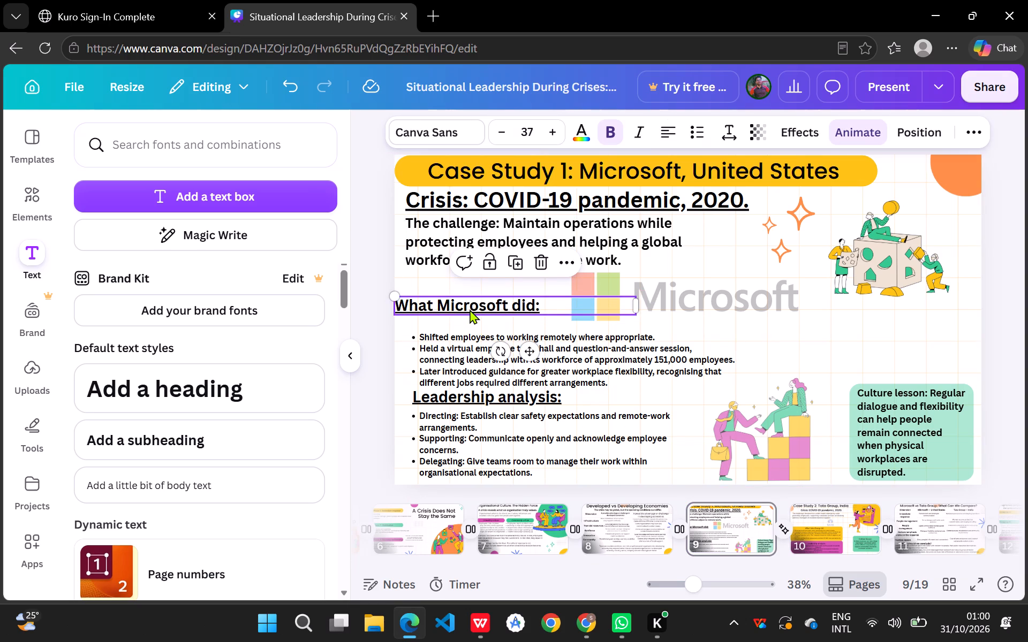
drag(475, 307, 488, 302)
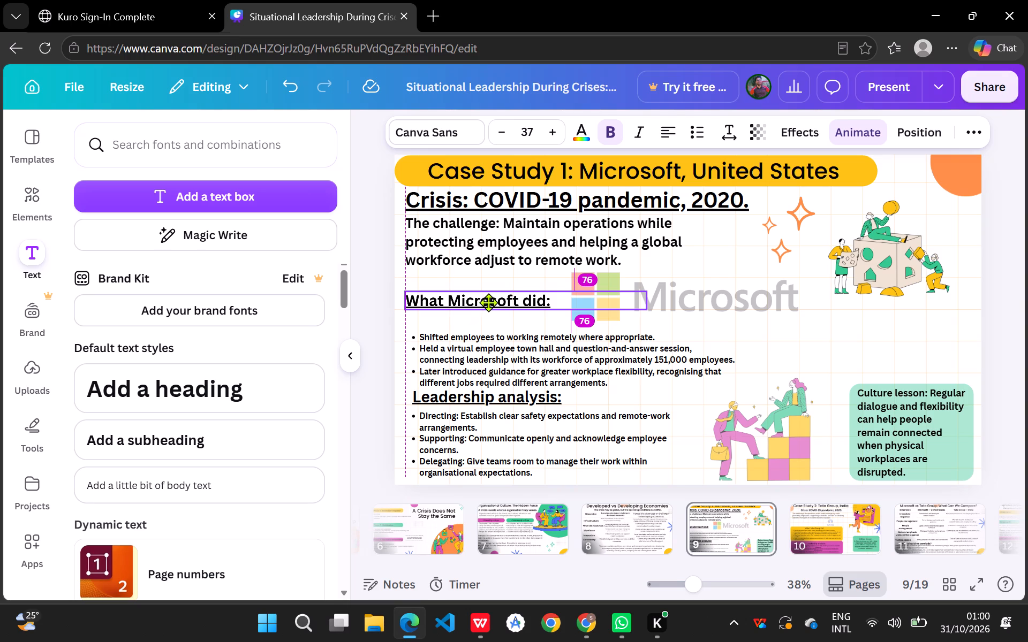
drag(488, 302, 493, 302)
drag(490, 358, 490, 351)
click(459, 278)
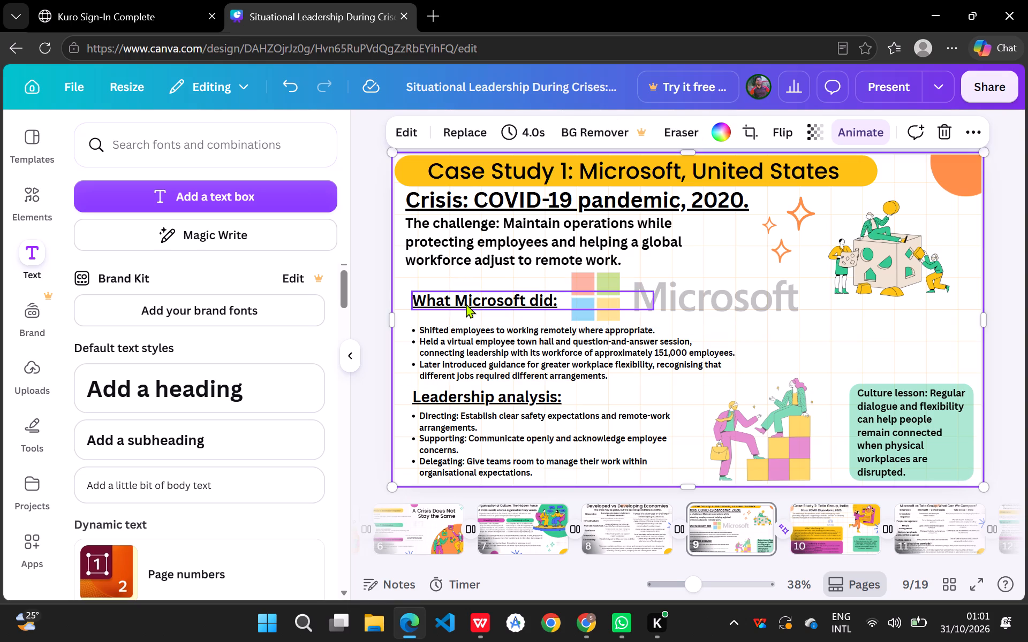
drag(466, 303, 463, 308)
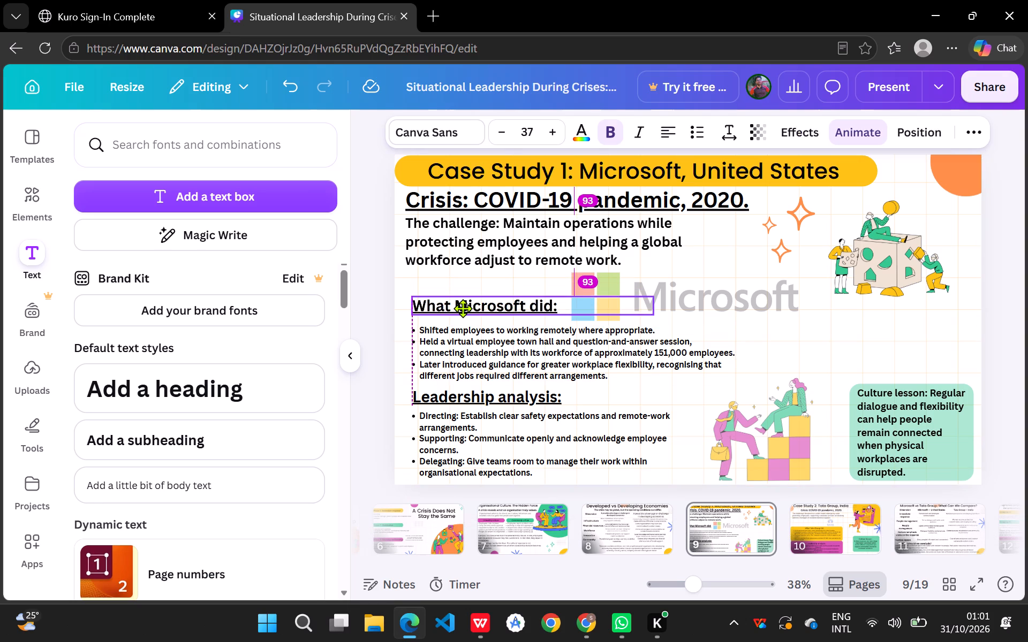
drag(463, 308, 462, 308)
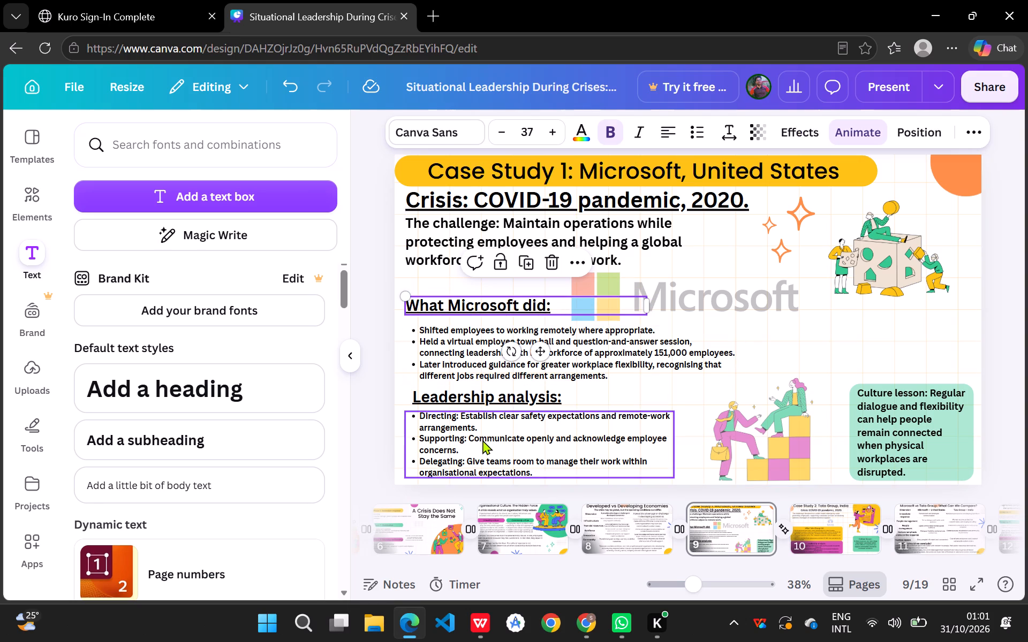
click(792, 321)
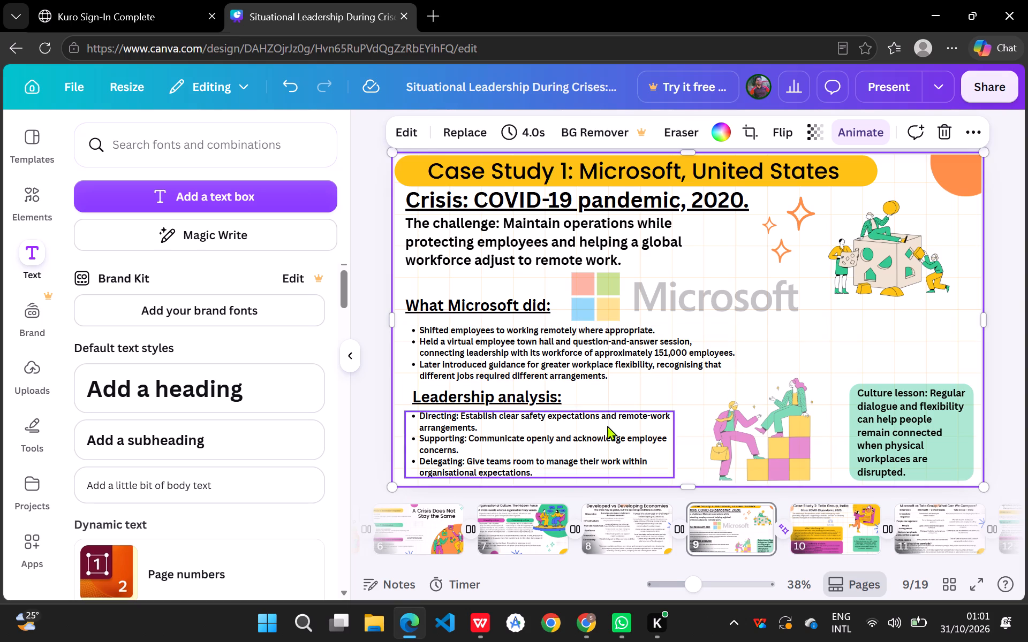
On slide 9, nudge the bullet list under "What Microsoft did:" slightly up towards its heading.
click(571, 364)
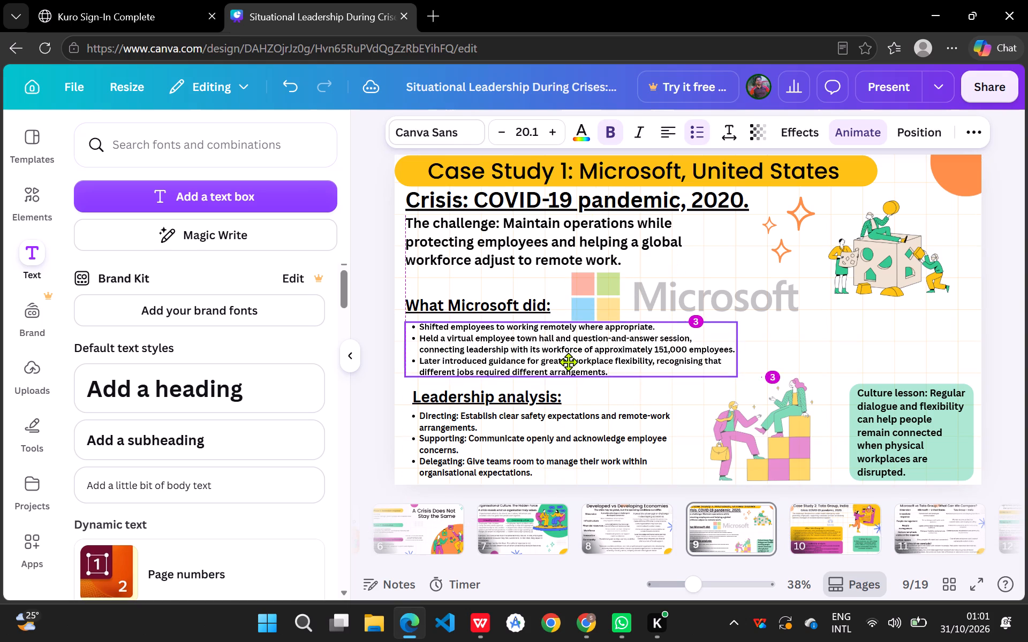
click(797, 338)
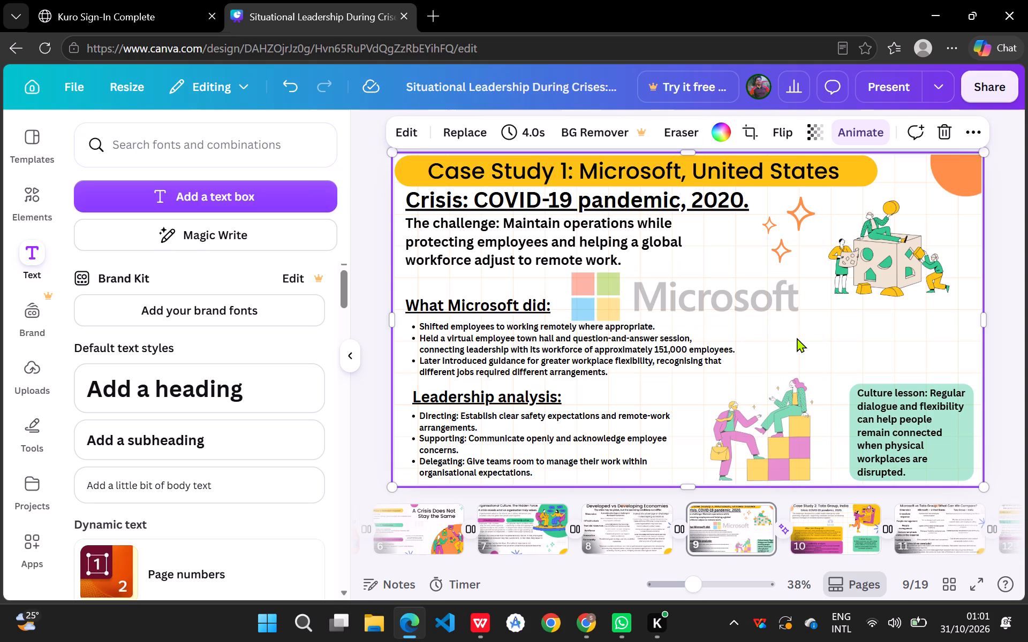
Shift slide 9's "What Microsoft did:" heading slightly right, left-aligned with the "Leadership analysis:" heading.
drag(479, 303, 483, 303)
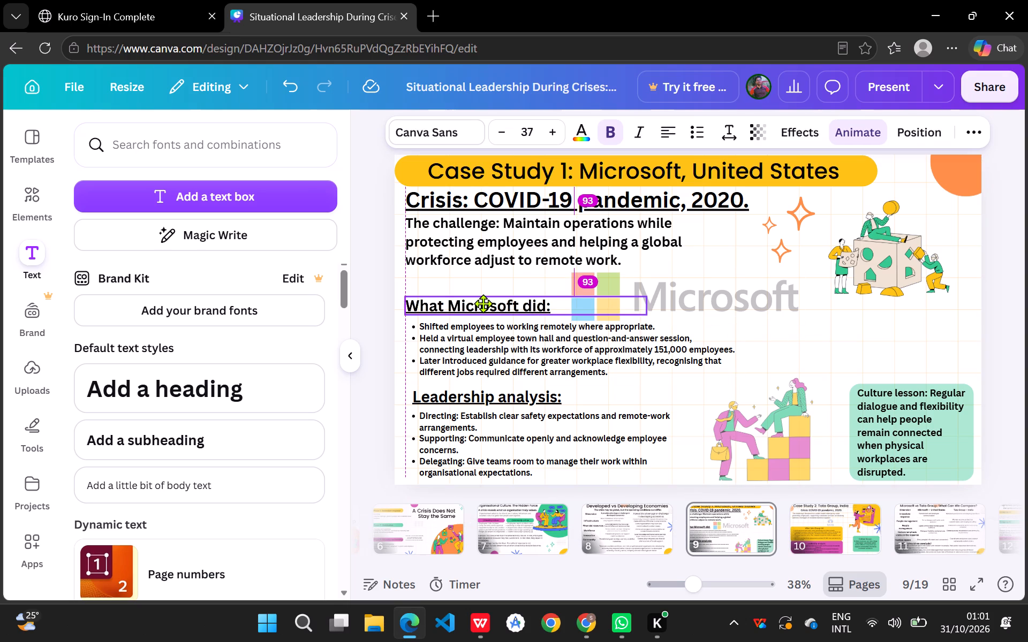
drag(483, 303, 486, 303)
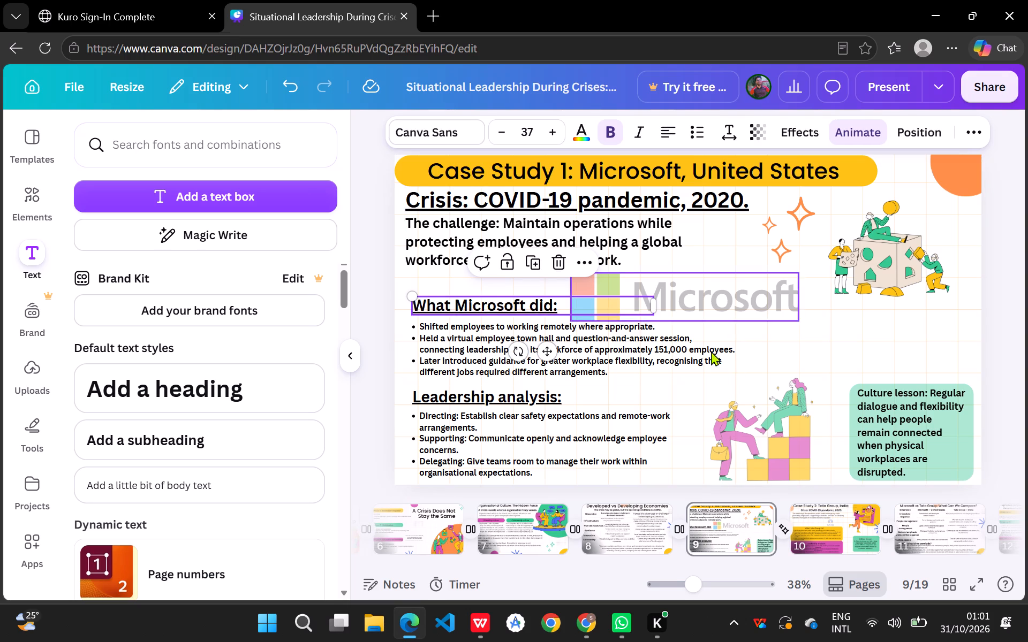
click(748, 341)
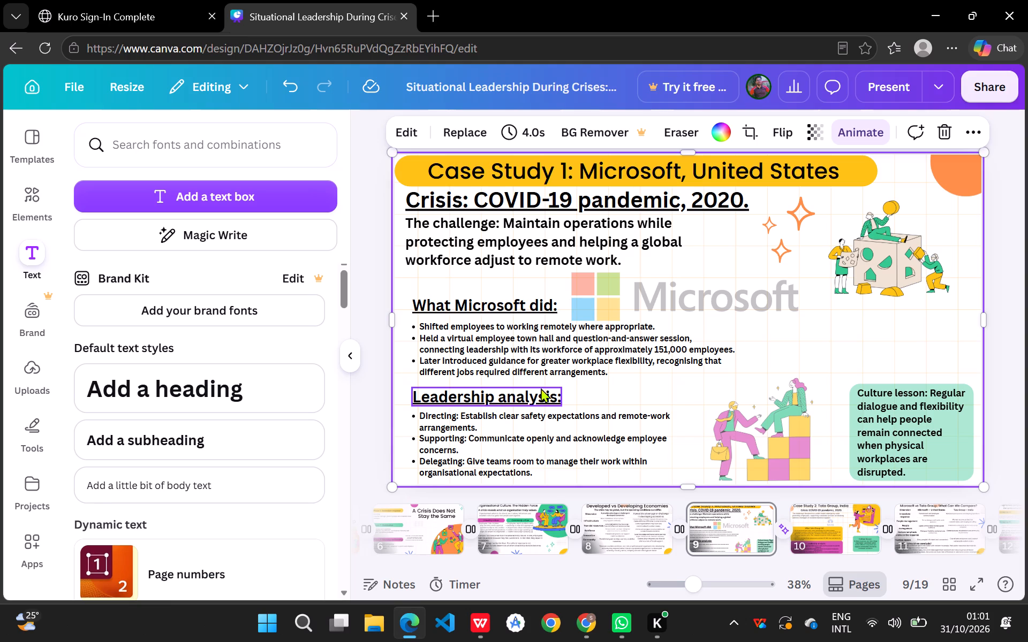
click(828, 345)
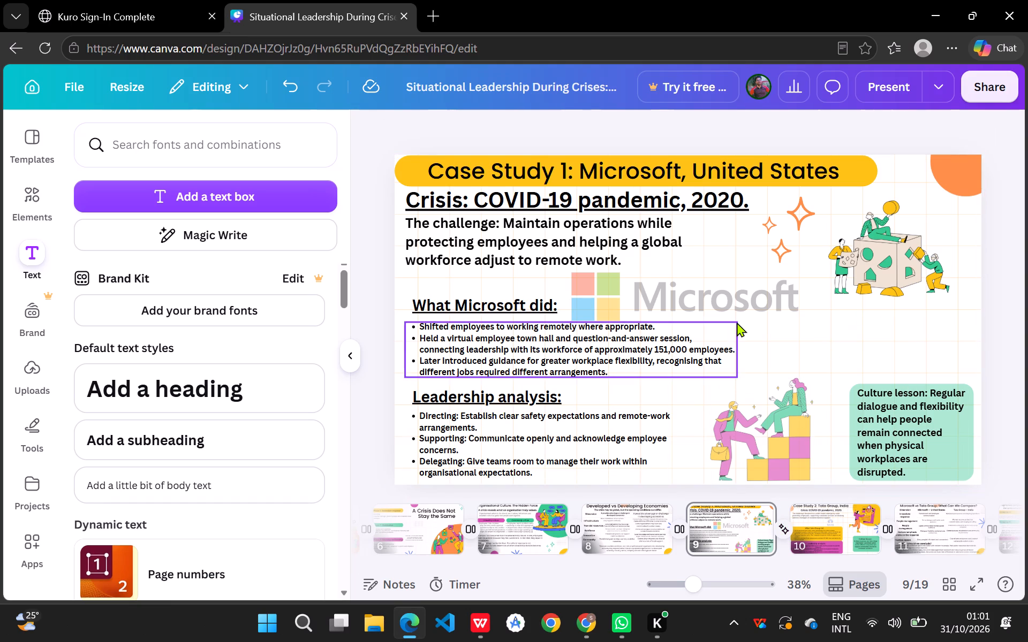
Set the font size of slide 9's "Crisis: COVID-19 pandemic, 2020." heading to 42.
click(550, 195)
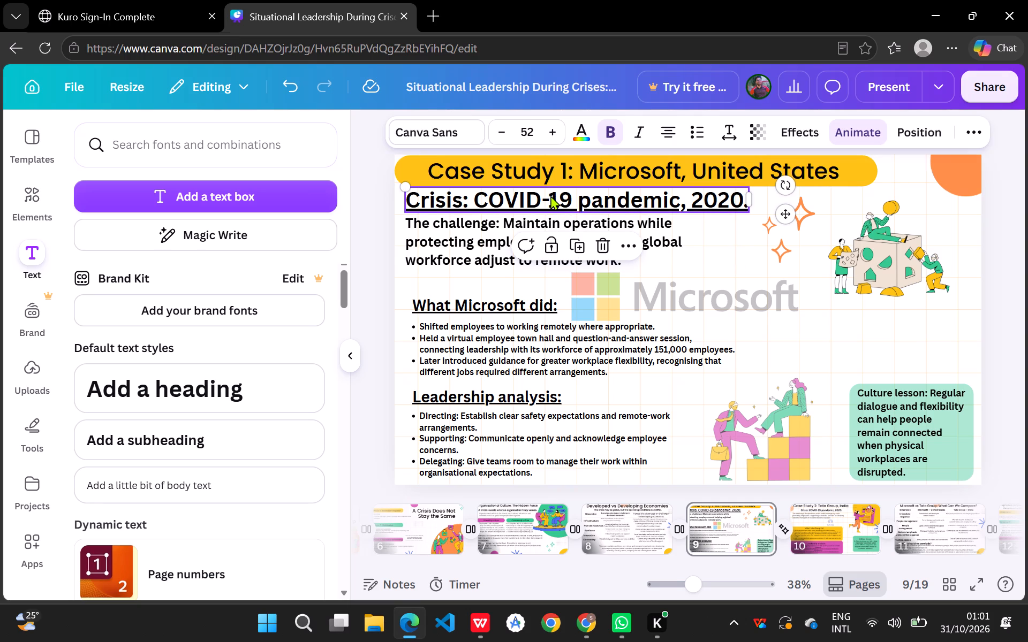
triple_click(507, 134)
triple_click(507, 134)
triple_click(507, 134)
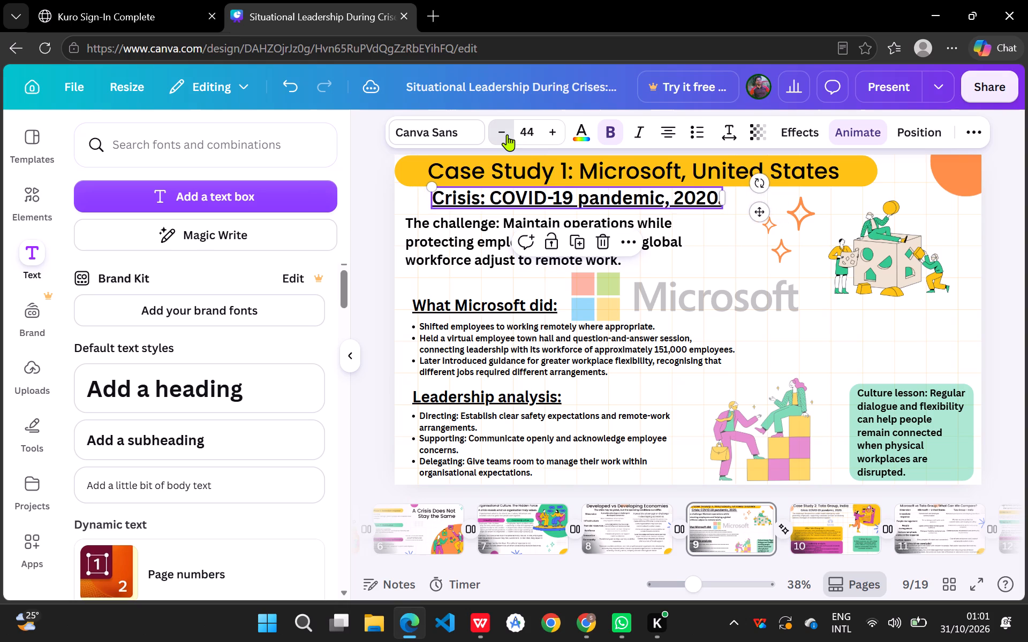
click(507, 134)
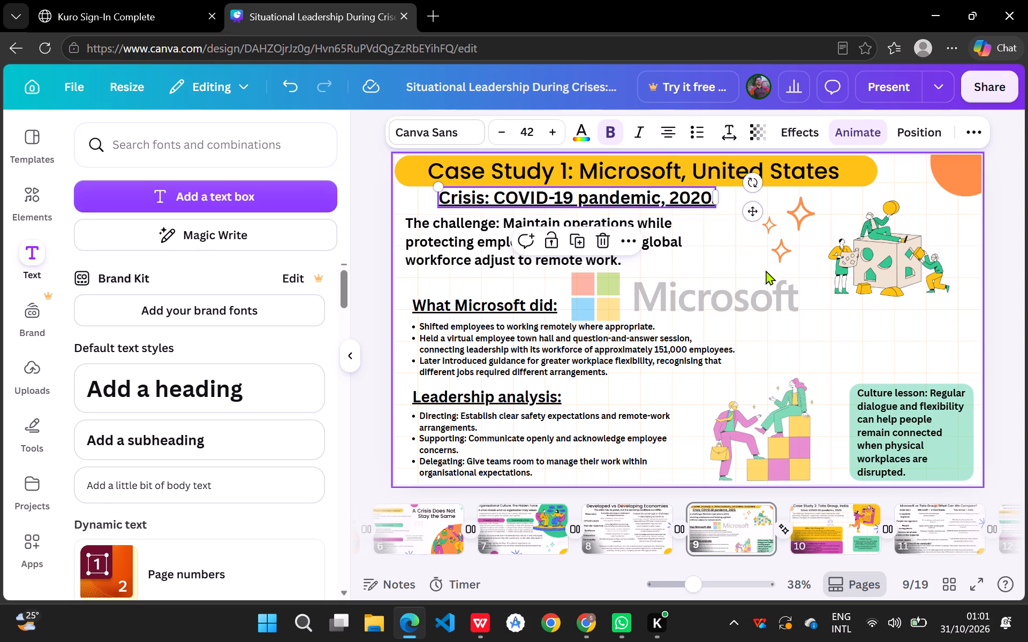
click(740, 253)
click(783, 334)
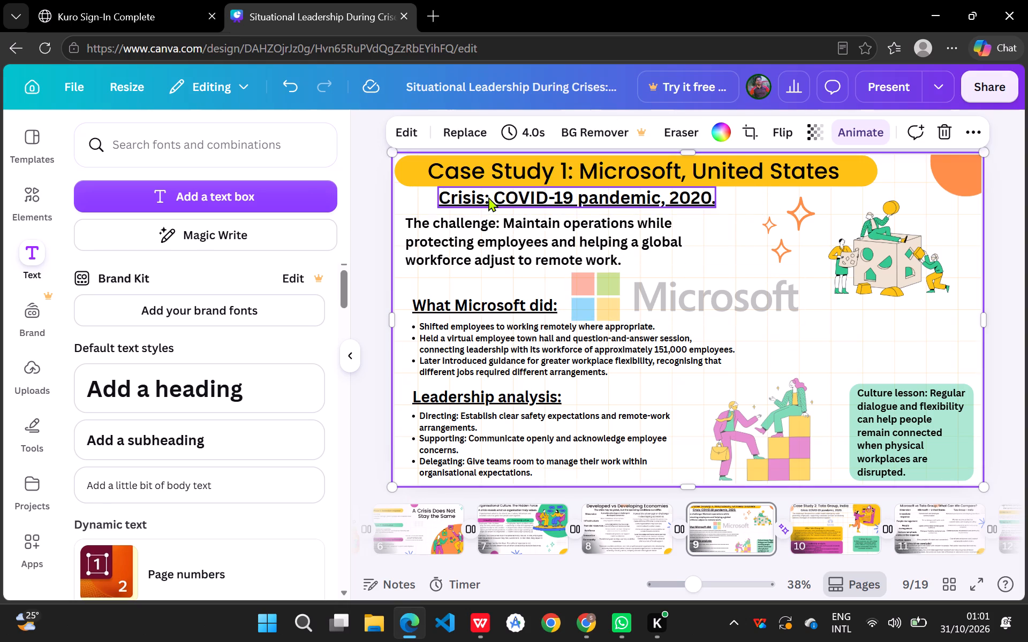
Slightly reduce the font size of the challenge paragraph on slide 9.
click(437, 219)
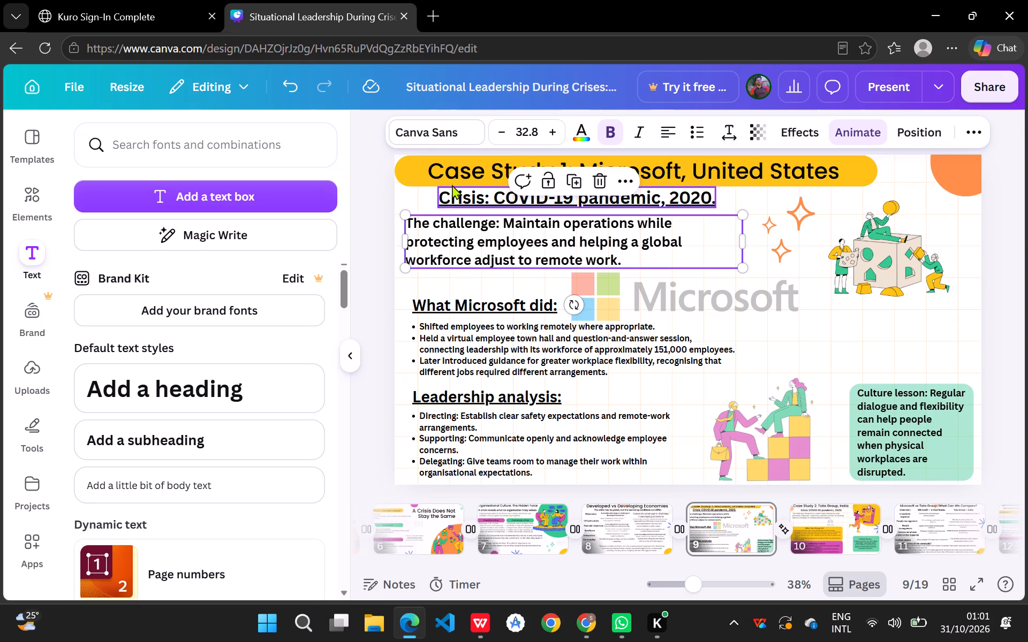
click(503, 133)
click(503, 133)
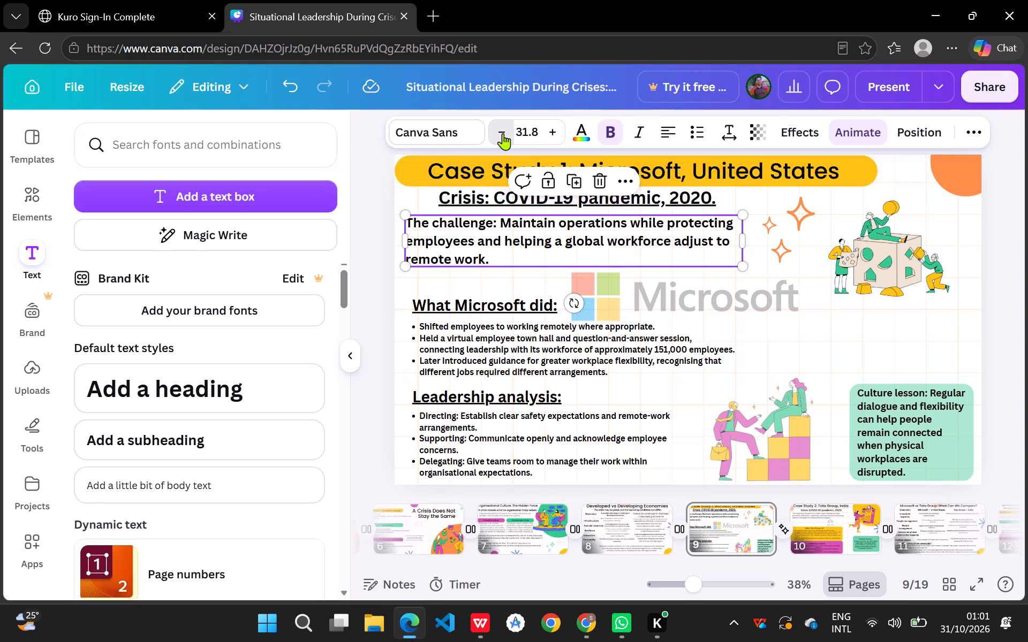
Left-align slide 9's crisis heading and the challenge paragraph with the "What Microsoft did:" and "Leadership analysis:" headings.
drag(477, 197, 450, 200)
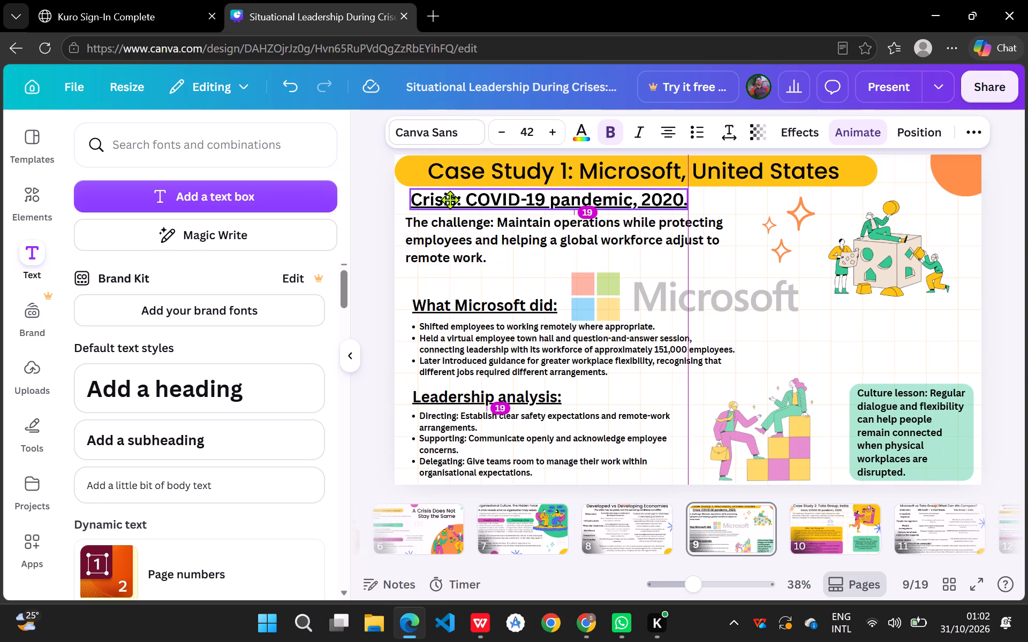
drag(450, 200, 455, 201)
click(450, 250)
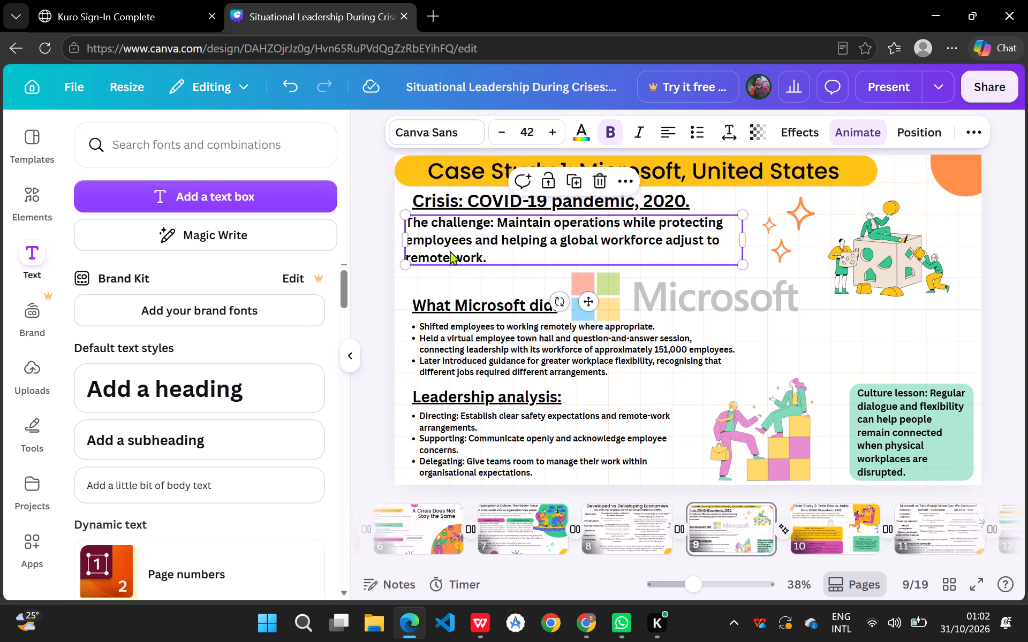
drag(450, 250, 460, 249)
click(471, 282)
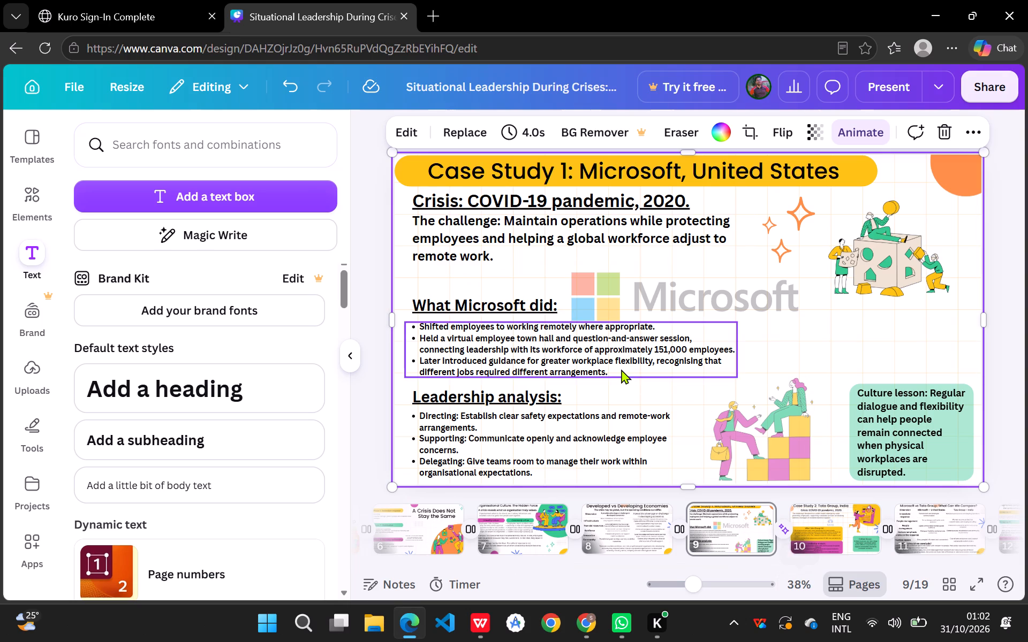
Compare slide 9 with its neighbouring slides and copy its yellow title banner onto slide 10, "Case Study 2: Tata Group, India".
click(823, 533)
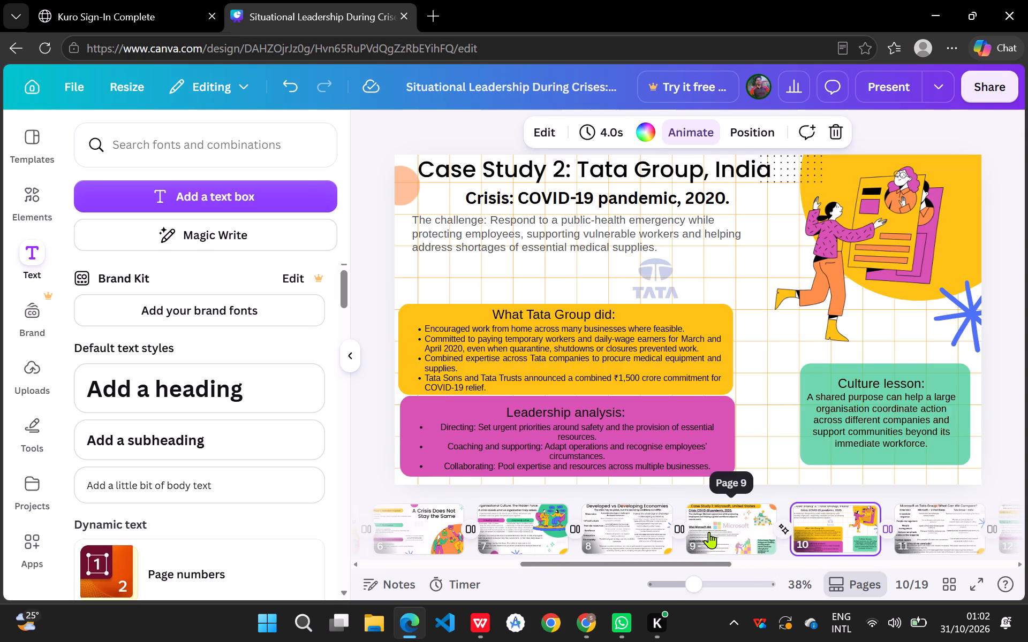
click(722, 532)
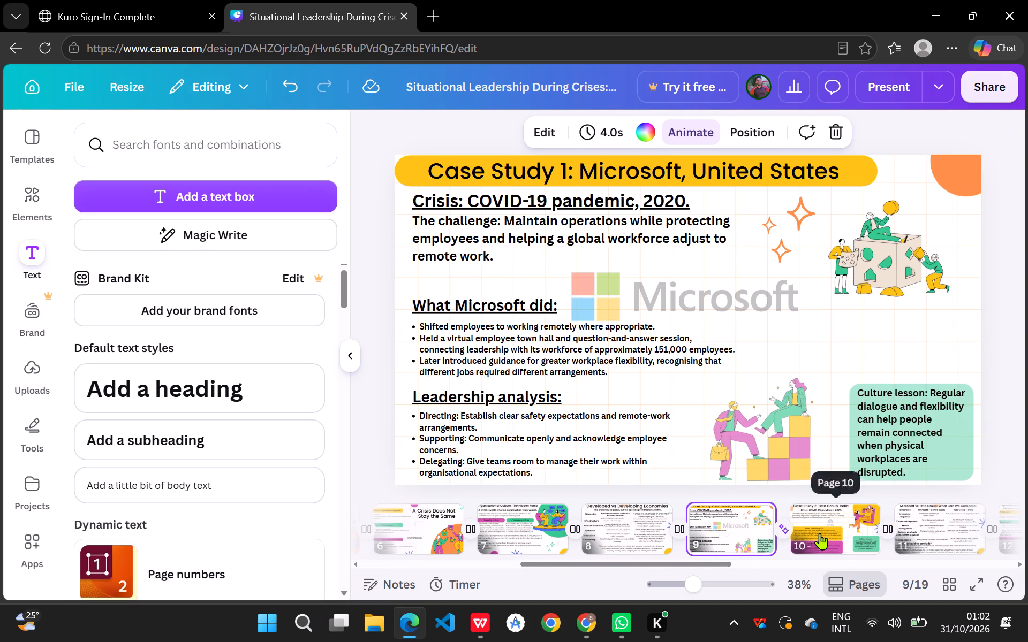
click(625, 538)
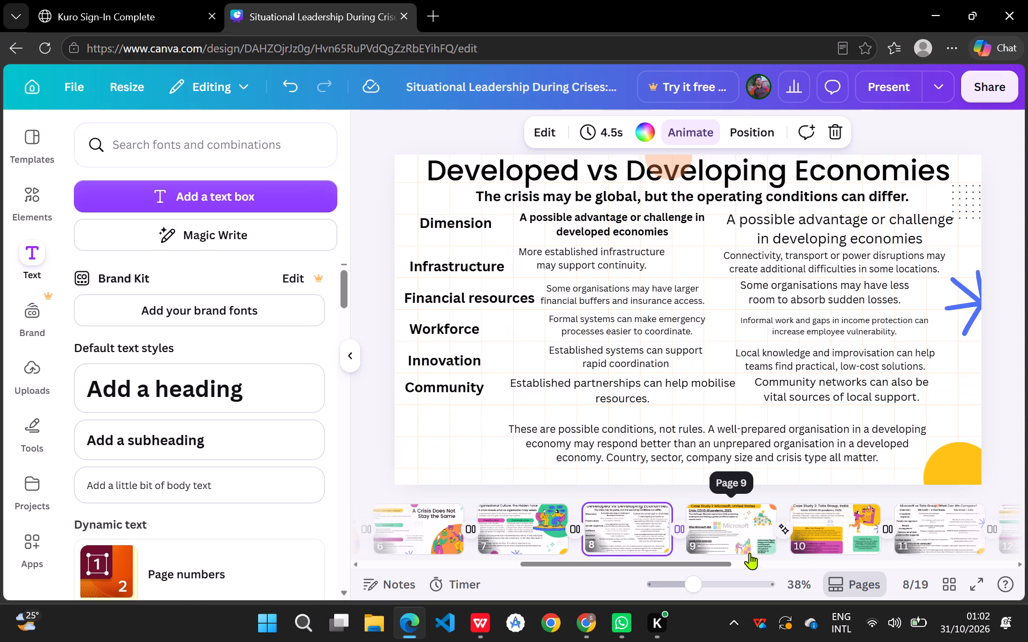
click(736, 532)
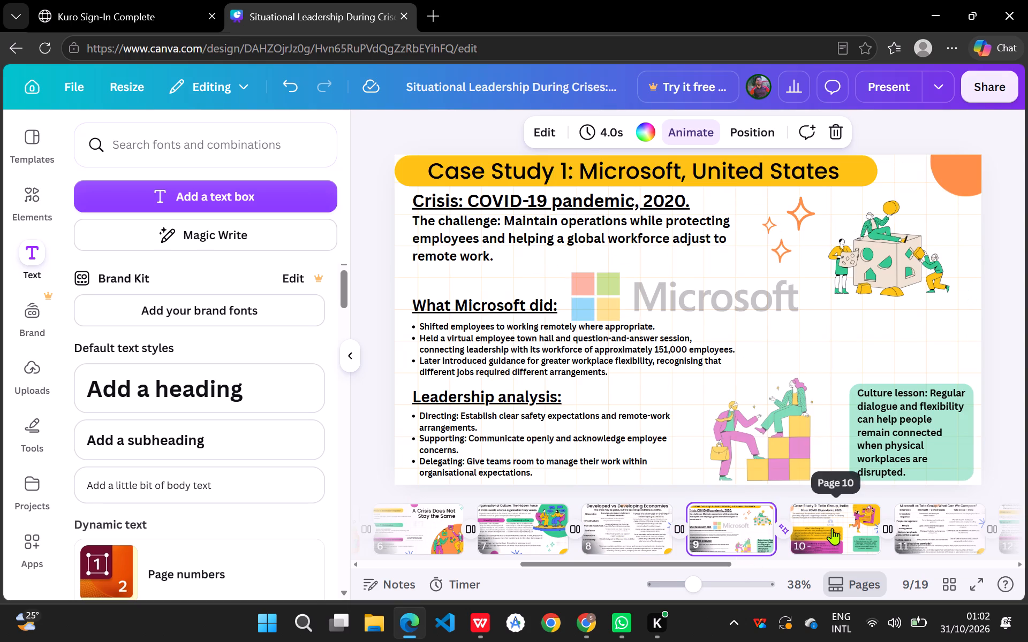
click(832, 528)
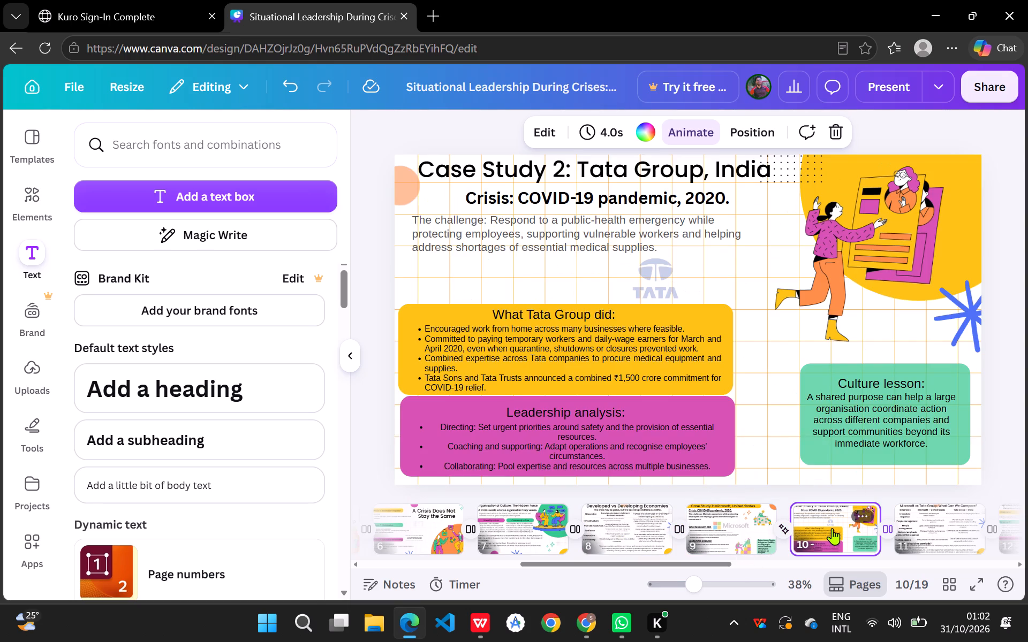
click(747, 532)
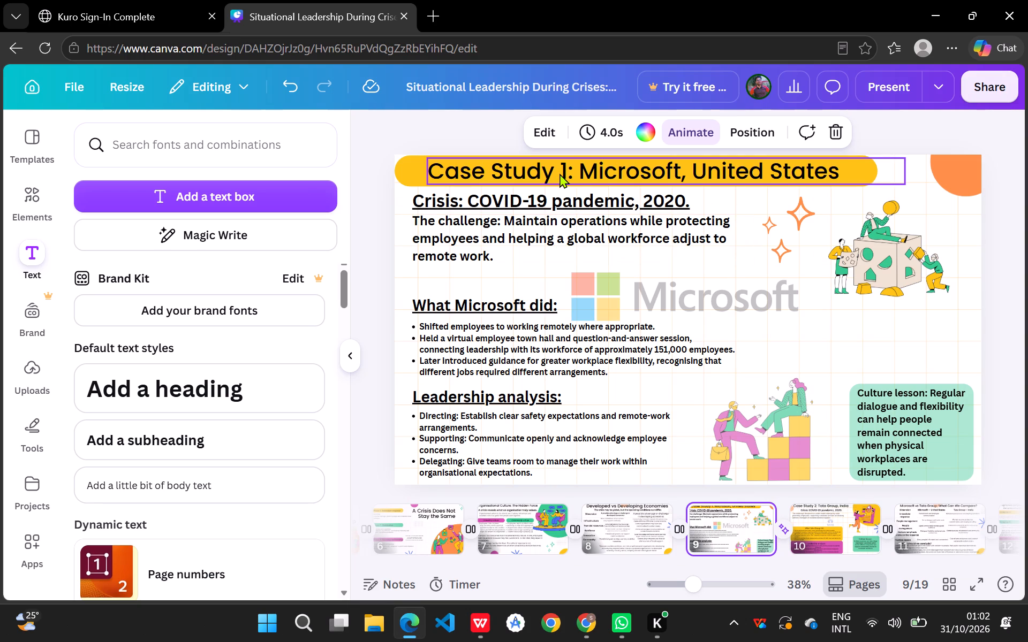
click(424, 169)
key(ctrl+c)
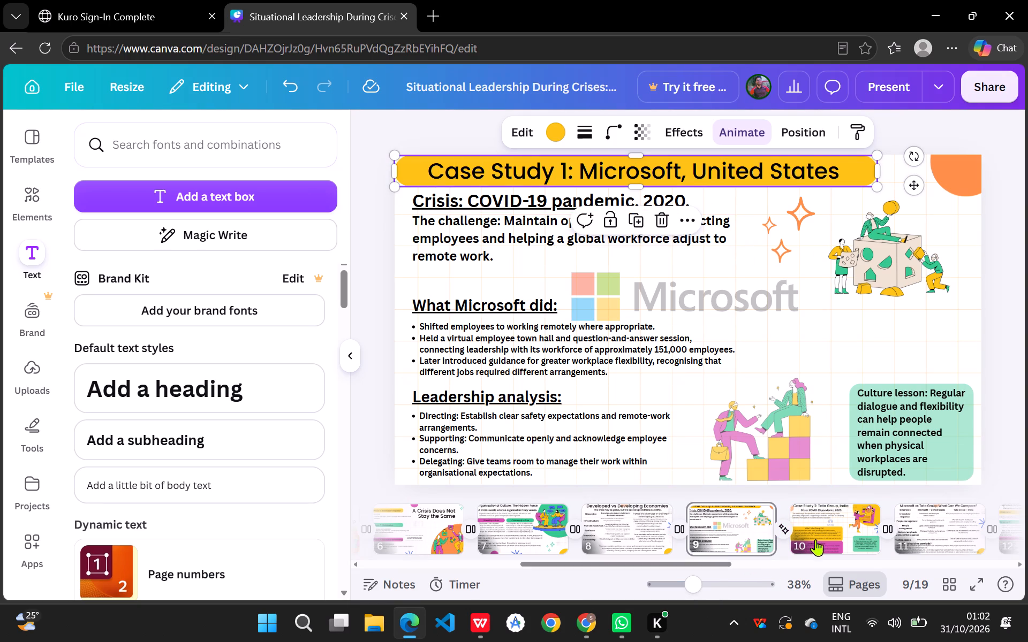
click(830, 532)
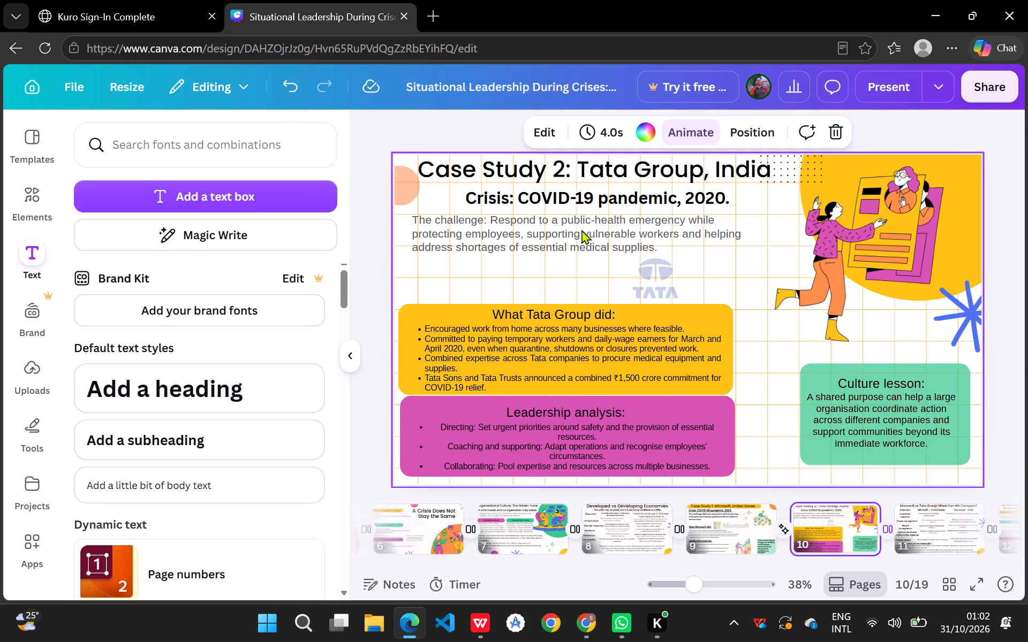
click(584, 278)
key(ctrl+v)
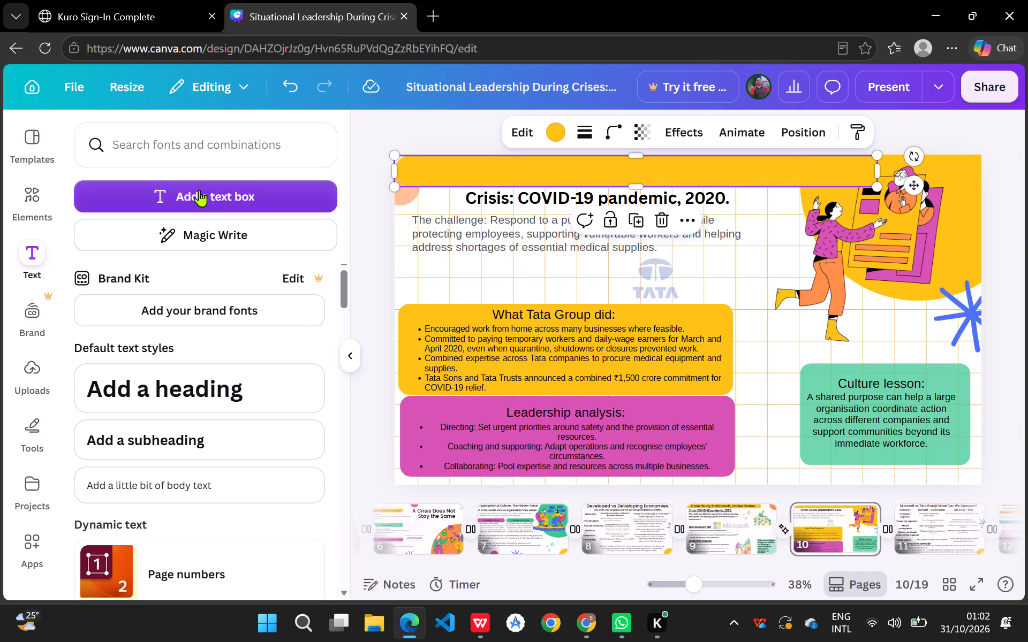
Reposition the yellow banner on slide 10 over the title line, slightly further right, with its left end near the start of the title text.
click(544, 180)
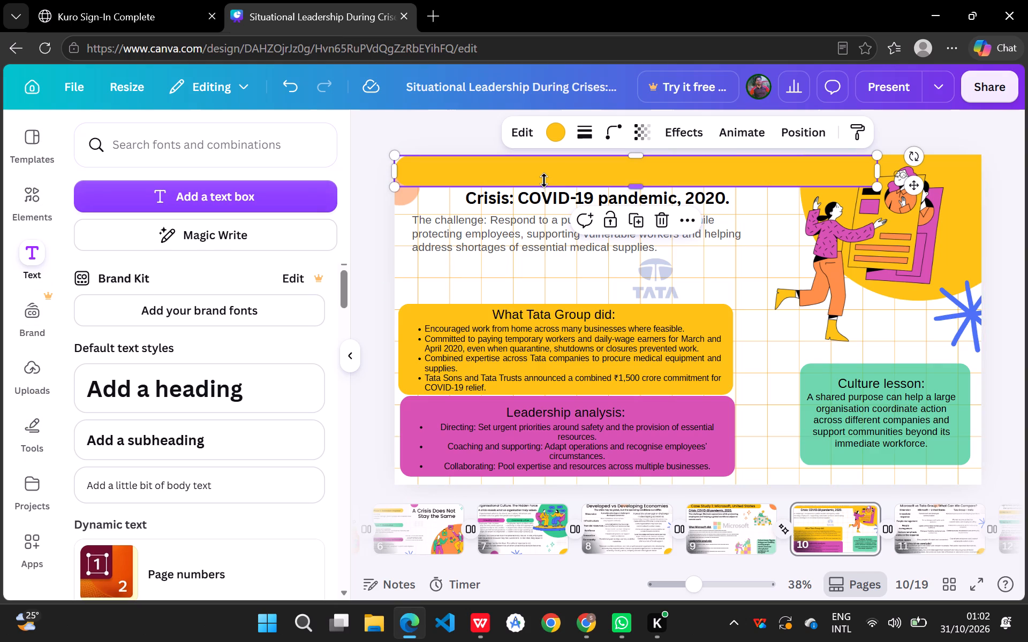
click(806, 126)
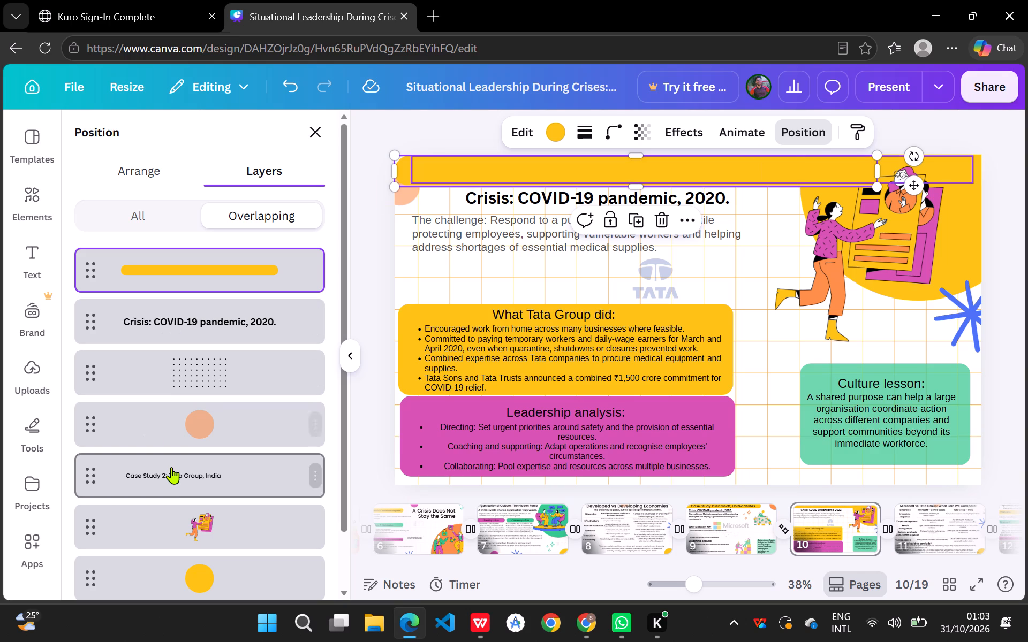
scroll(171, 467, down, 4)
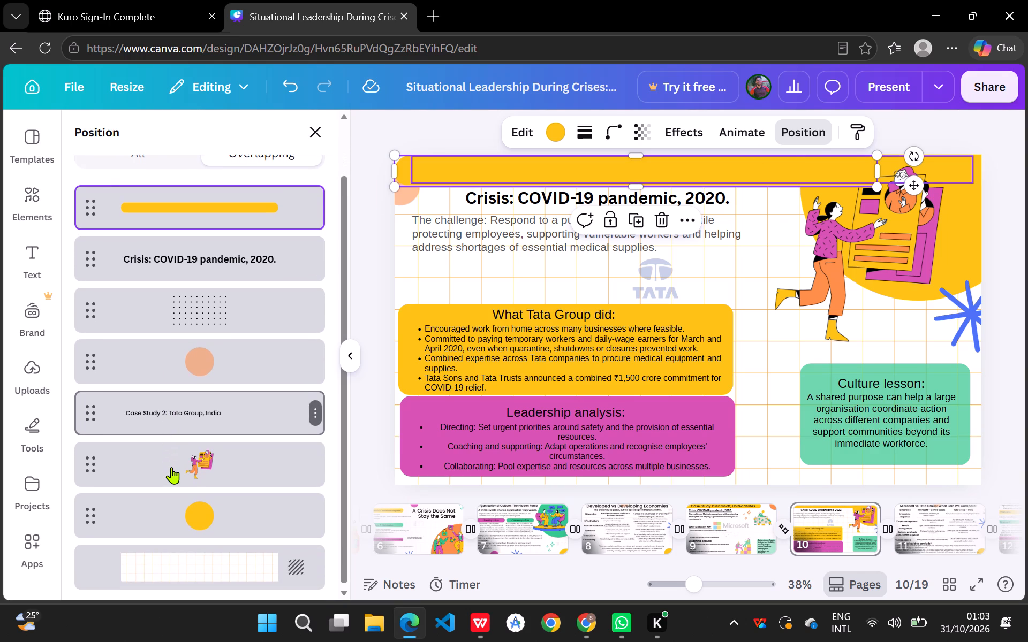
scroll(171, 467, down, 2)
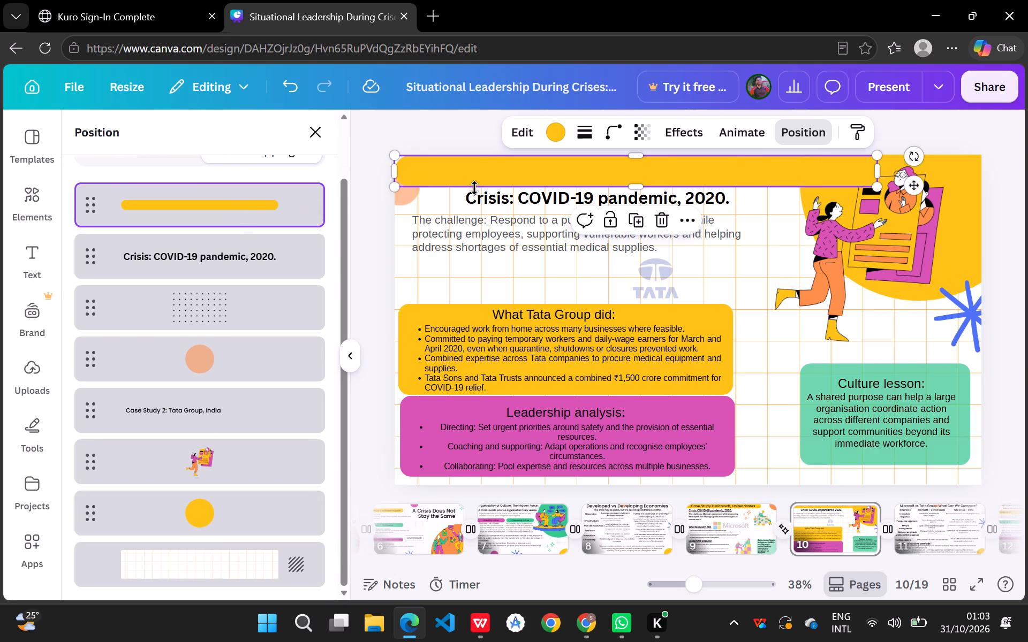
drag(470, 177, 474, 246)
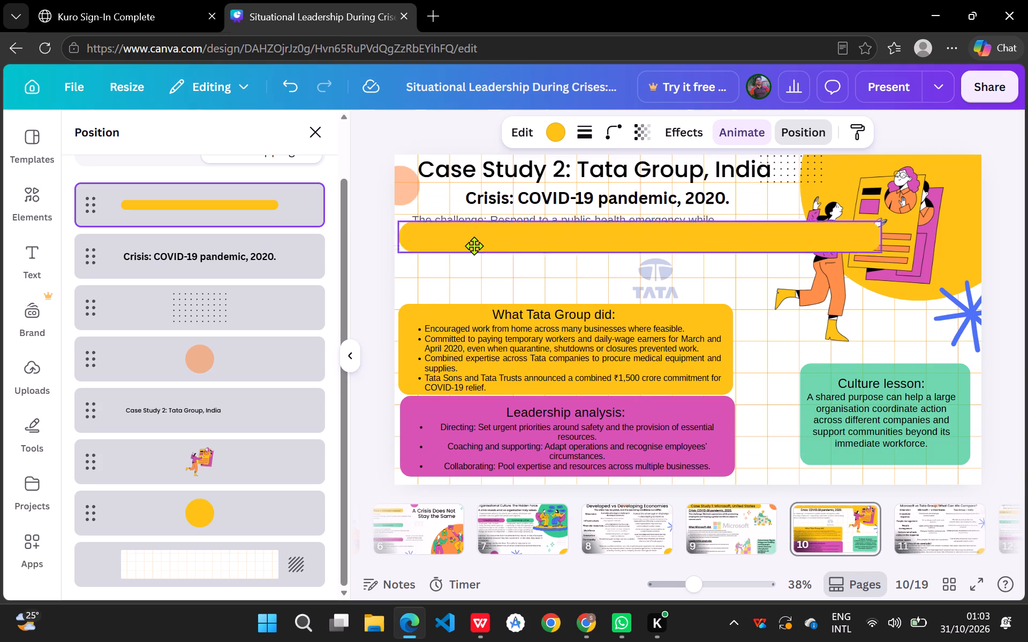
drag(474, 246, 481, 242)
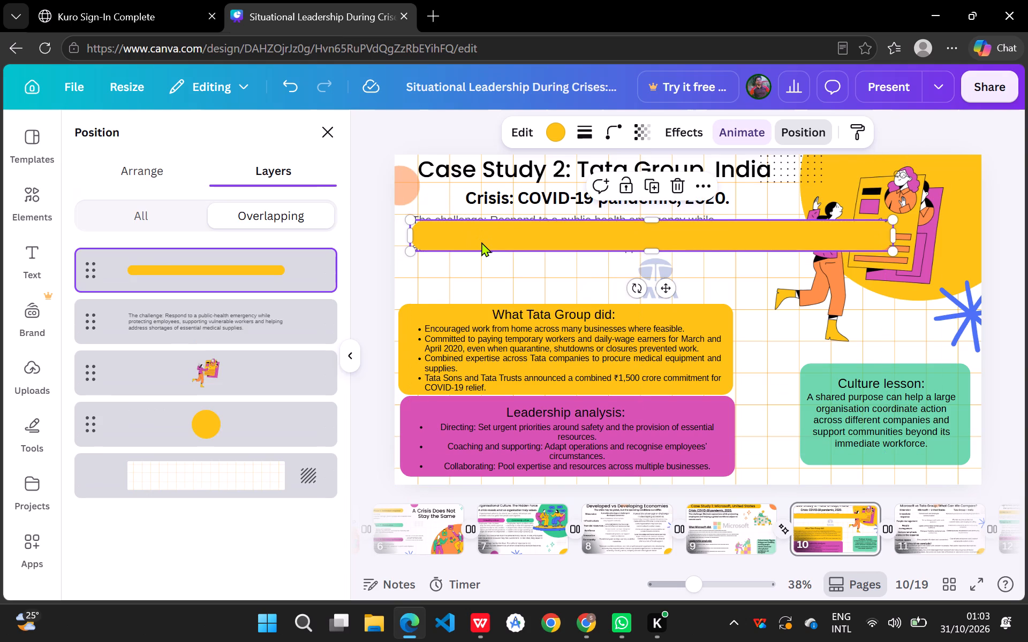
click(487, 171)
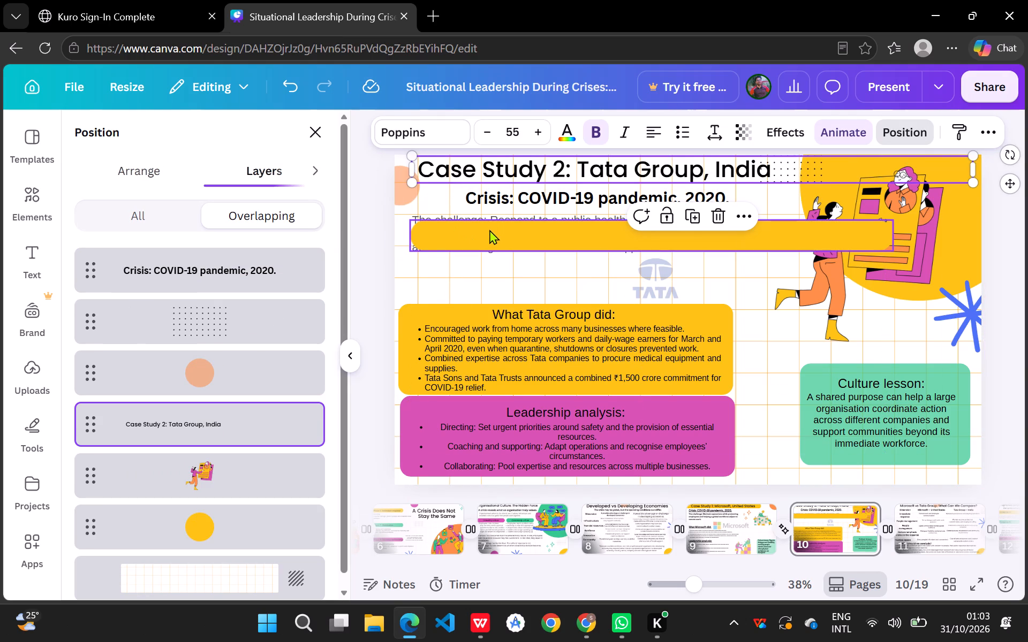
drag(489, 230, 495, 163)
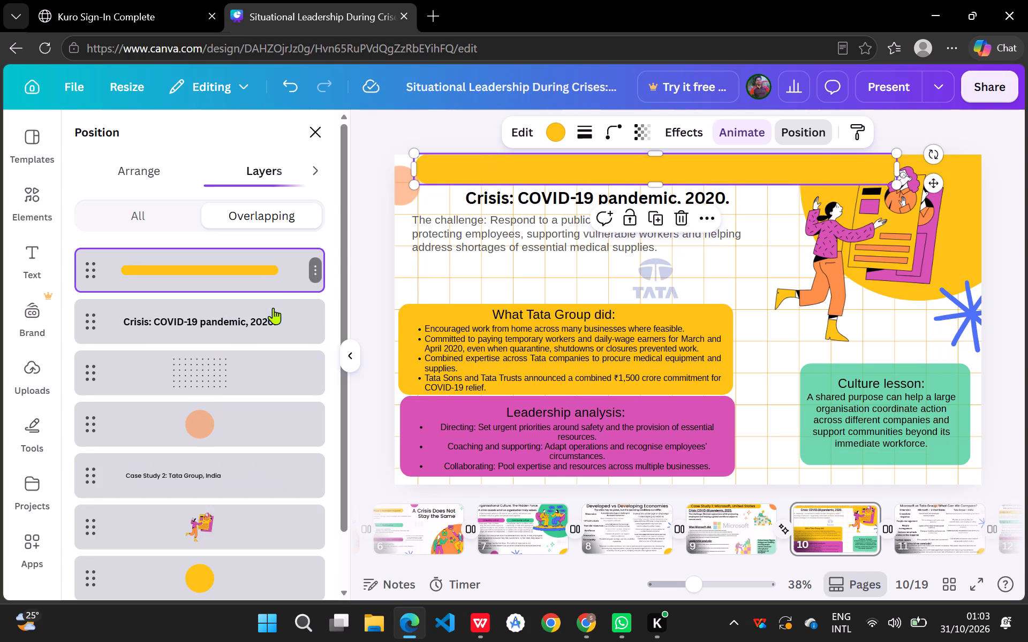
Bring the title "Case Study 2: Tata Group, India" to the top of the layer order, in front of the yellow banner.
drag(210, 494, 217, 273)
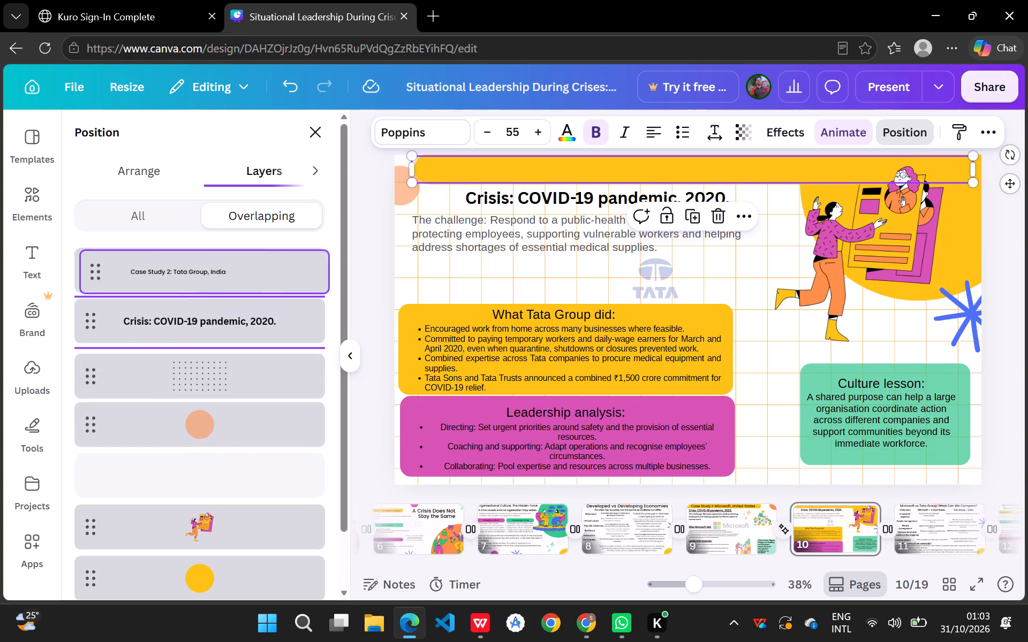
drag(217, 273, 218, 259)
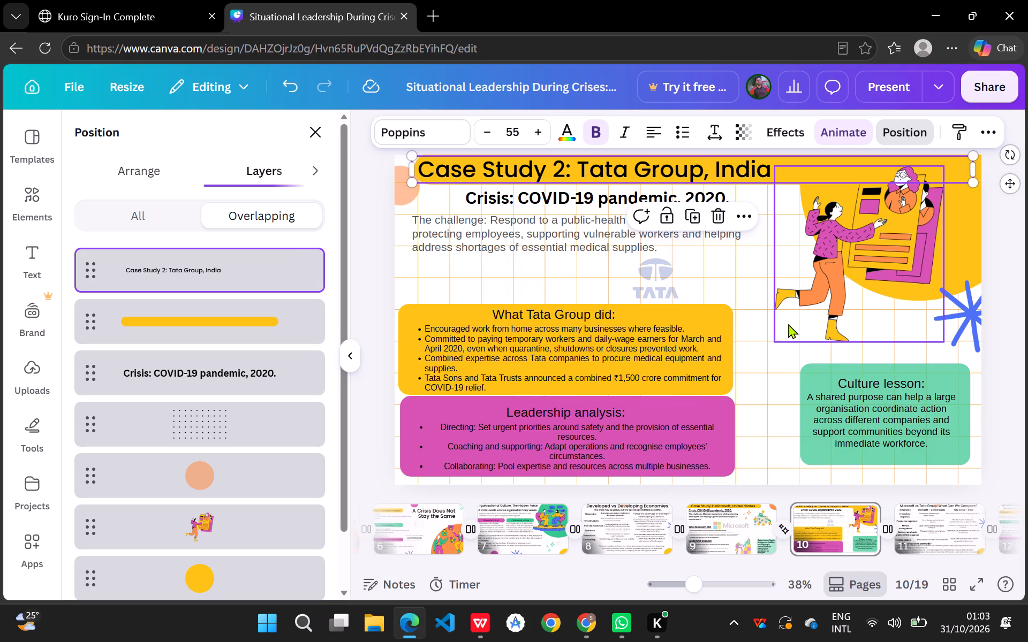
click(759, 391)
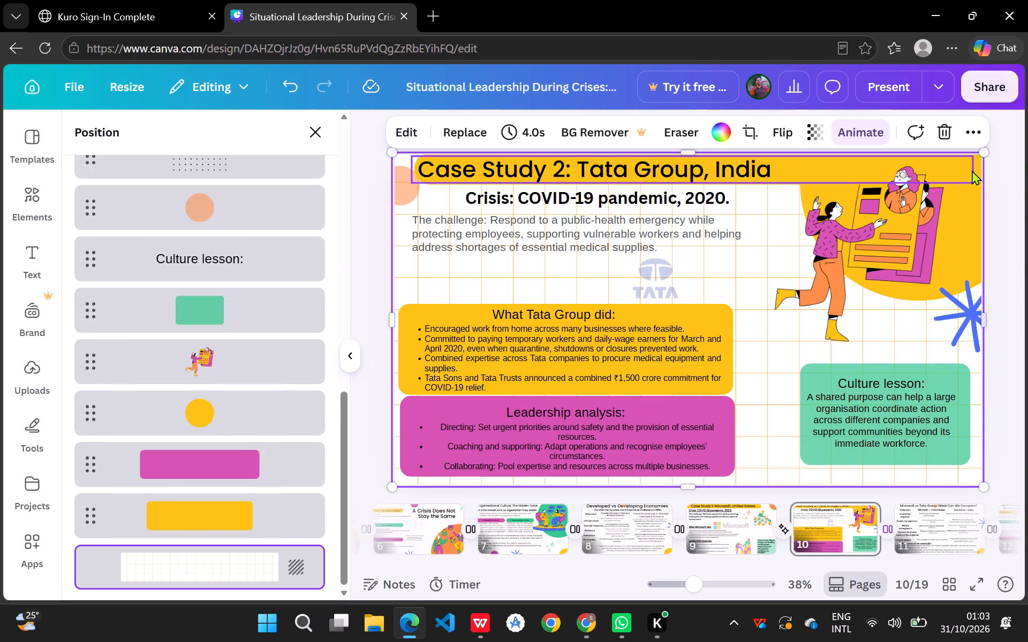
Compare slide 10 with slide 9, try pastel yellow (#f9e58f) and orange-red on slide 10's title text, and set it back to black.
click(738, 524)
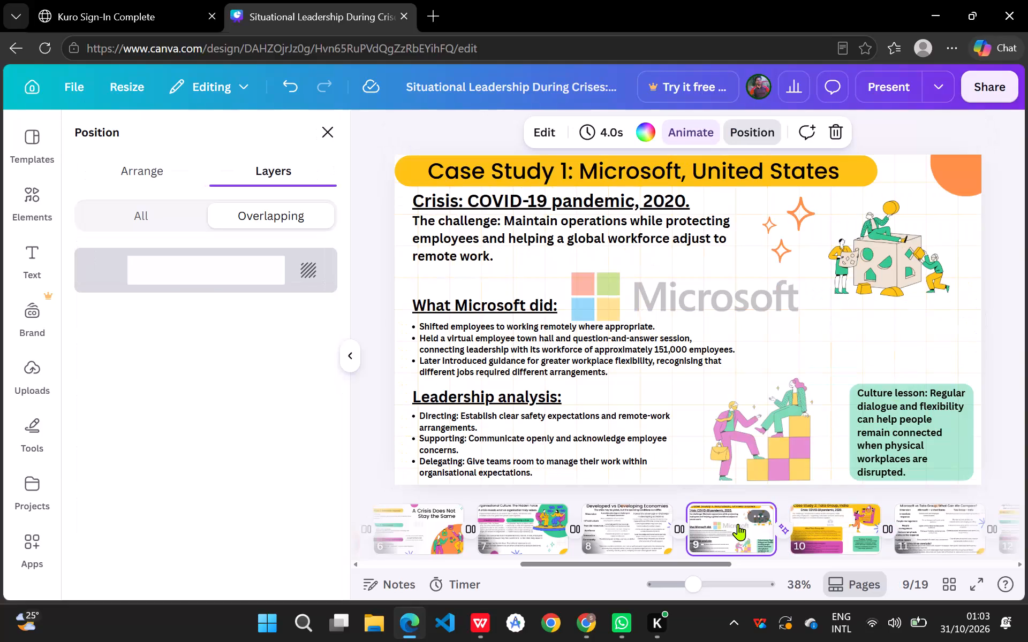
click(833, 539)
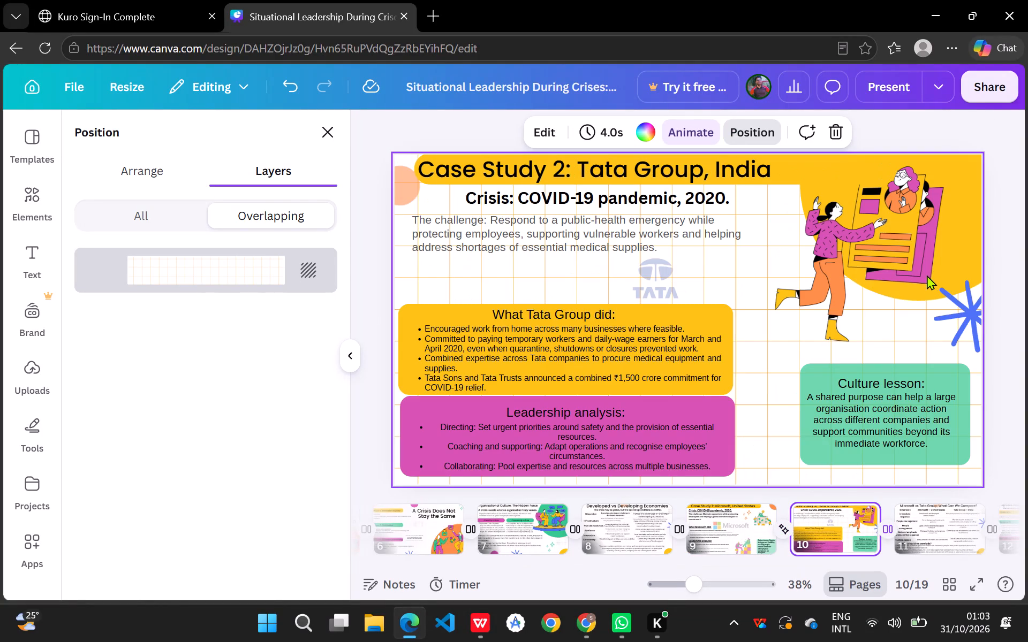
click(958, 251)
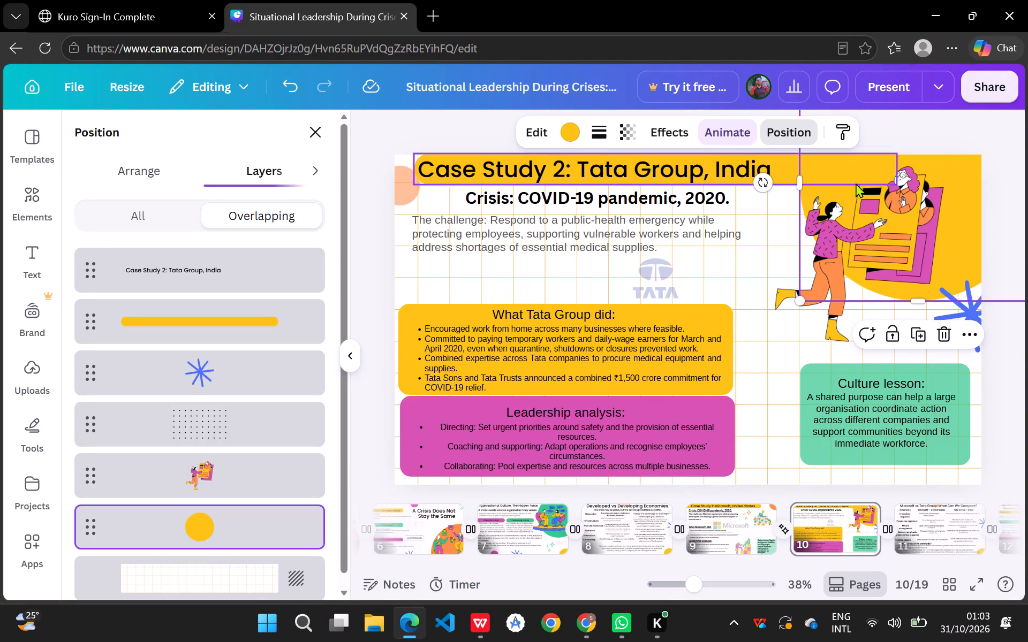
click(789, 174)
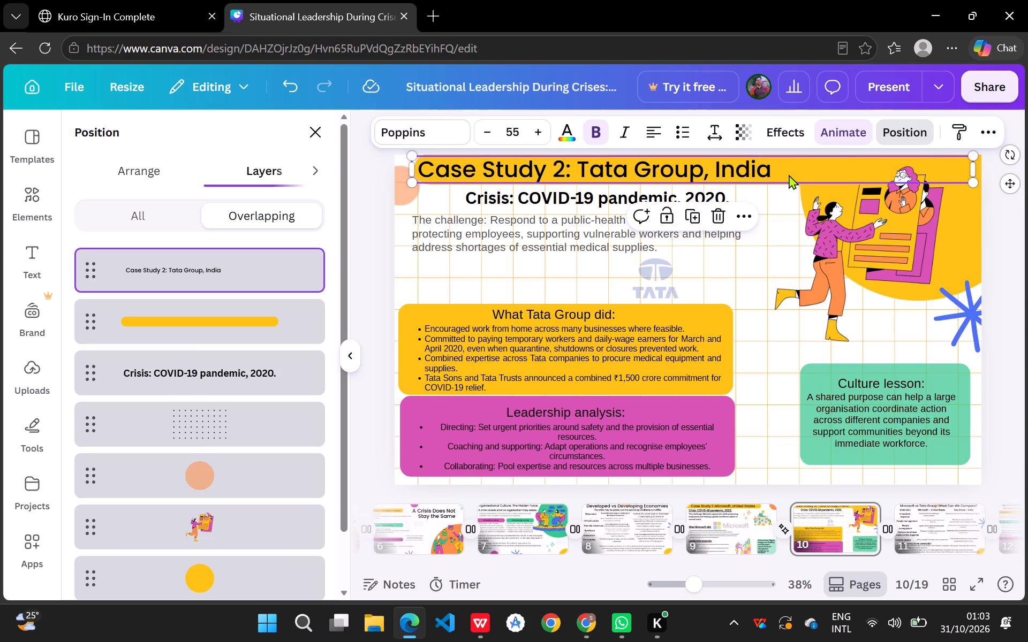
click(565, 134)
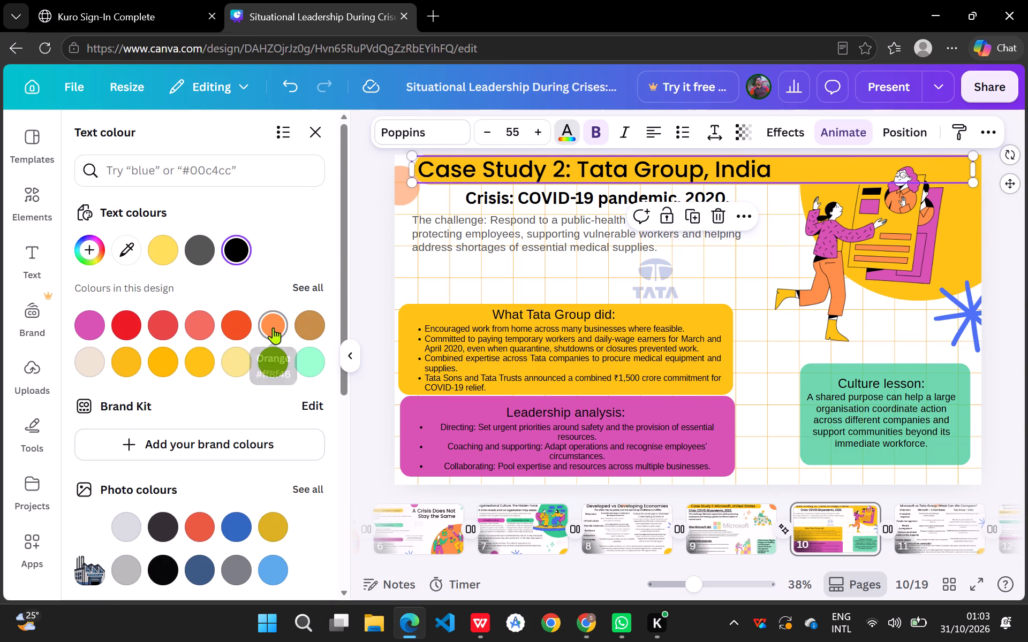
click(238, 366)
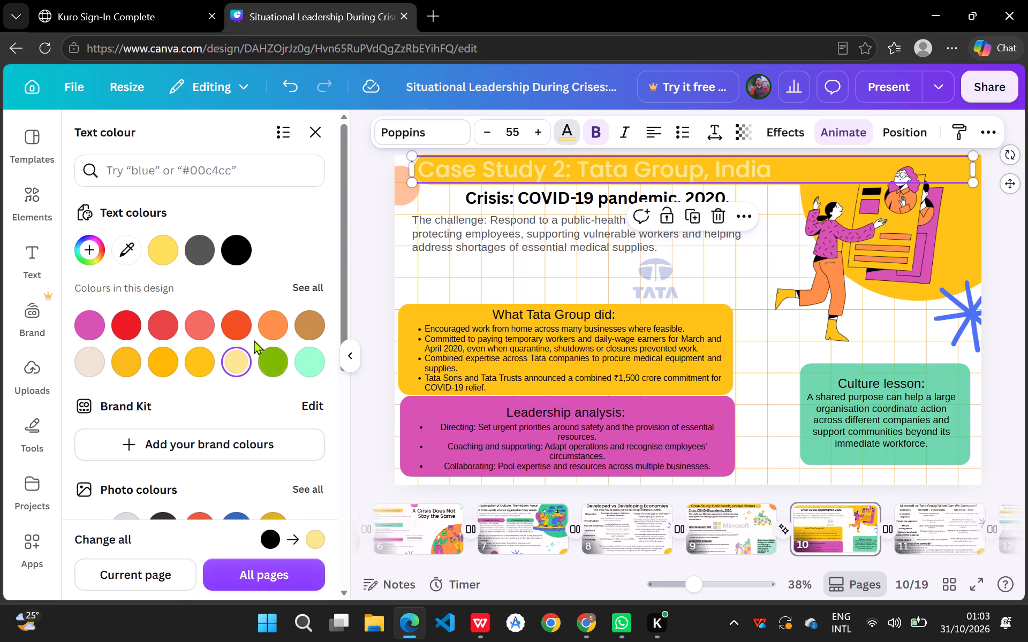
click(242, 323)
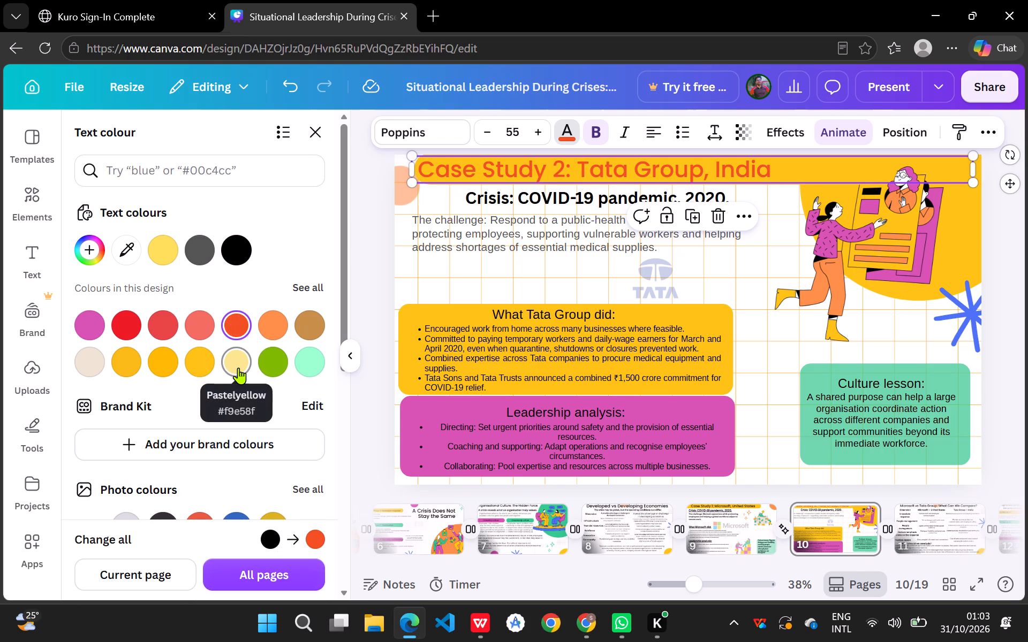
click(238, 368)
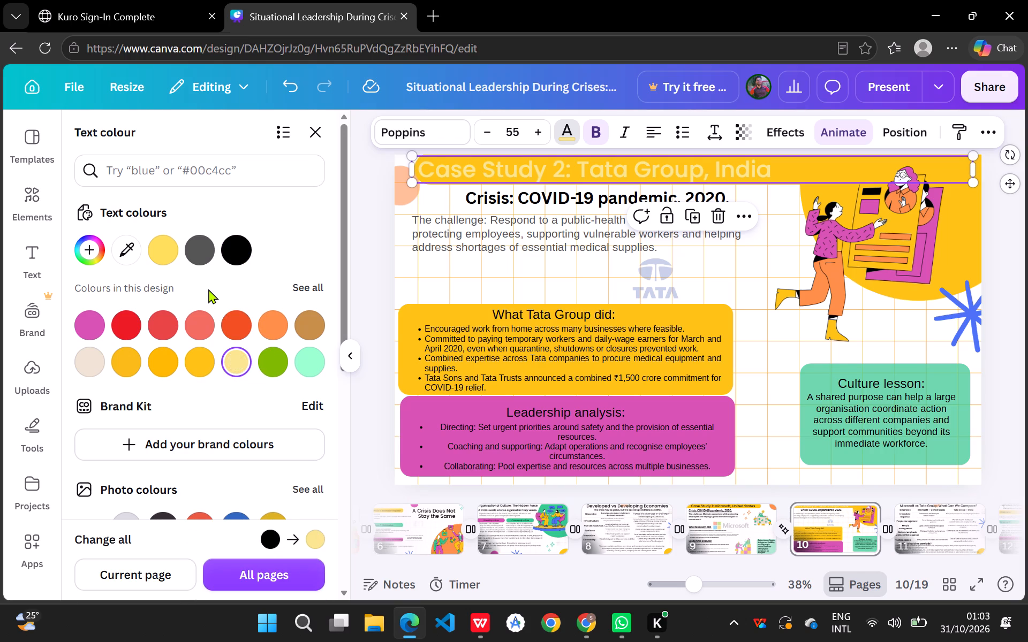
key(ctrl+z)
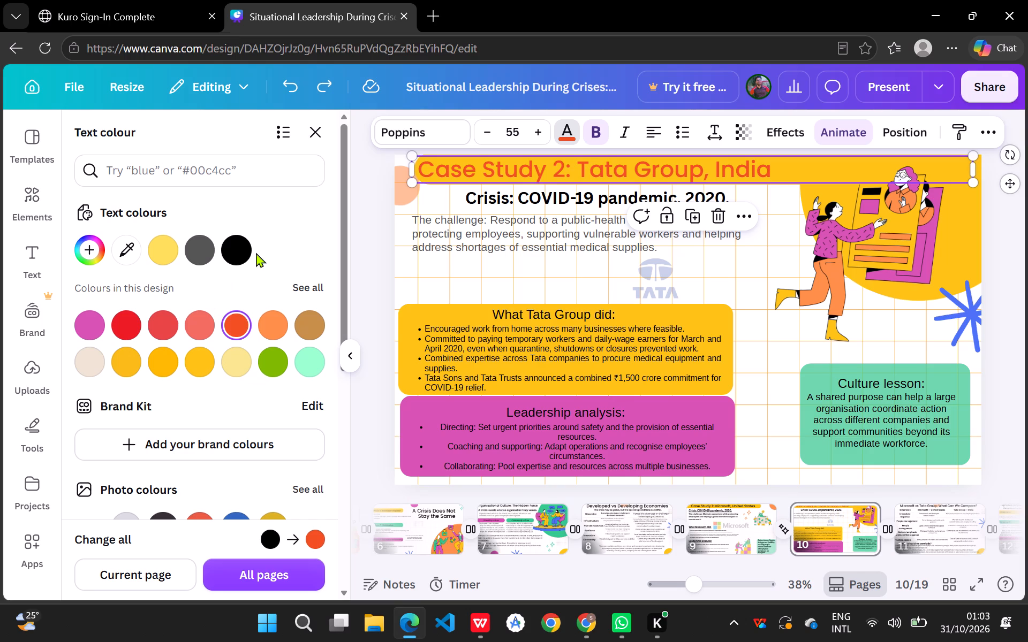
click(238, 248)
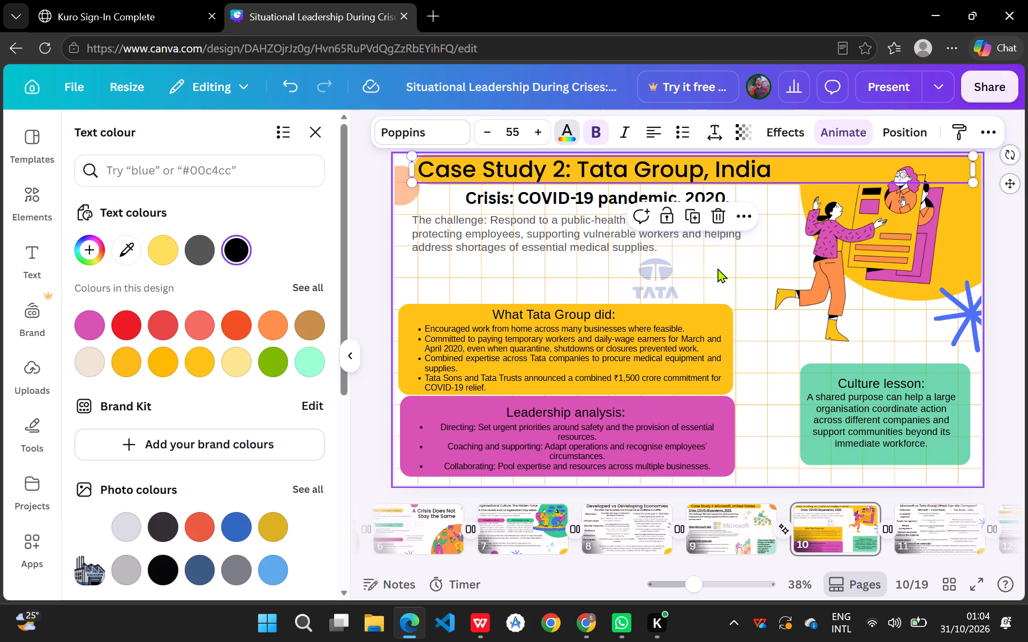
Recolour the banner behind slide 10's title to soft teal (#31edae), trying vivid red (#ed1c25) and orange (#ff8f46) first.
click(759, 299)
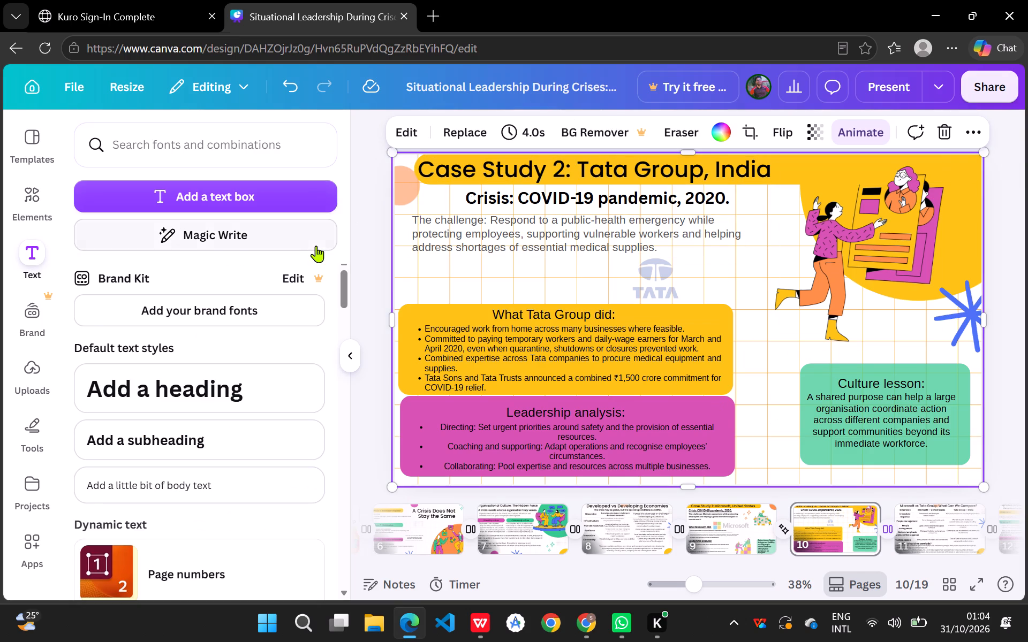
click(453, 279)
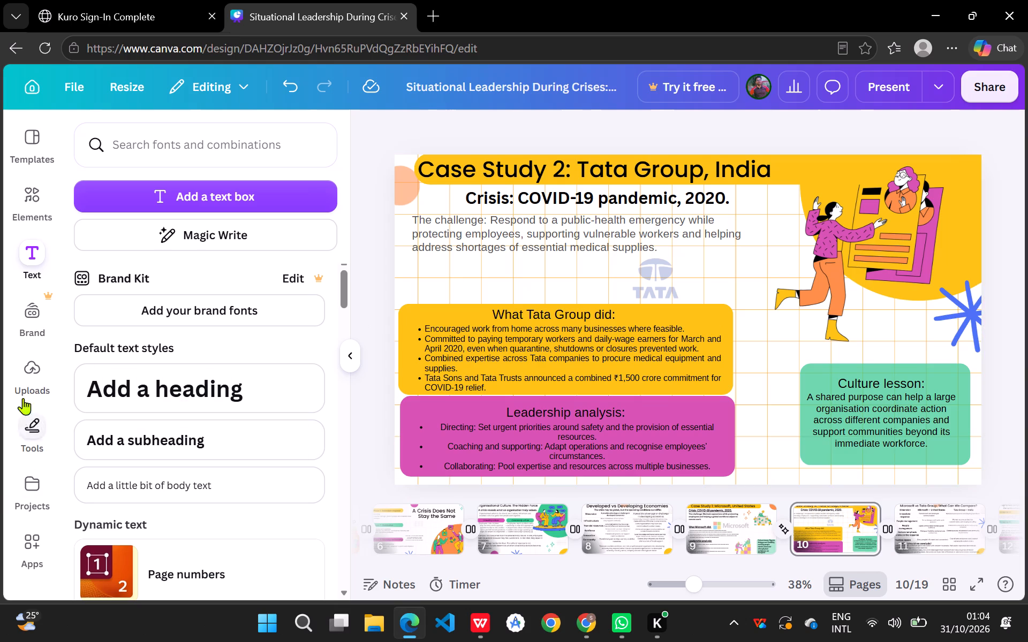
click(789, 176)
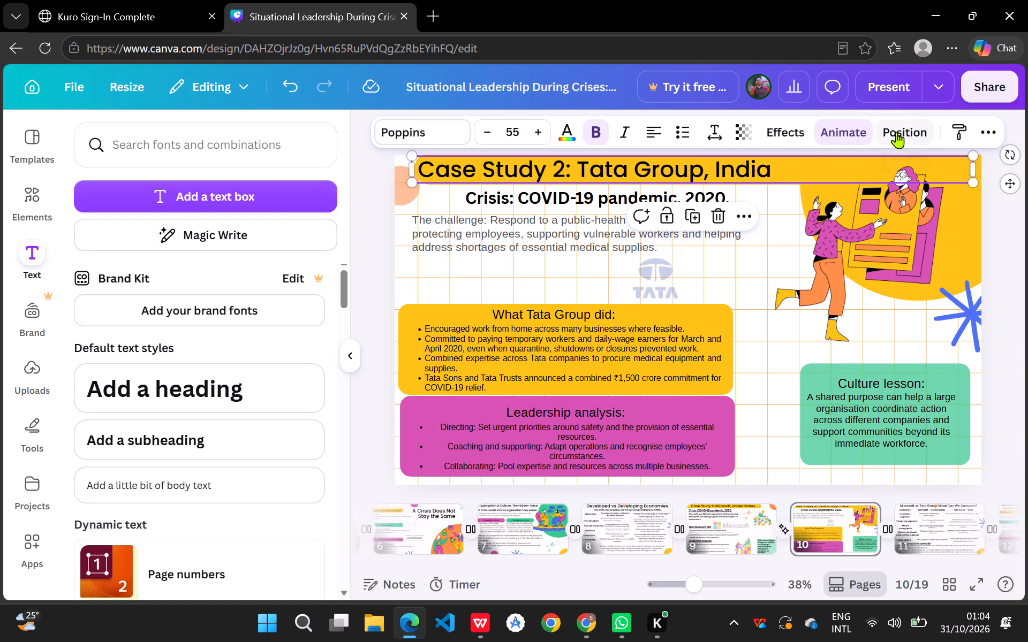
click(896, 132)
click(257, 325)
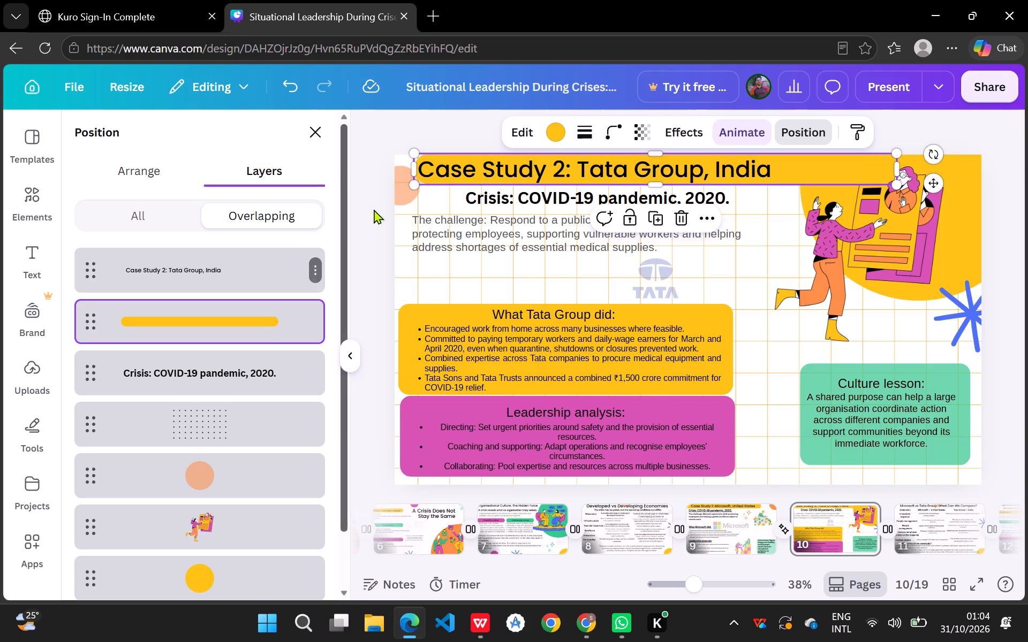
click(558, 129)
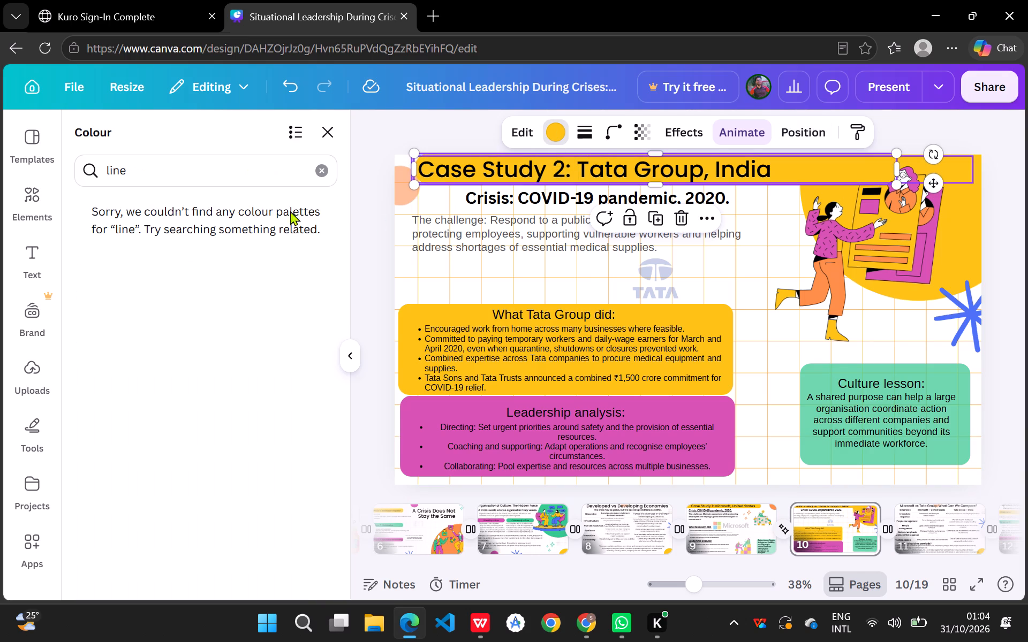
click(559, 135)
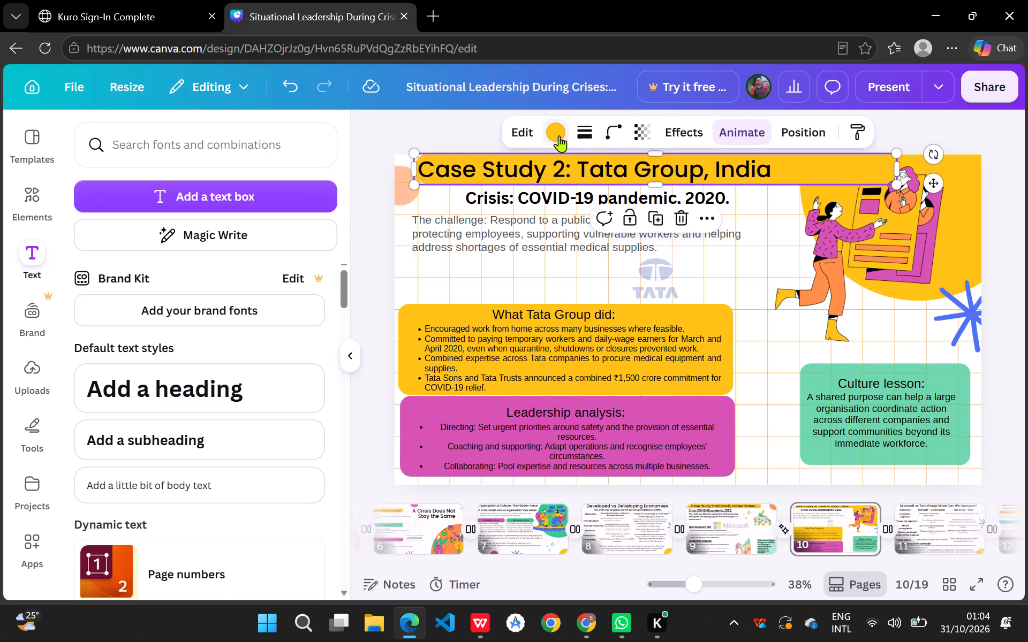
click(559, 132)
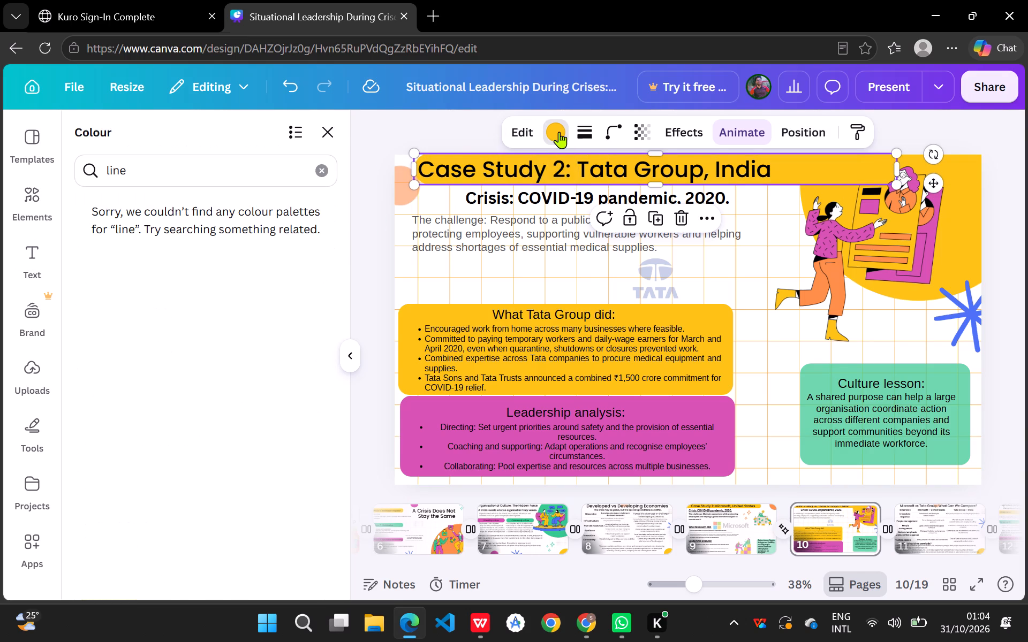
click(559, 132)
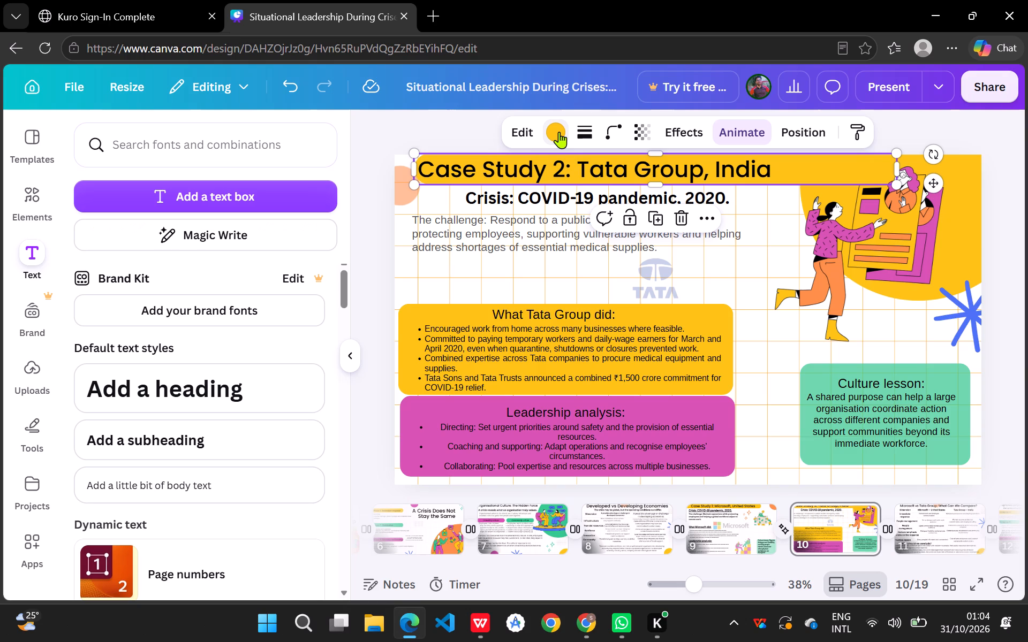
click(559, 132)
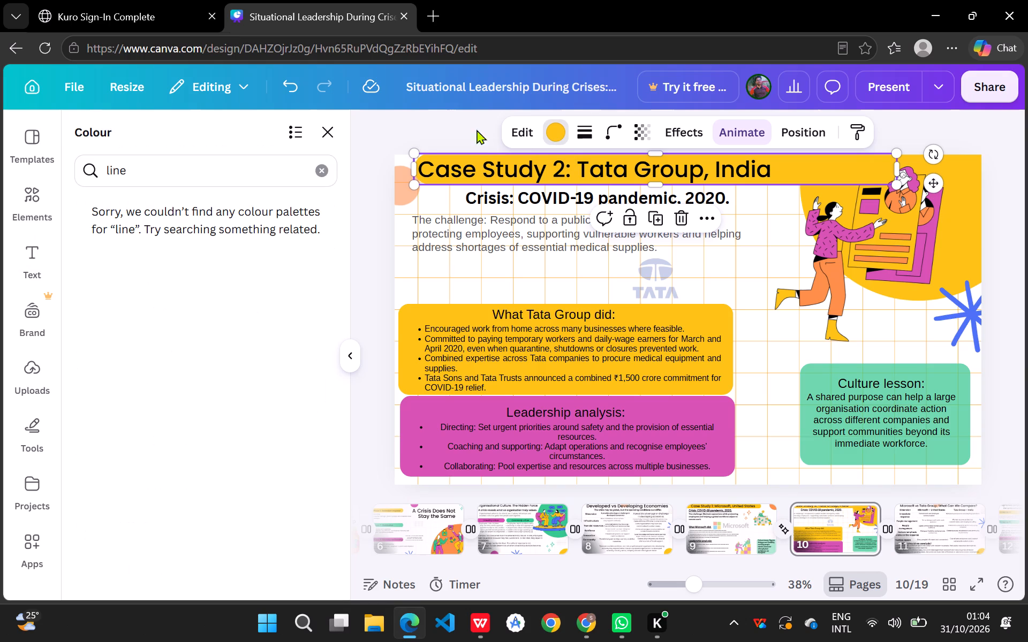
click(327, 123)
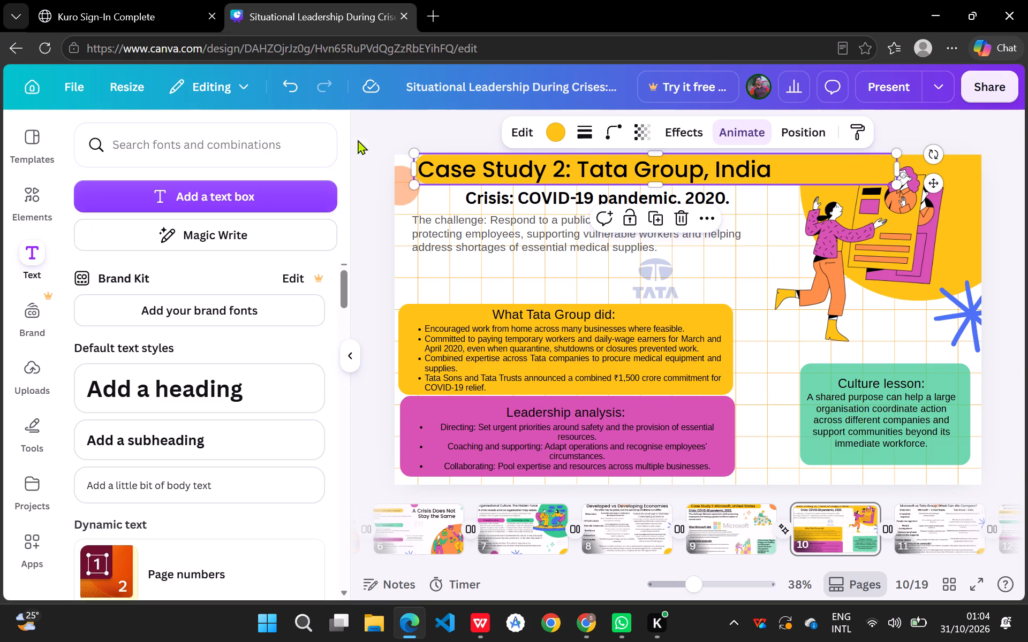
click(554, 128)
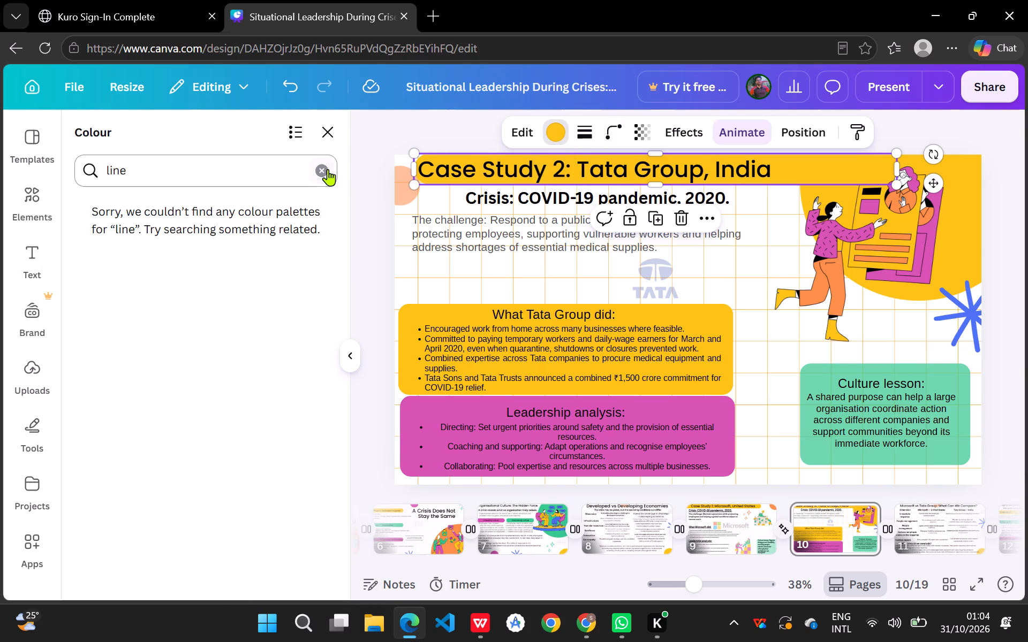
click(328, 169)
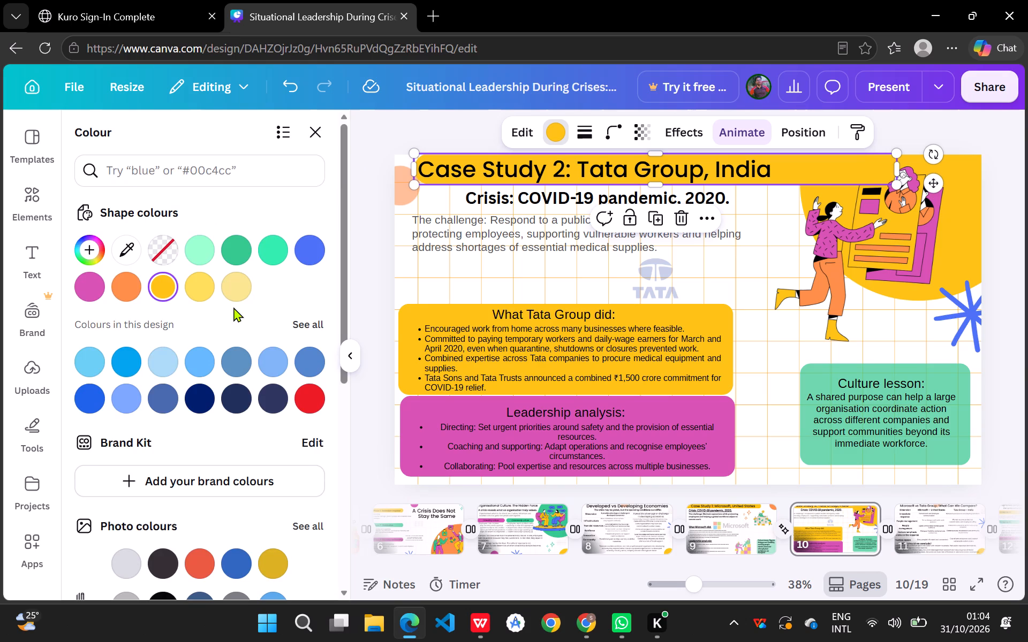
click(312, 401)
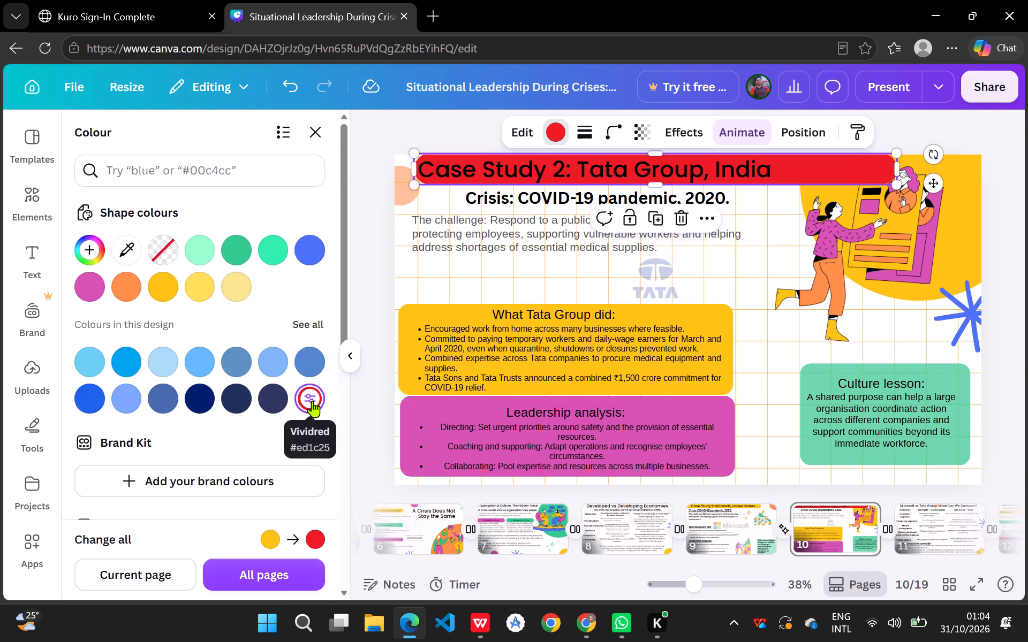
click(128, 282)
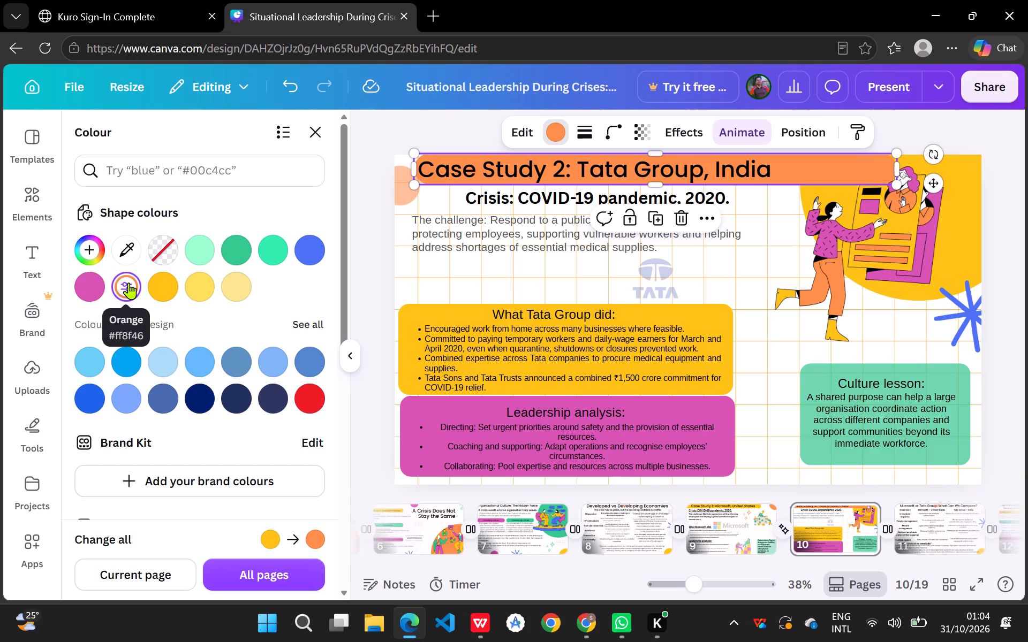
click(161, 288)
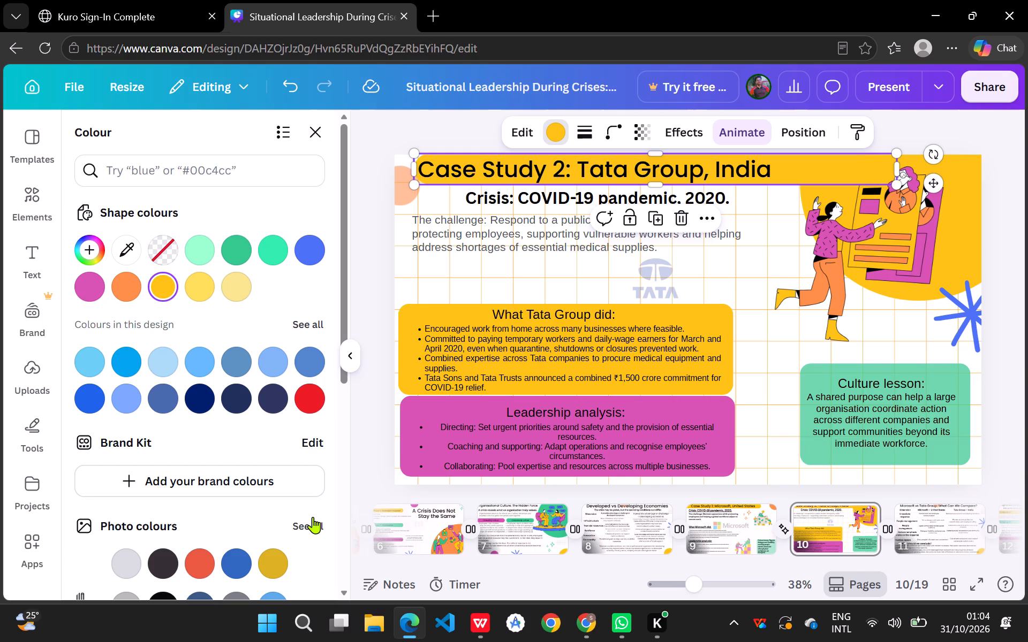
click(278, 249)
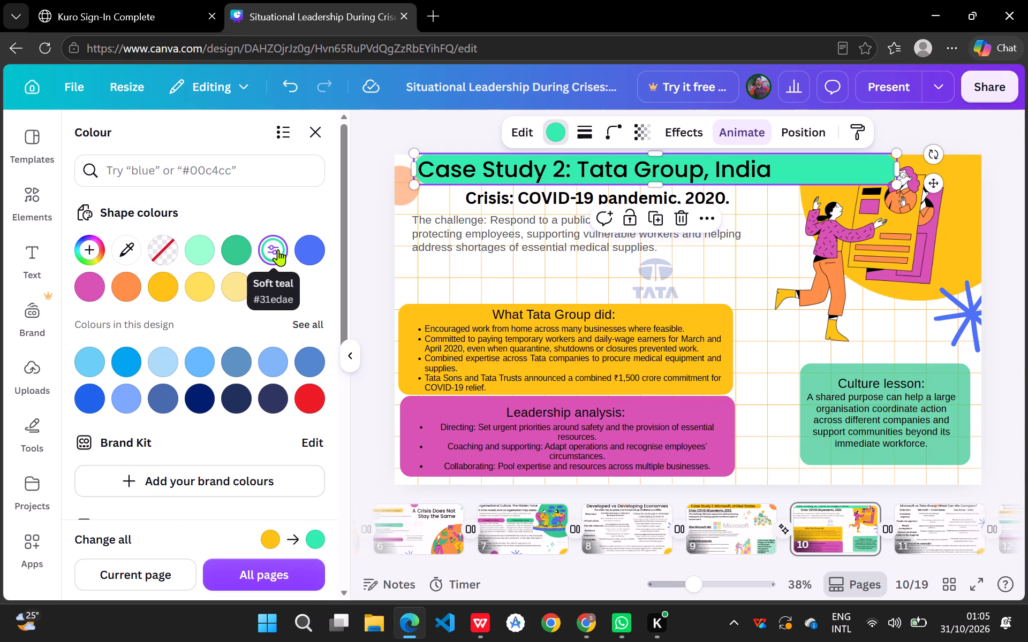
Move slide 10's pale orange circle down along the slide's left edge, clear of the title banner and beside the crisis heading.
click(435, 203)
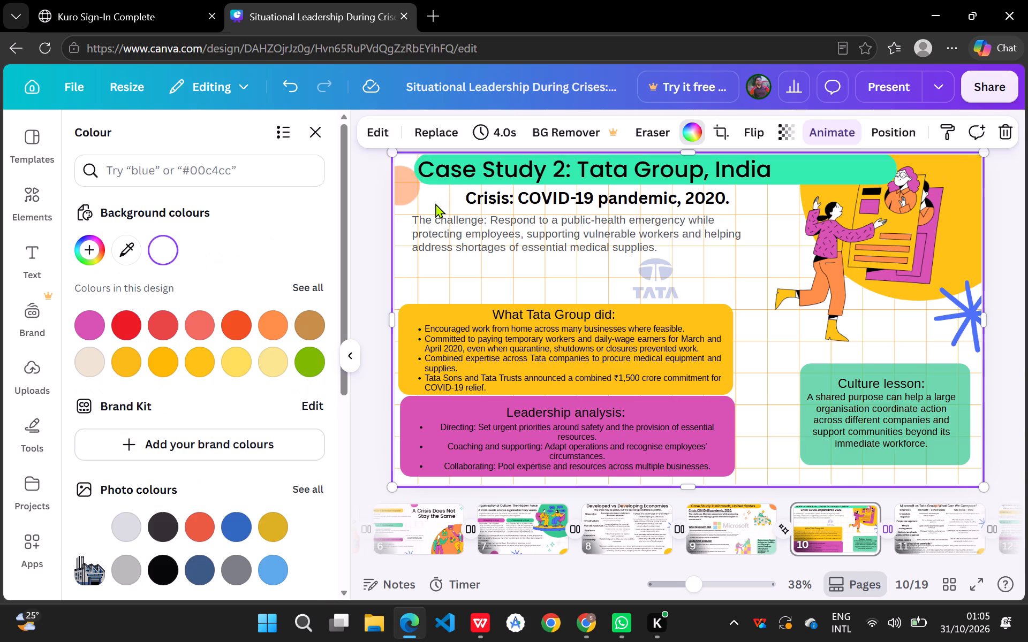
click(409, 200)
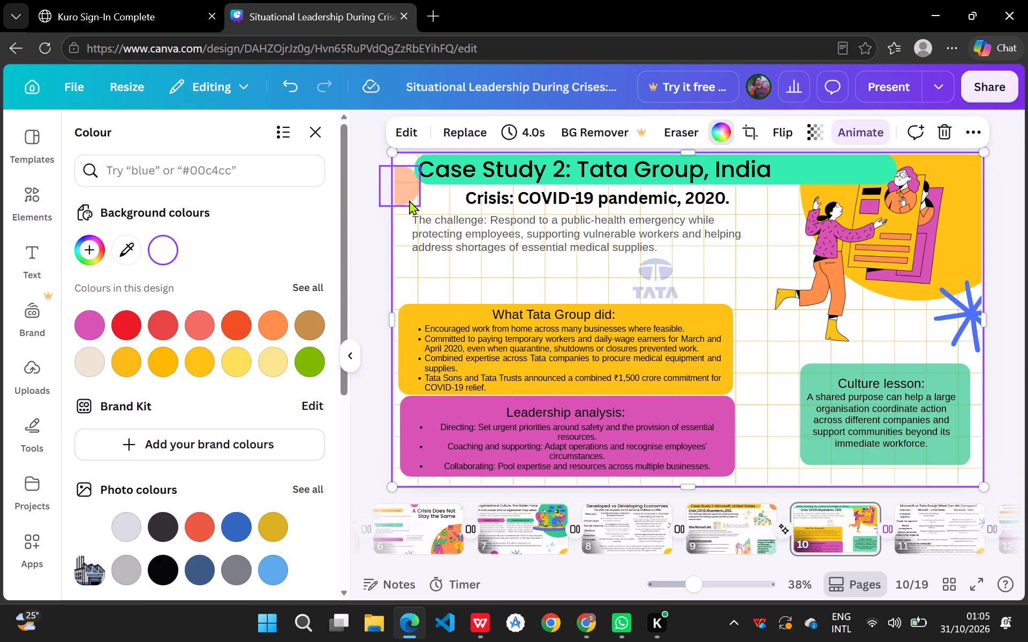
click(409, 200)
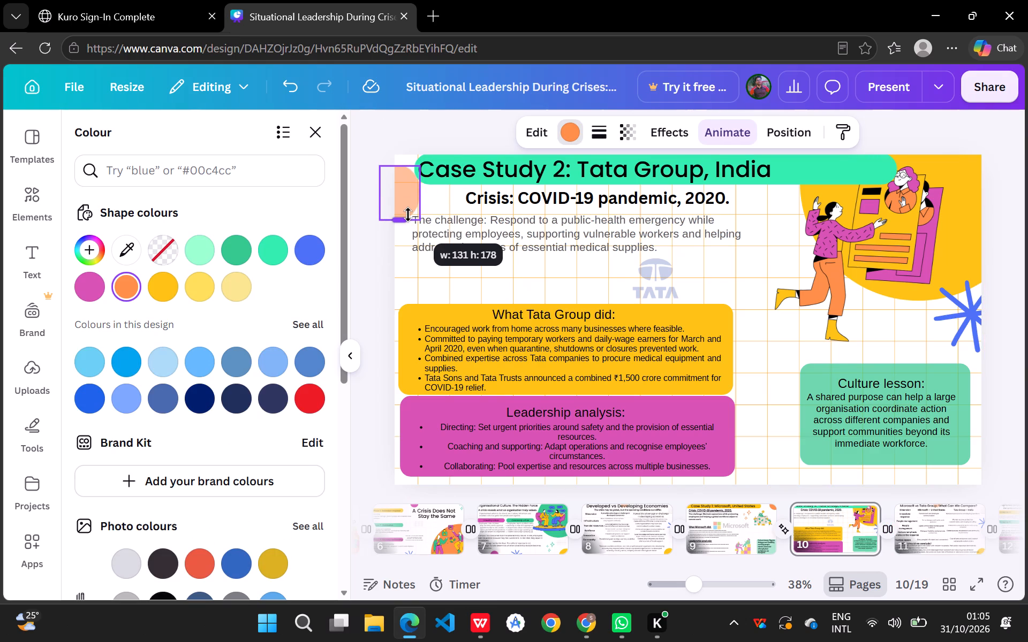
drag(408, 177, 401, 215)
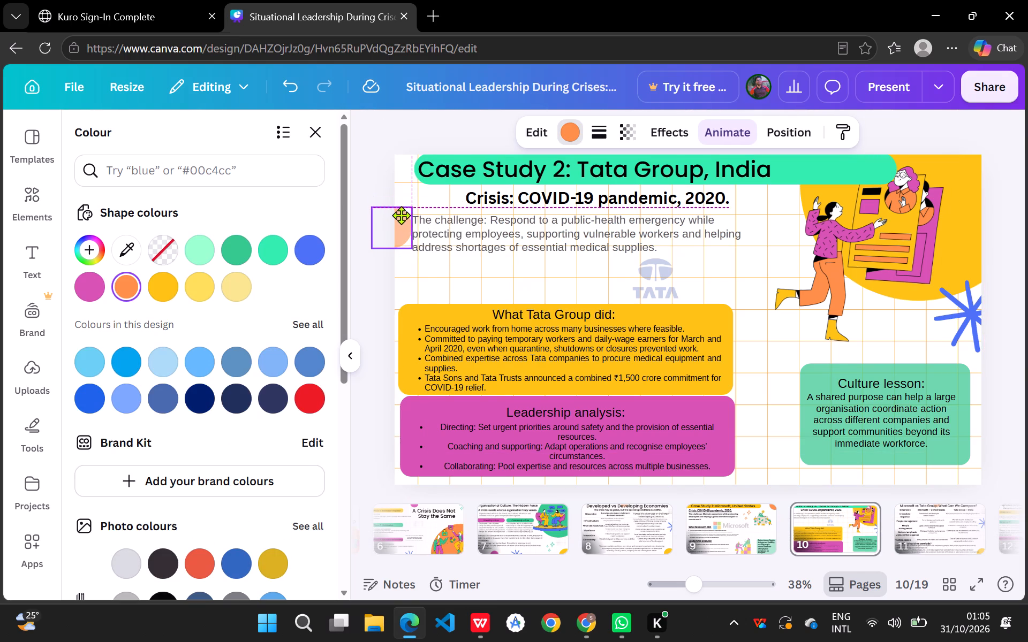
drag(401, 215, 401, 205)
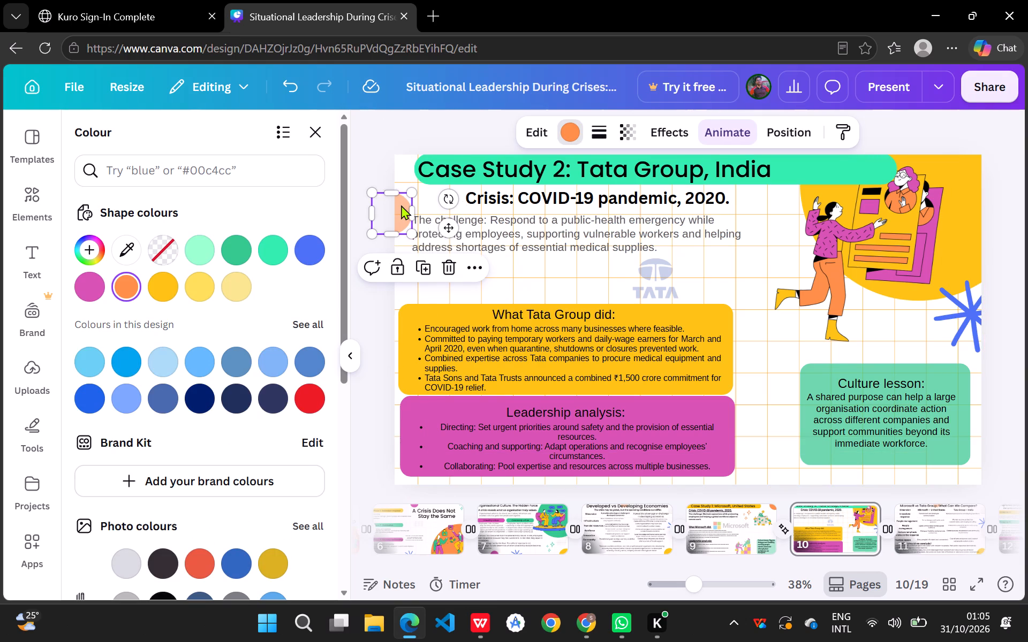
Compare slide 10 with slide 9 and shift slide 10's teal title banner left to line up with the yellow box's left edge.
click(736, 541)
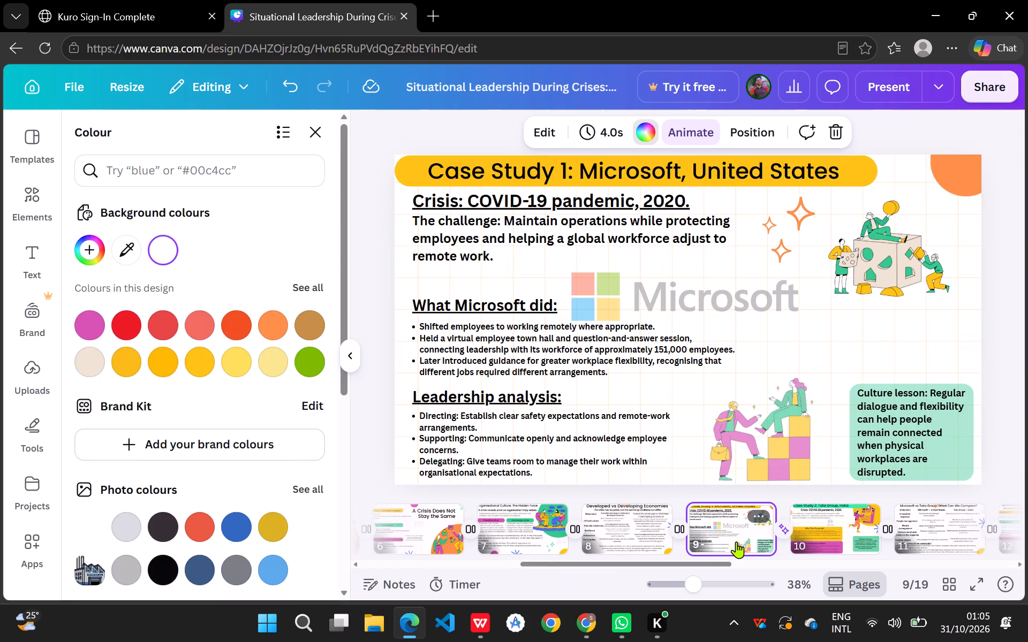
click(847, 542)
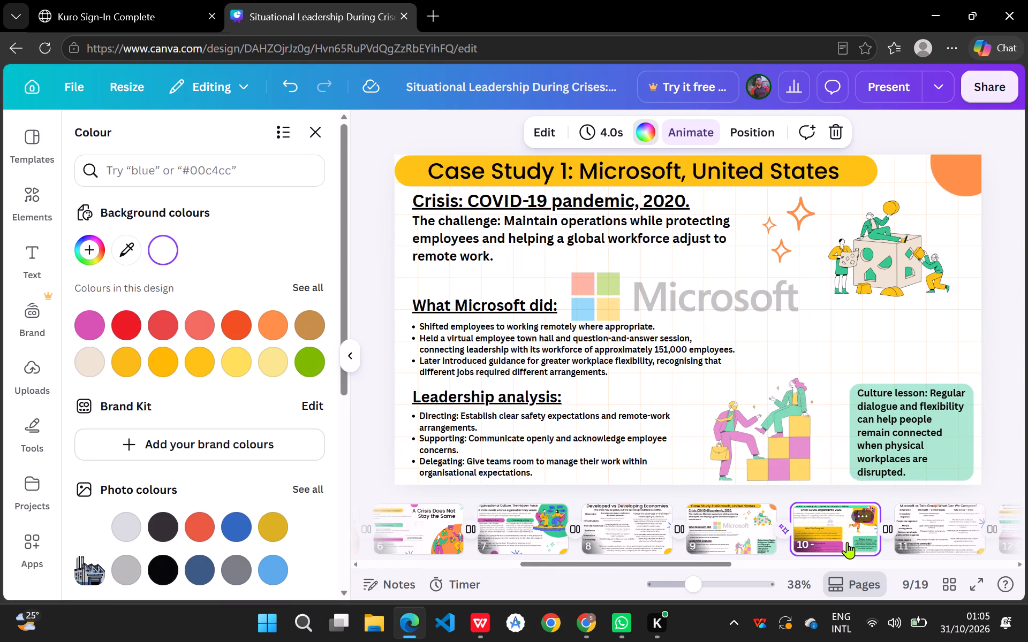
click(790, 172)
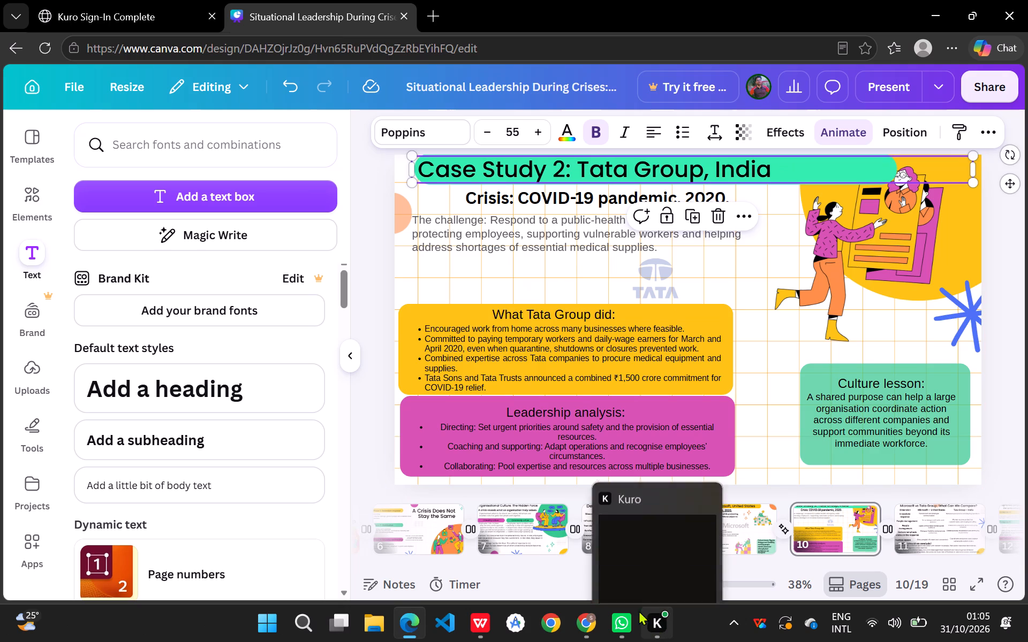
click(744, 525)
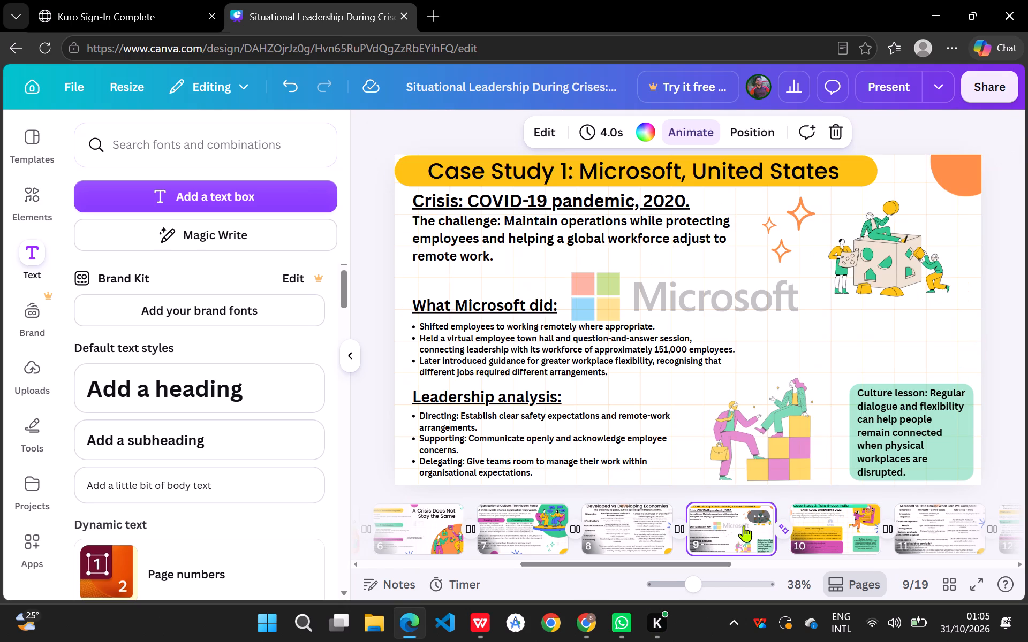
click(829, 532)
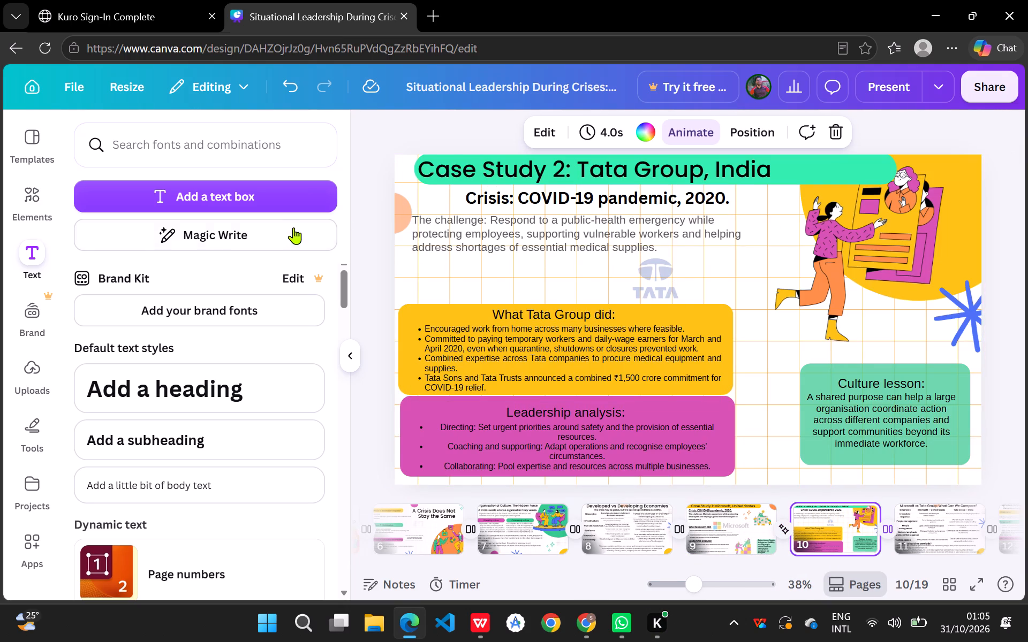
click(537, 173)
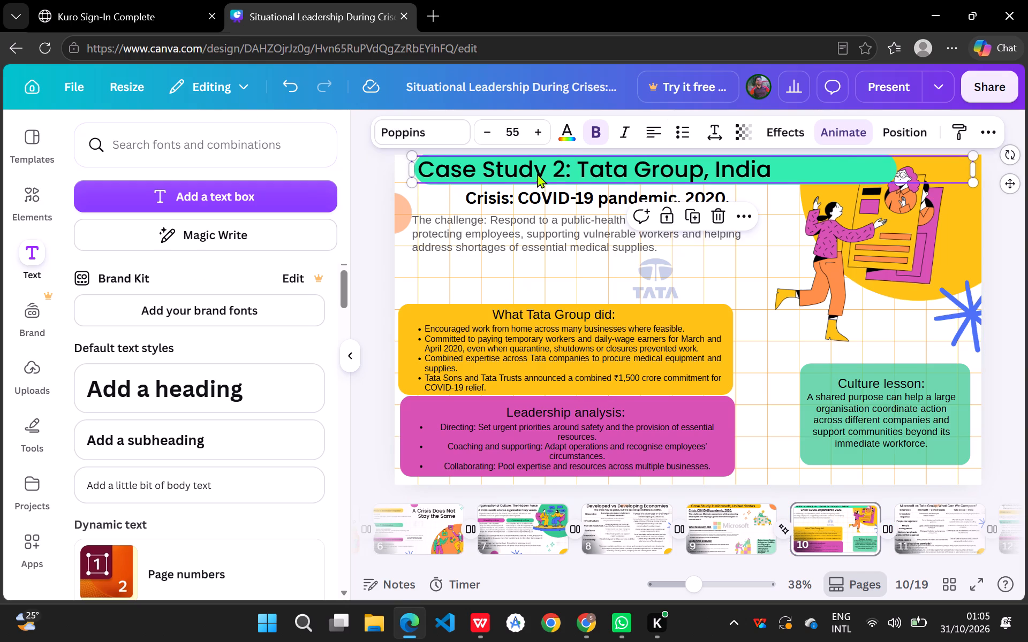
click(892, 137)
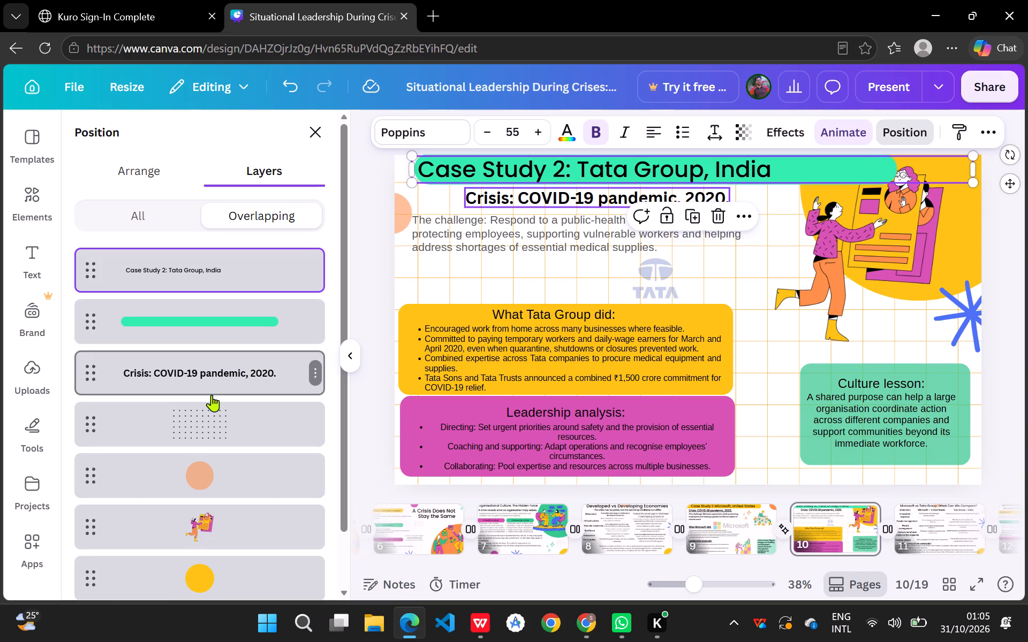
click(255, 312)
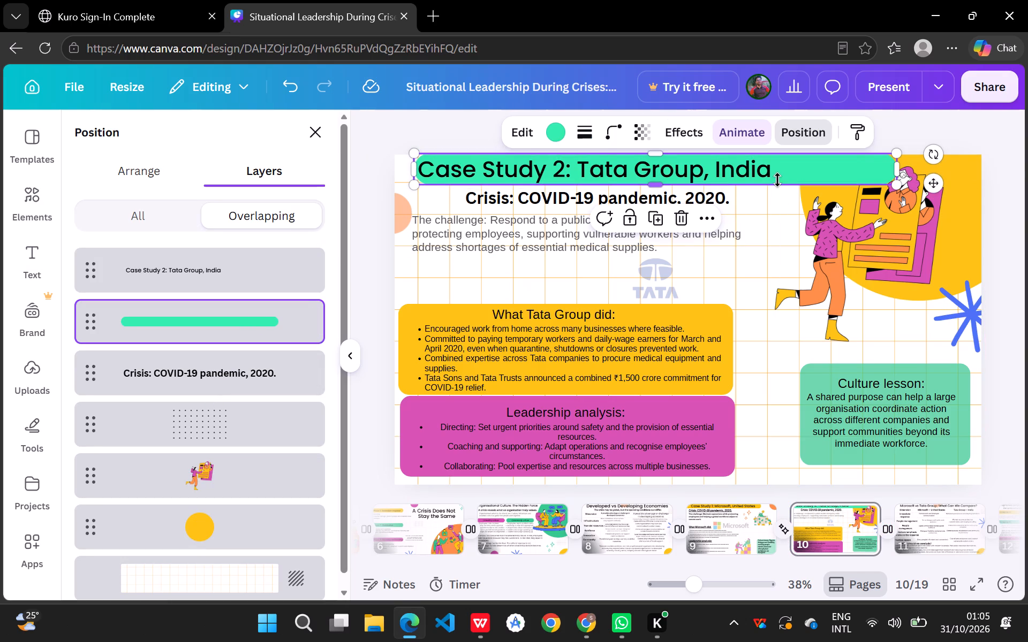
drag(790, 165, 768, 164)
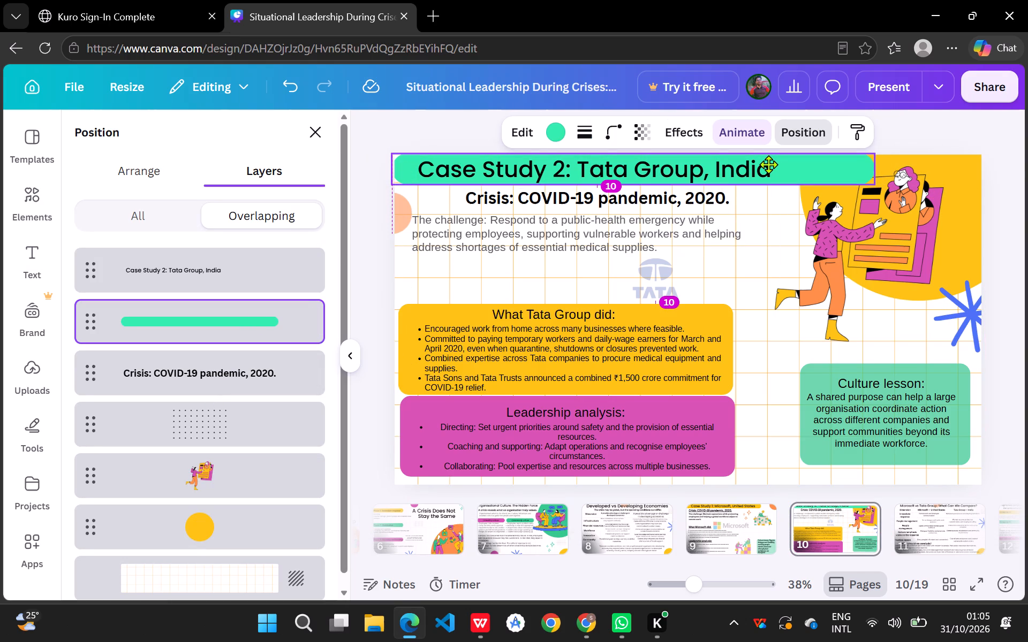
drag(768, 164, 773, 166)
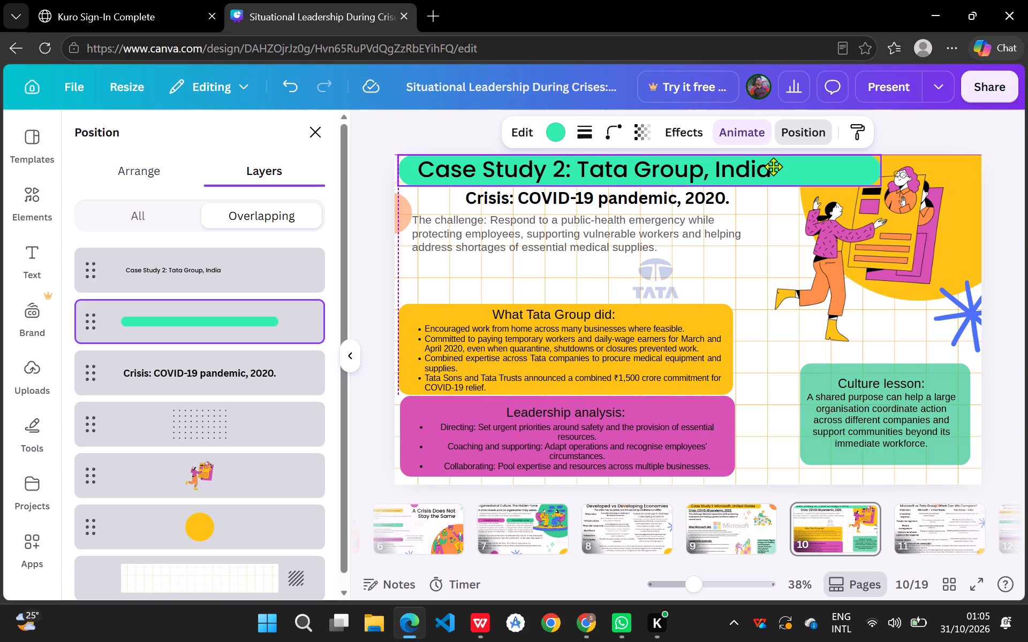
drag(773, 166, 773, 167)
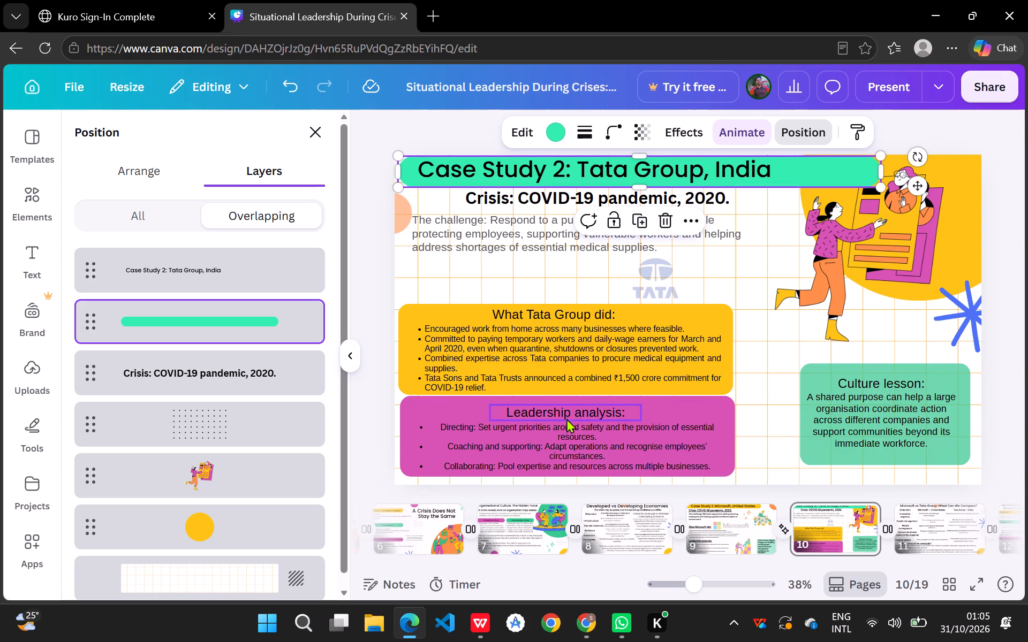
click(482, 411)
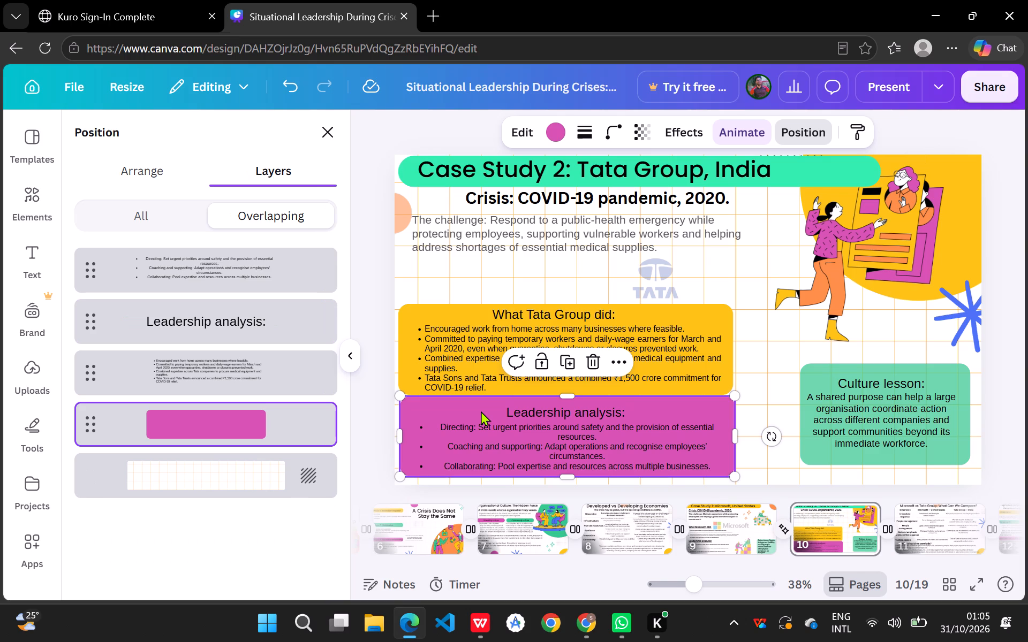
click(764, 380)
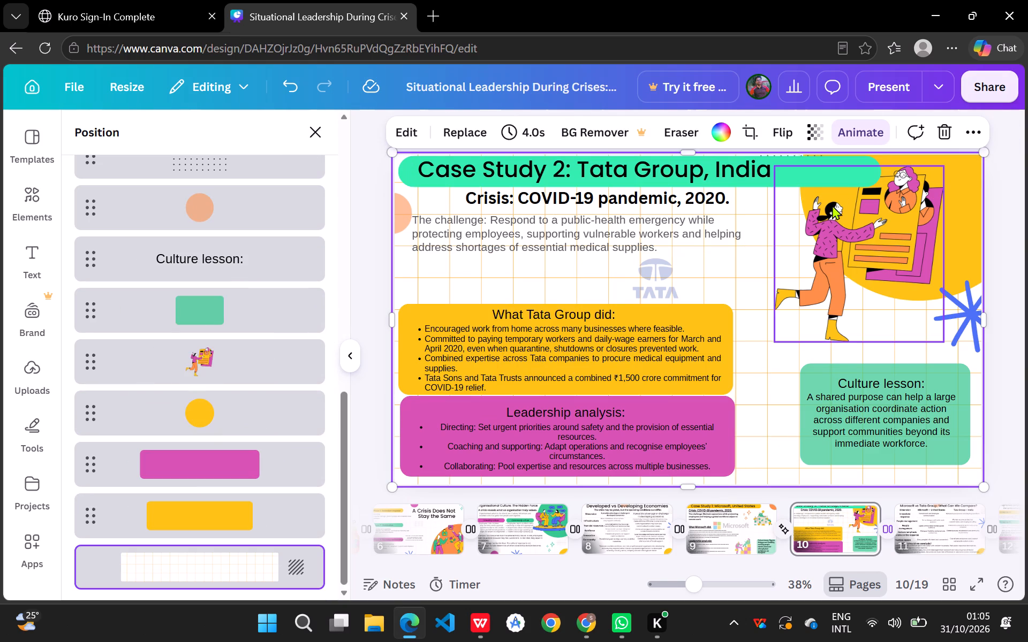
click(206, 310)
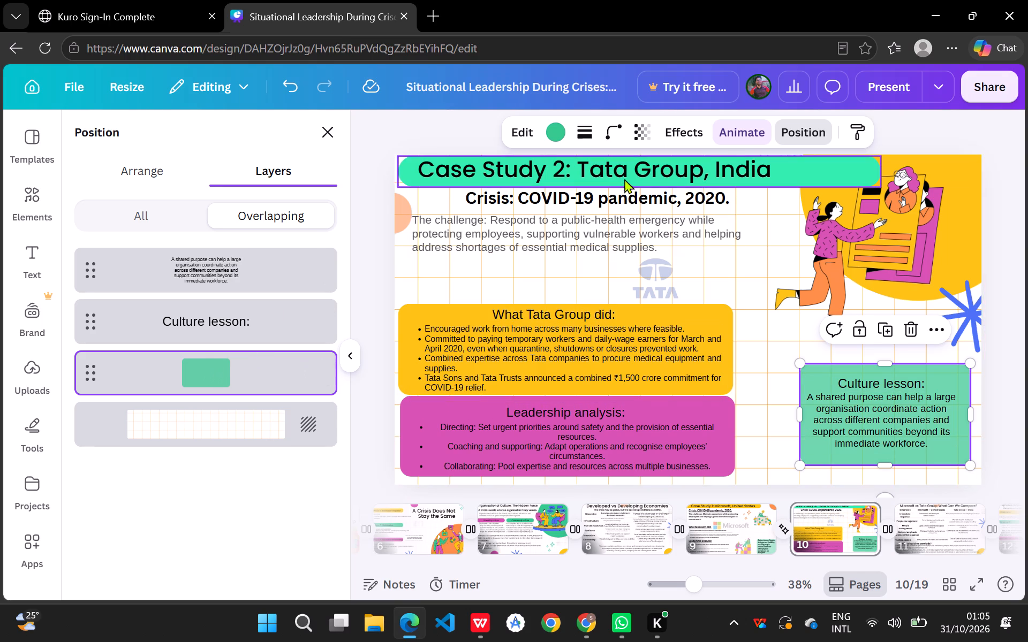
Shorten slide 10's teal title banner from its right end so it stops just past the word "India".
click(777, 173)
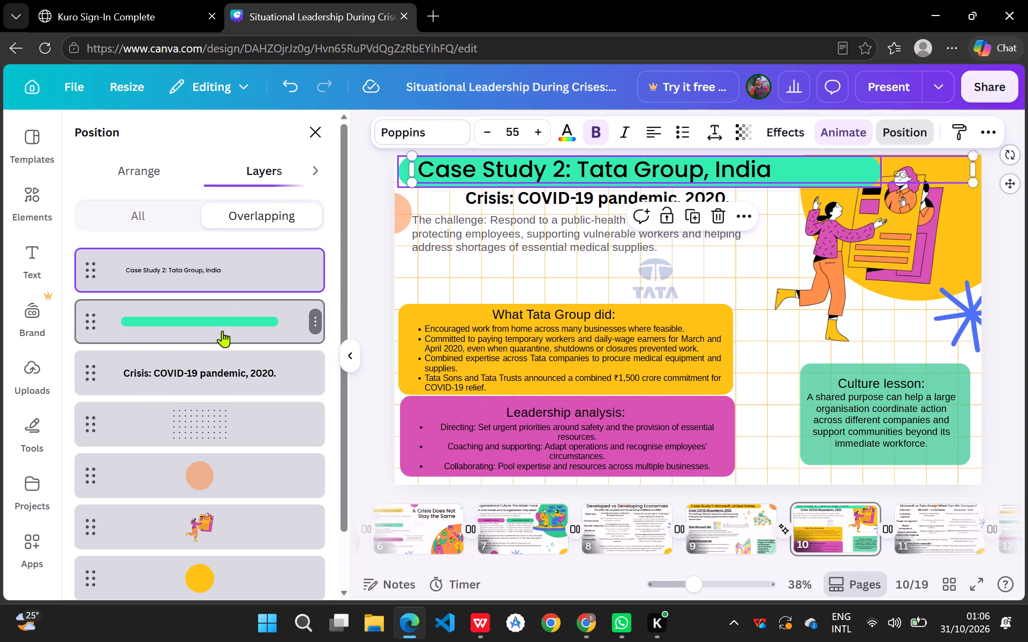
click(222, 332)
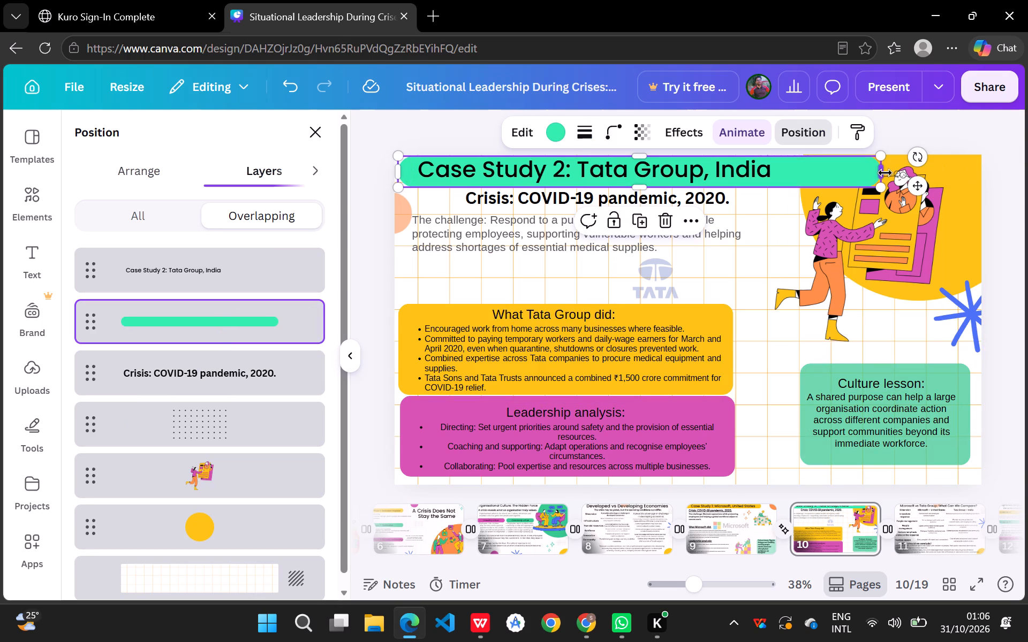
drag(885, 173, 823, 167)
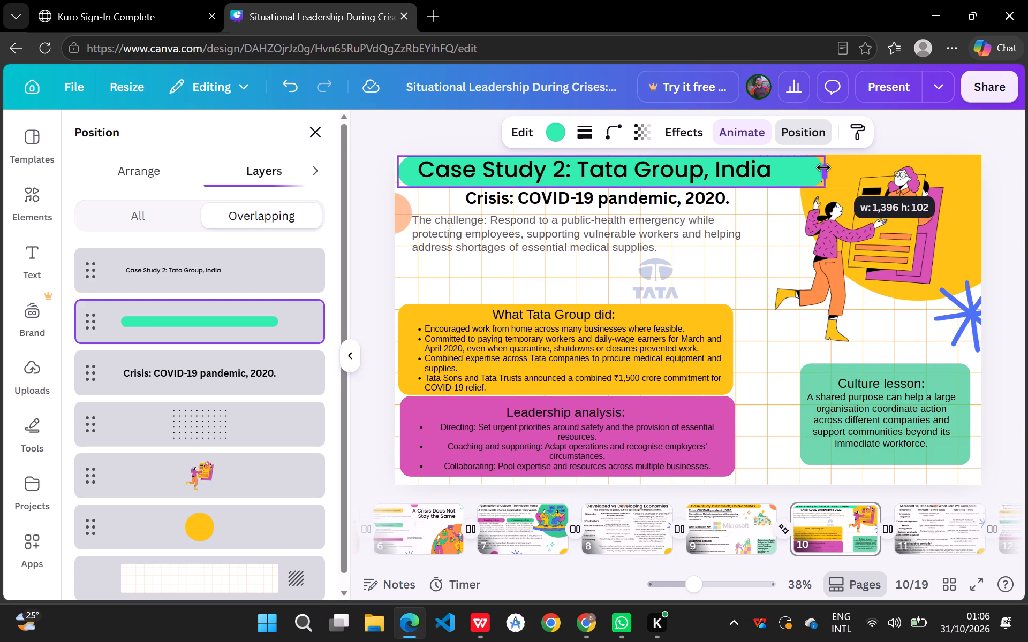
drag(823, 167, 810, 173)
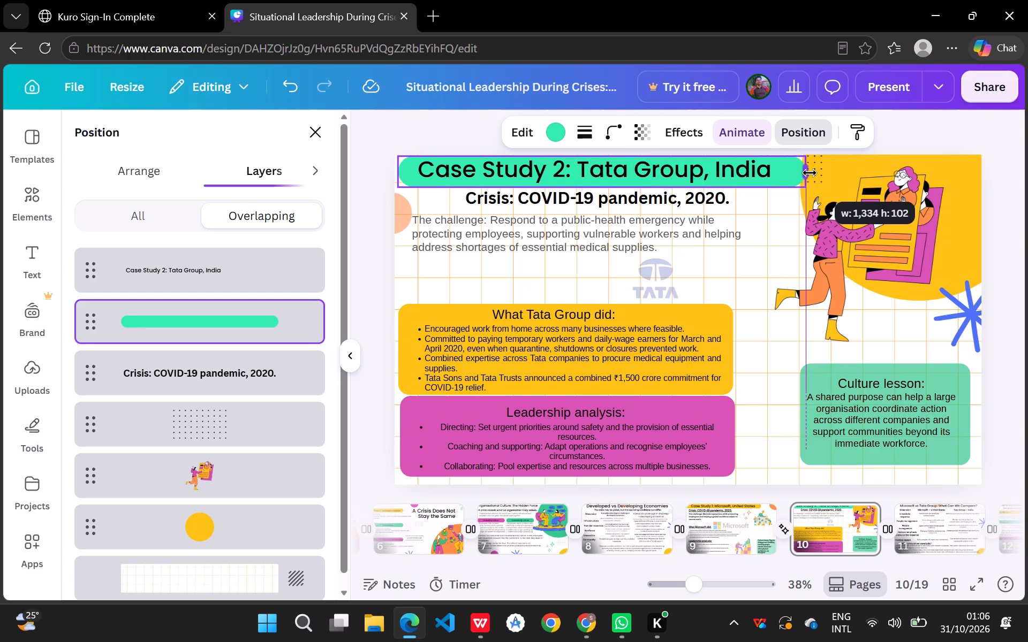
drag(810, 173, 792, 175)
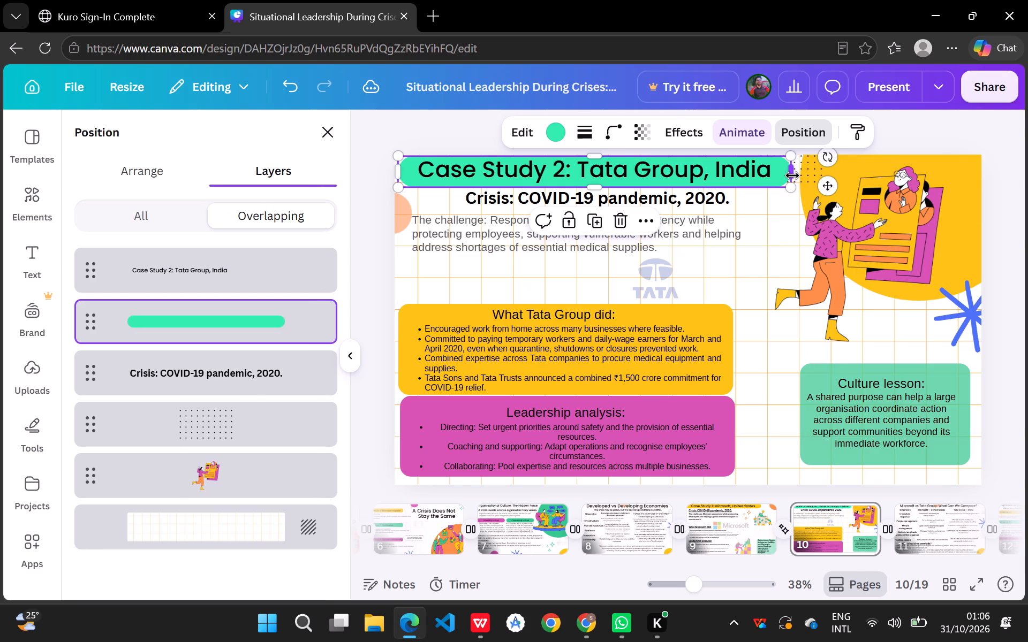
click(759, 275)
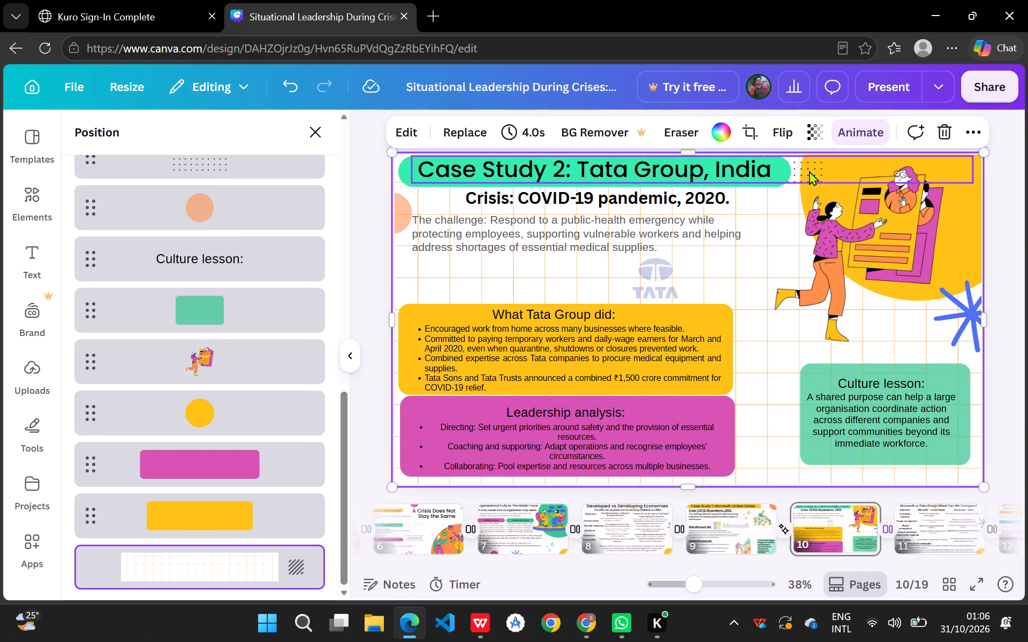
Delete the black dot pattern between slide 10's title banner and the yellow circle.
click(232, 167)
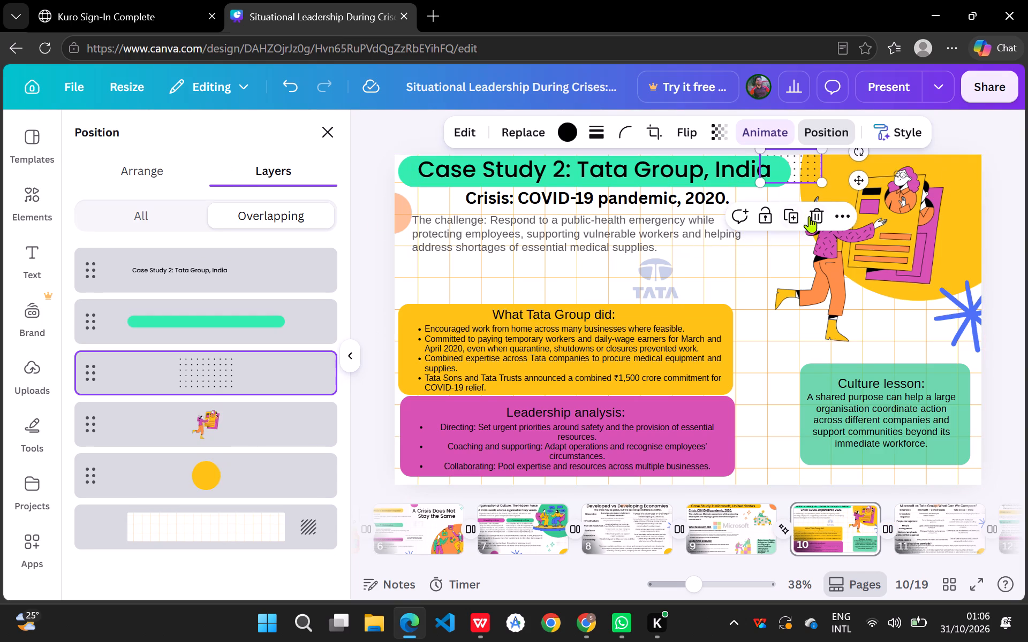
click(813, 213)
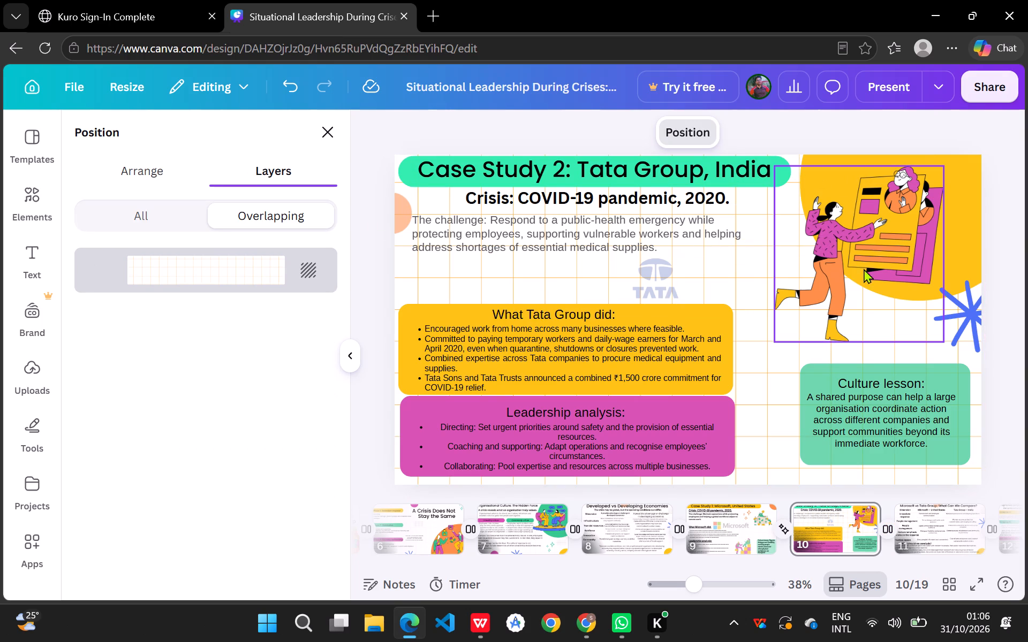
Resize the yellow circle behind slide 10's illustration to about 793 × 793, trying smaller and larger sizes first.
click(965, 253)
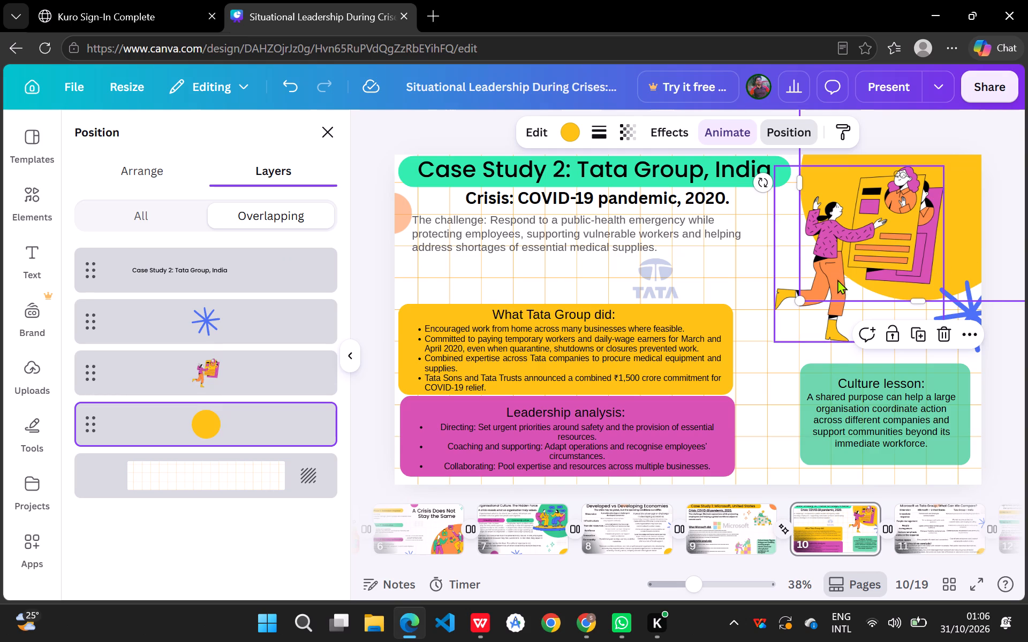
drag(798, 299, 992, 160)
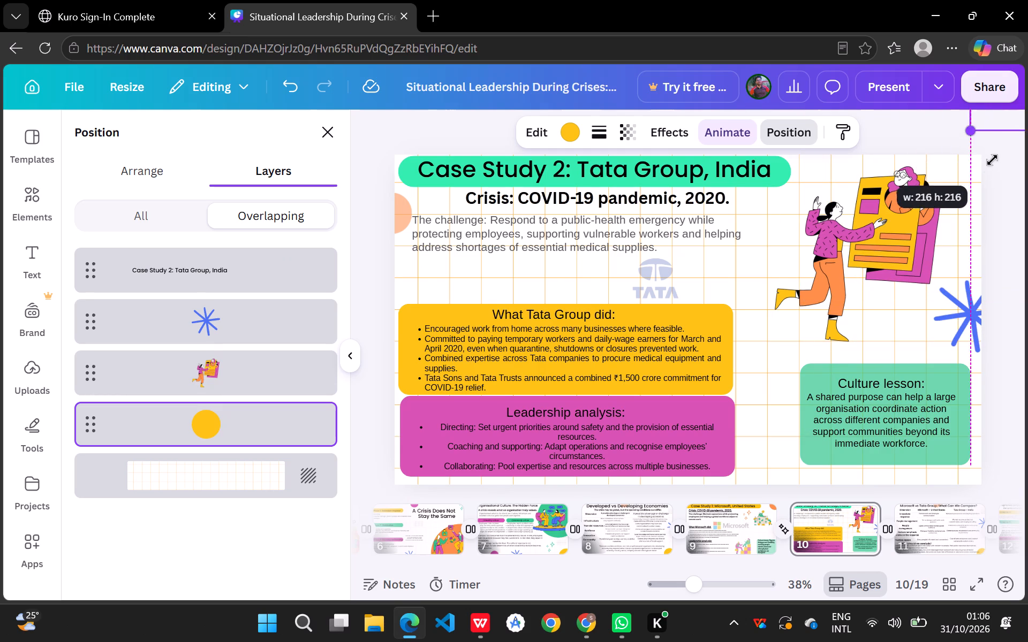
drag(992, 160, 908, 307)
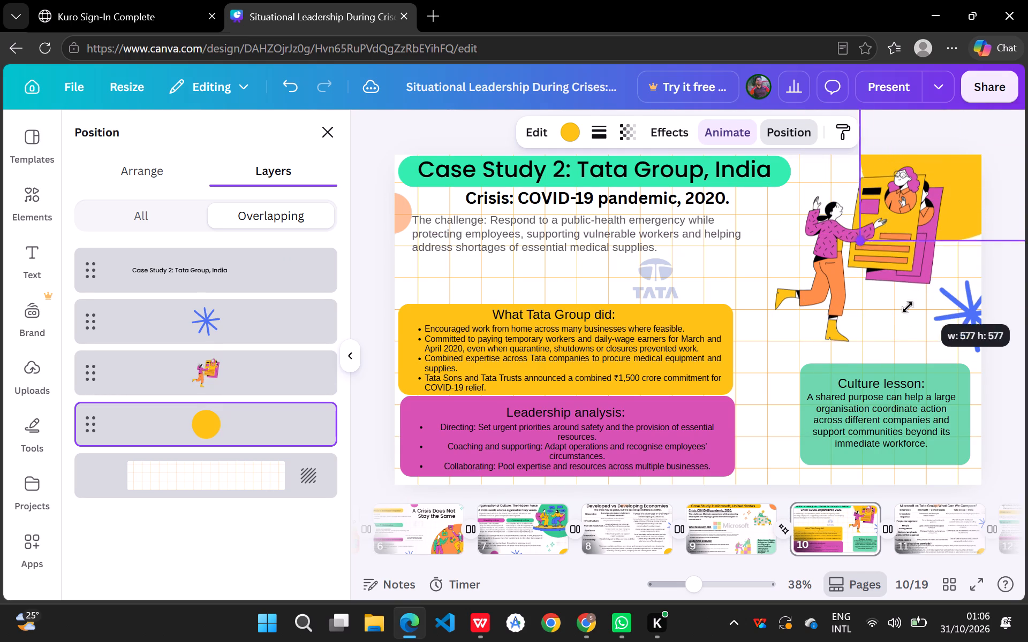
drag(908, 307, 870, 400)
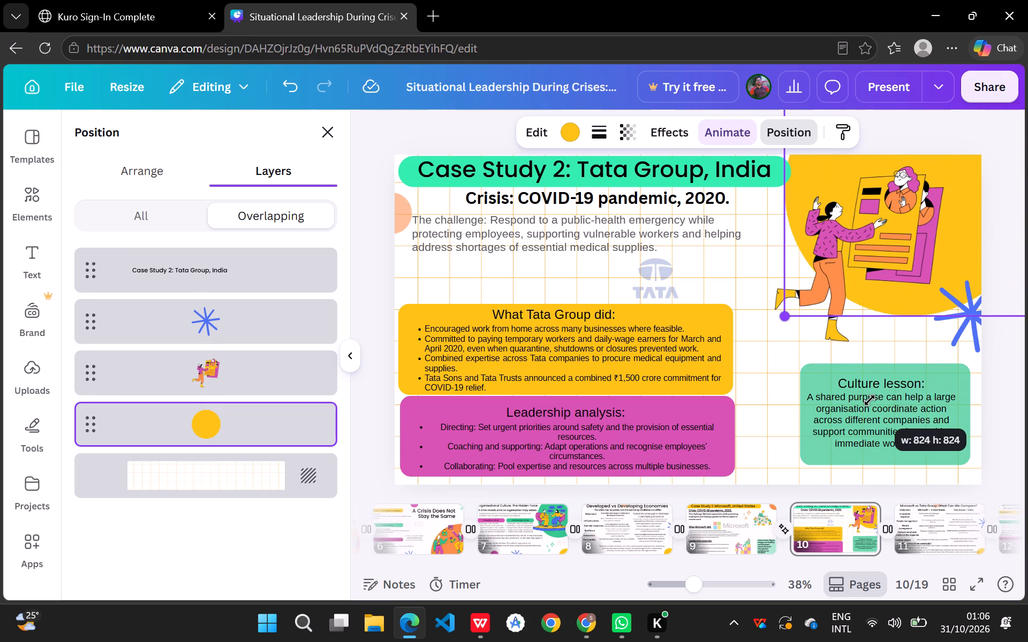
drag(870, 400, 882, 394)
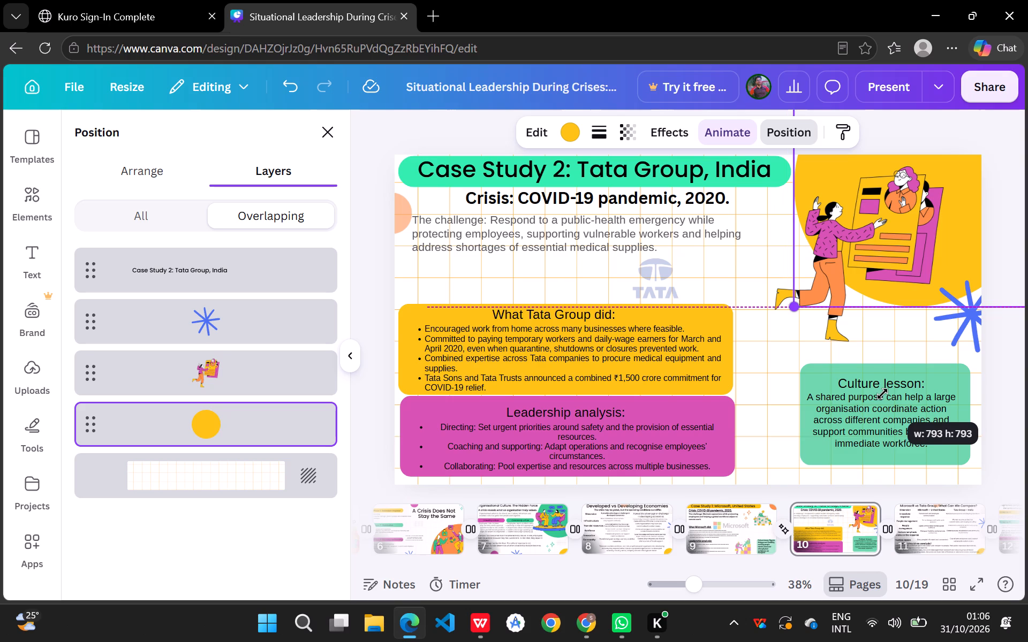
drag(882, 394, 883, 394)
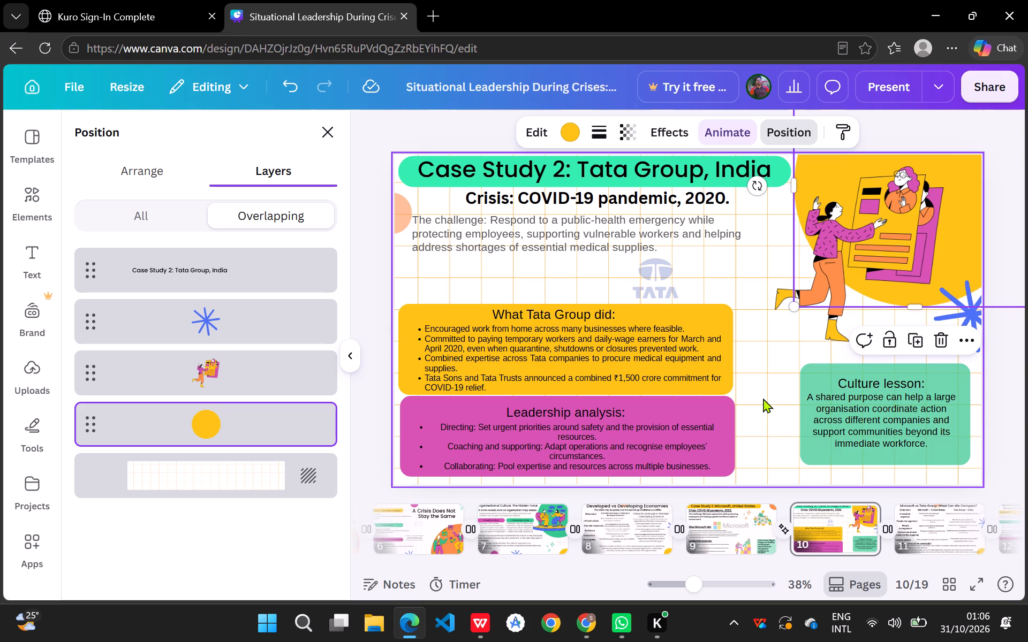
click(763, 398)
Delete the blue starburst graphic at slide 10's right edge, below the yellow circle.
click(954, 325)
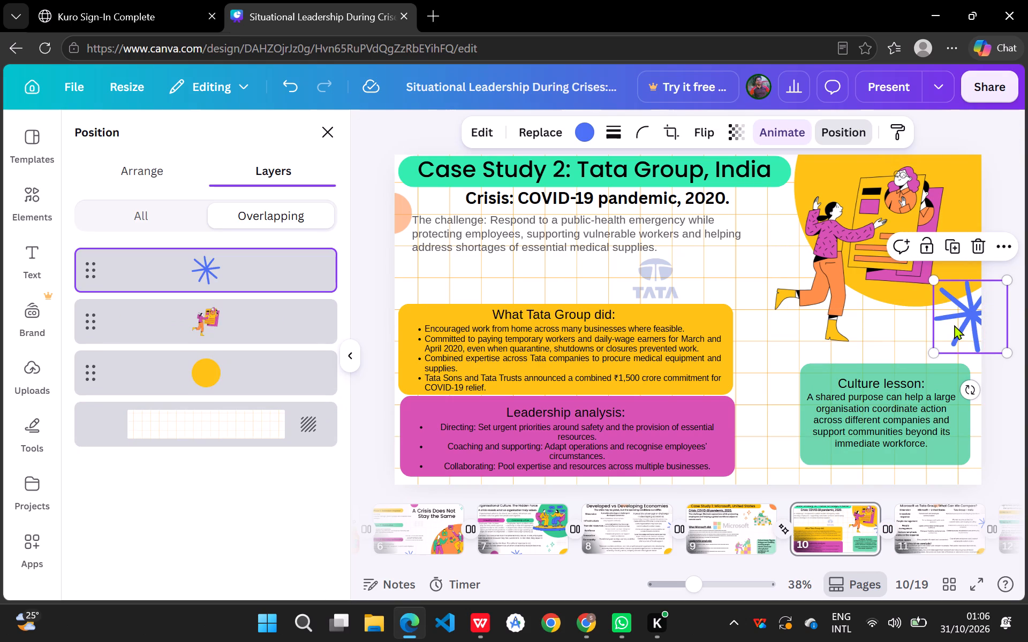
click(979, 246)
click(758, 360)
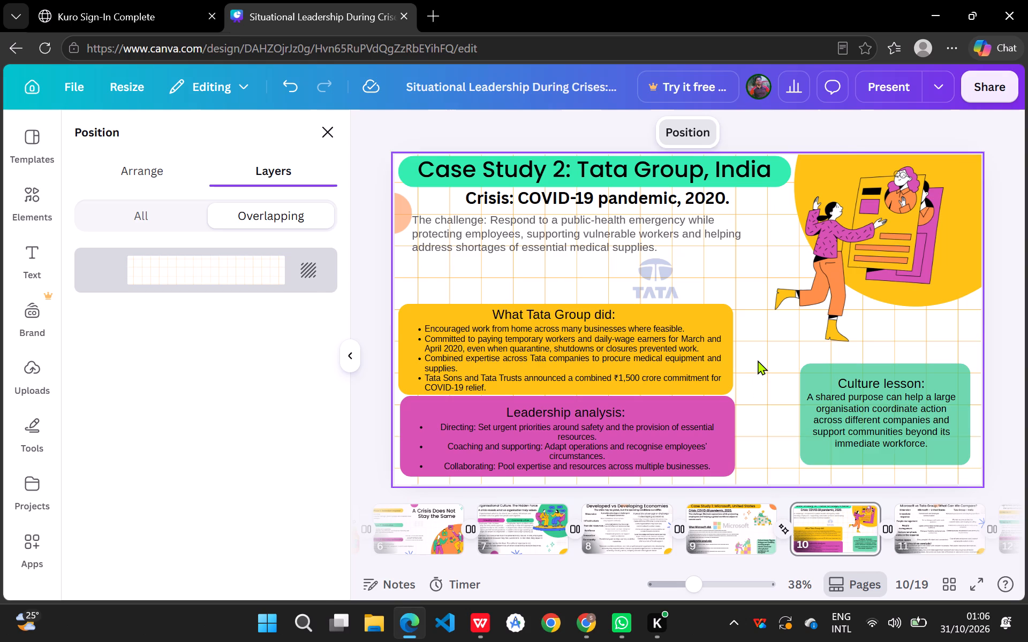
Make slide 10's paragraph beginning "The challenge: Respond to a public-health emergency" bold.
click(573, 219)
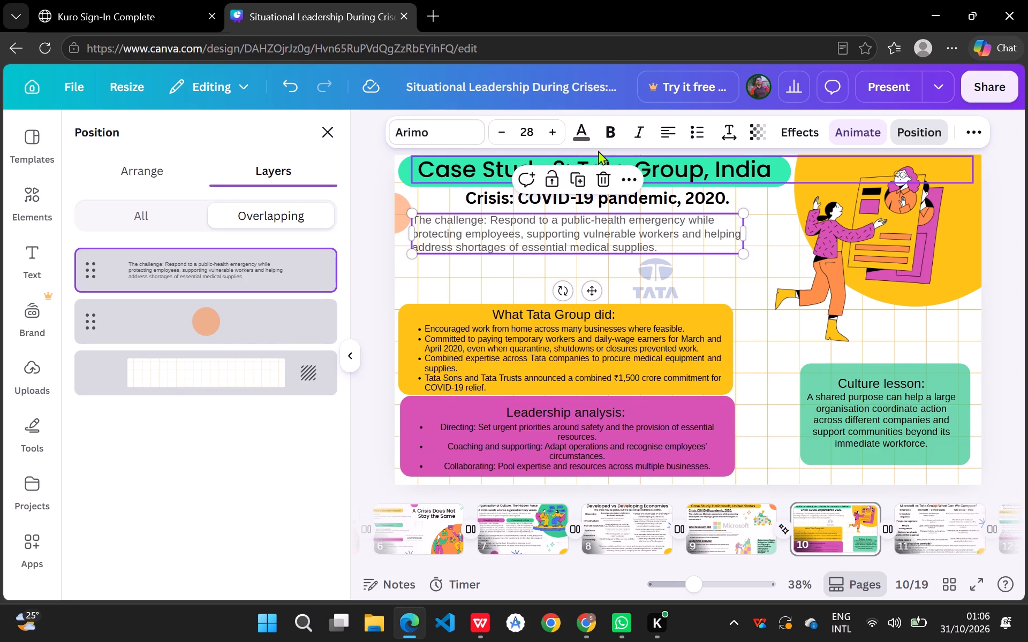
click(613, 137)
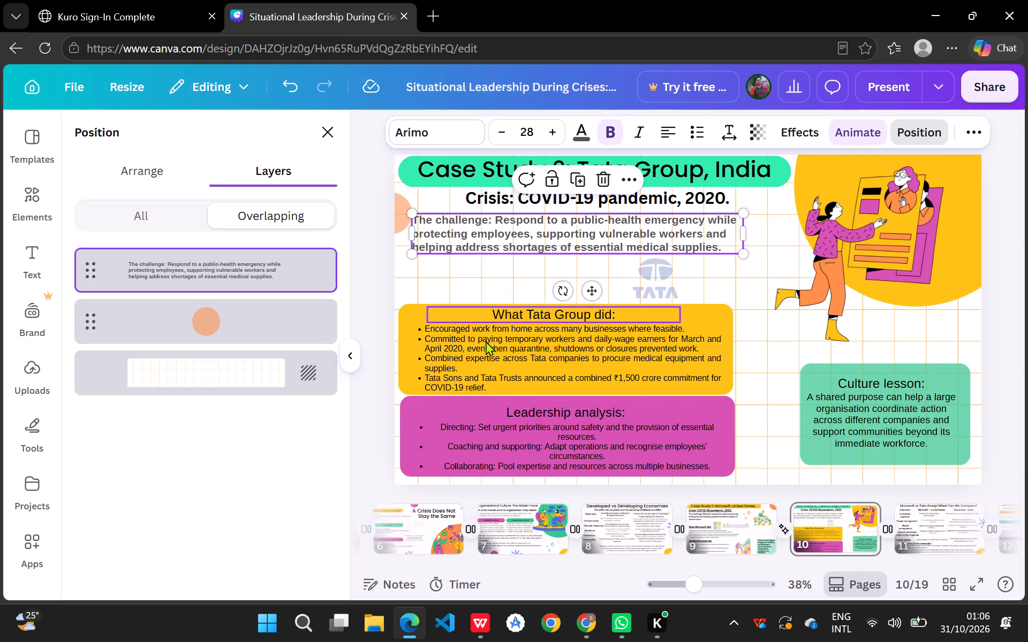
Examine the fonts and sizes of the text boxes on slides 10, 7 and 2 for comparison.
click(571, 361)
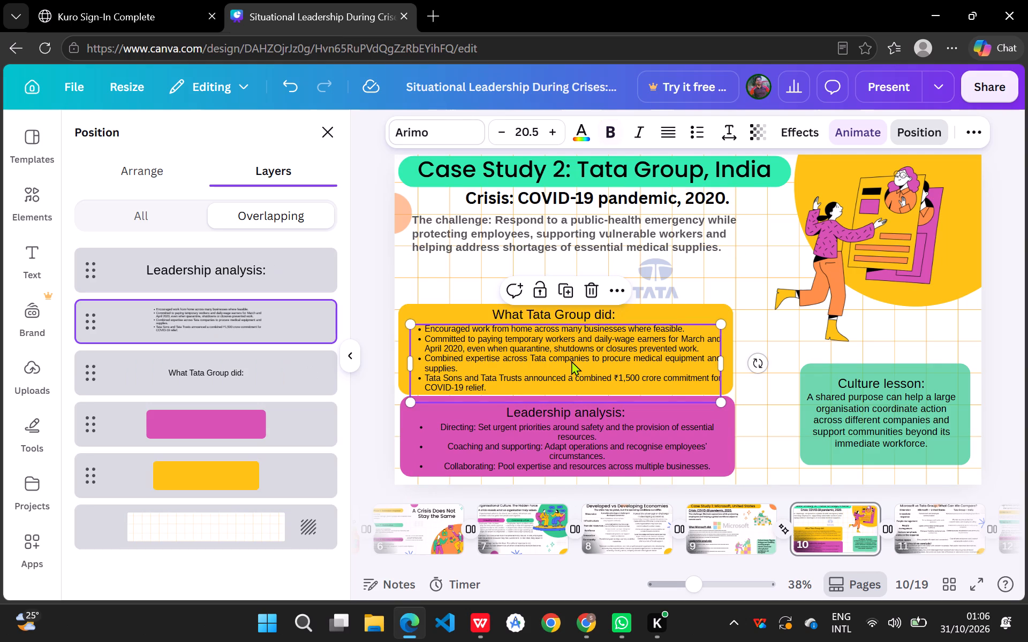
click(507, 526)
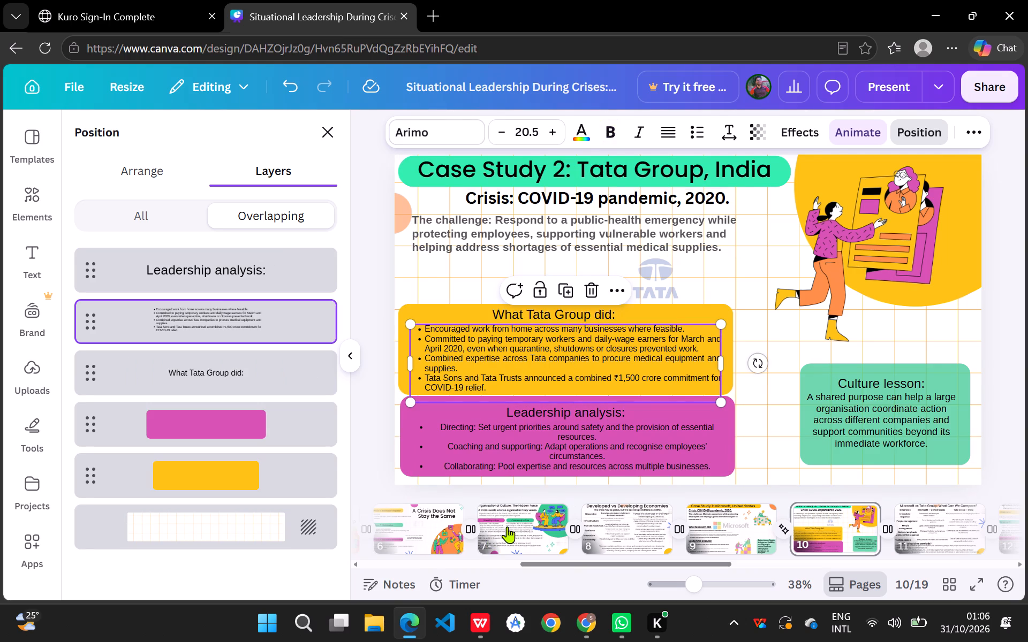
click(496, 308)
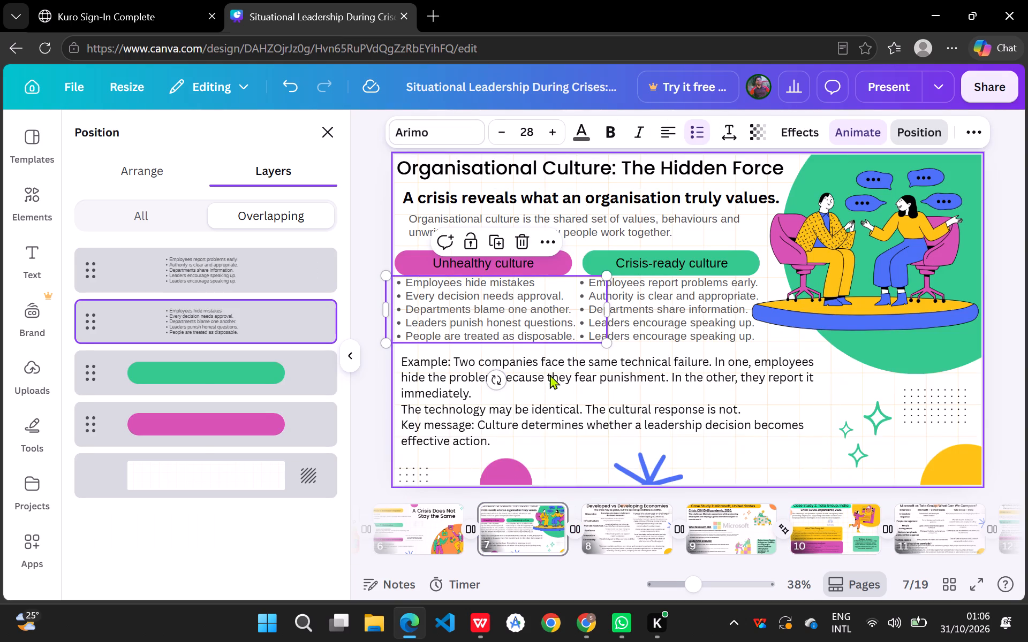
click(563, 376)
scroll(424, 523, right, 2)
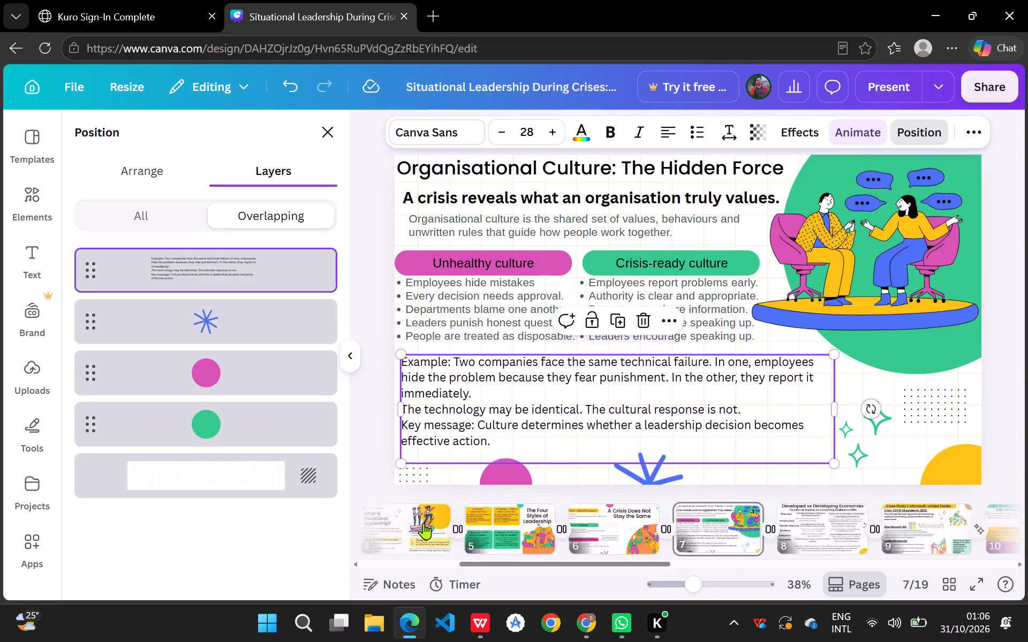
scroll(424, 523, right, 2)
click(521, 523)
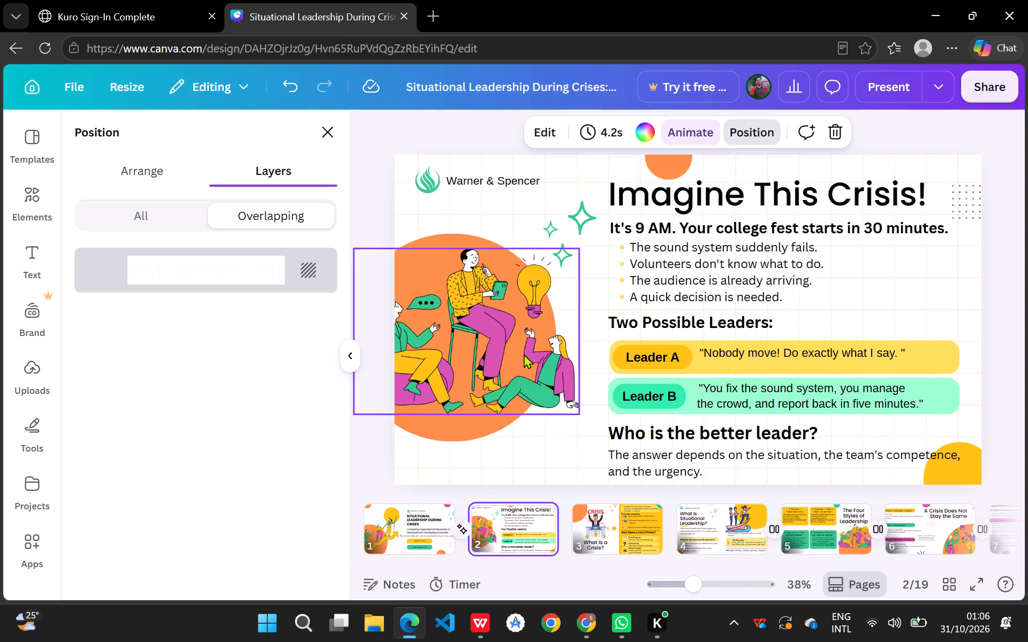
click(677, 265)
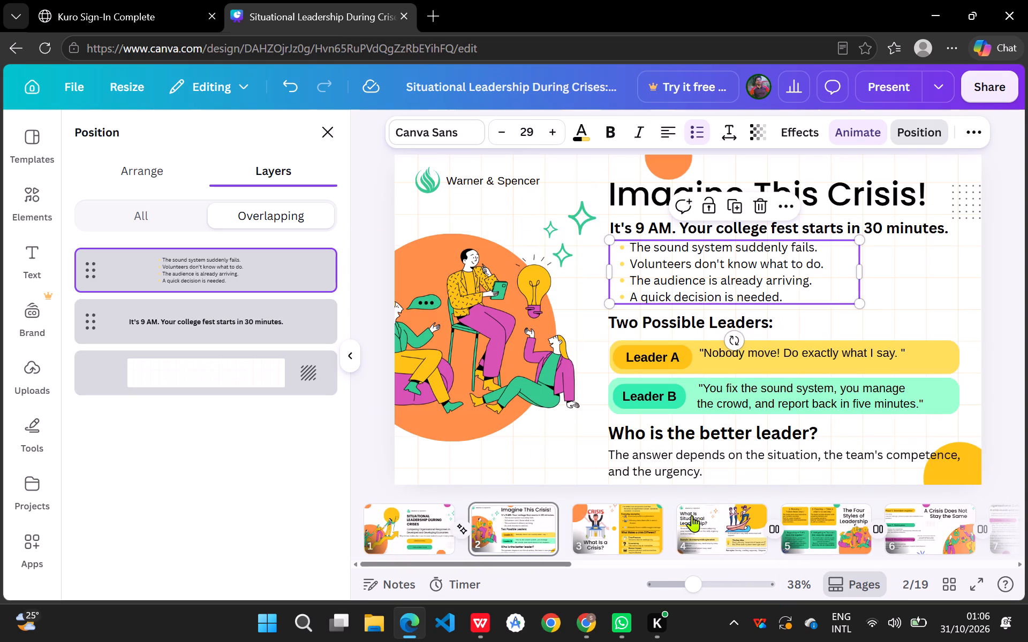
click(720, 369)
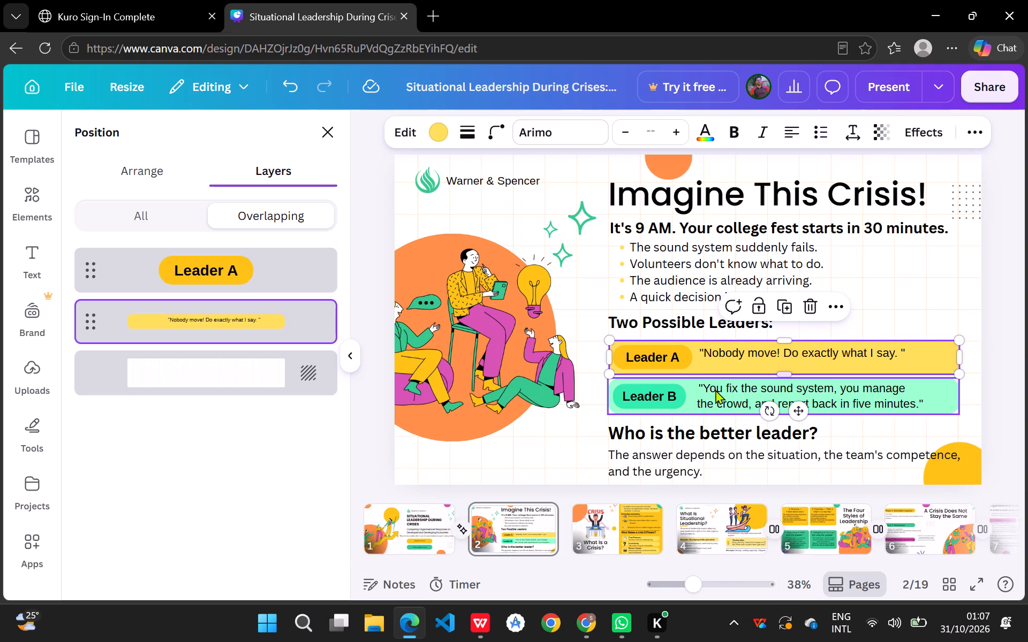
click(715, 389)
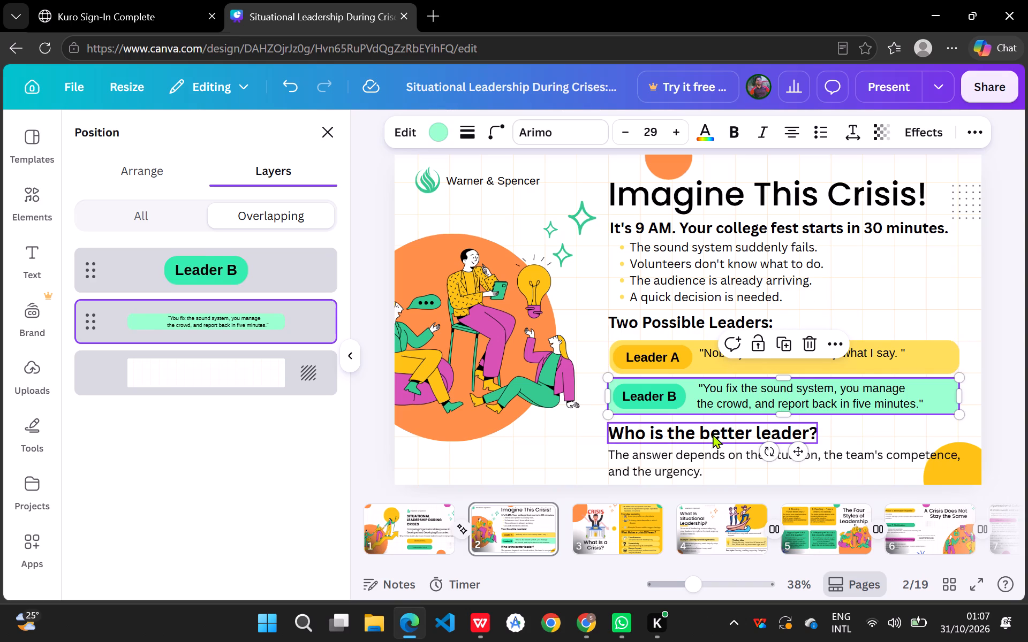
click(710, 440)
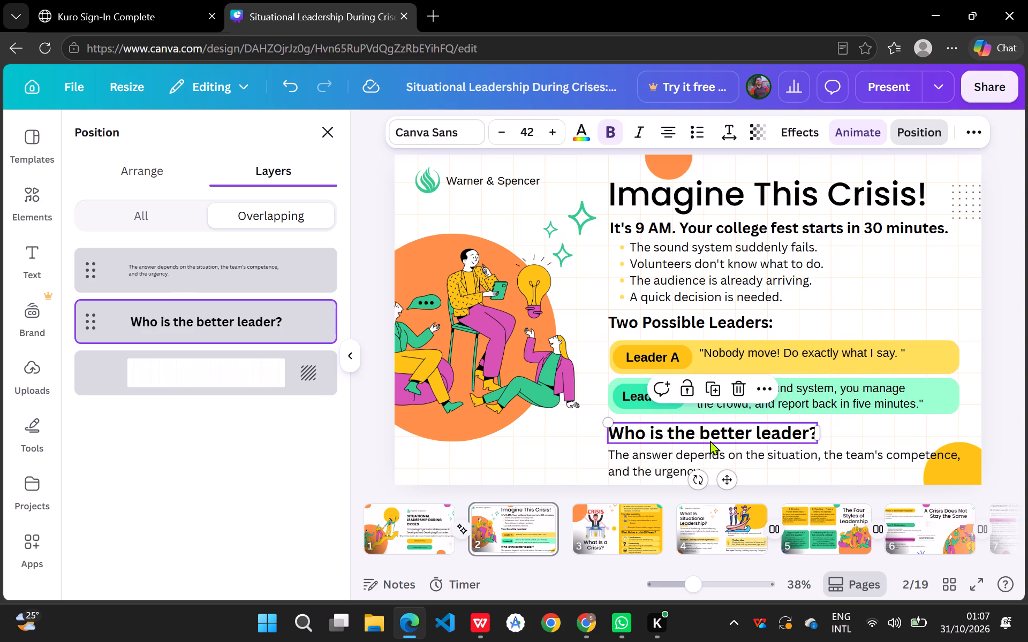
click(687, 465)
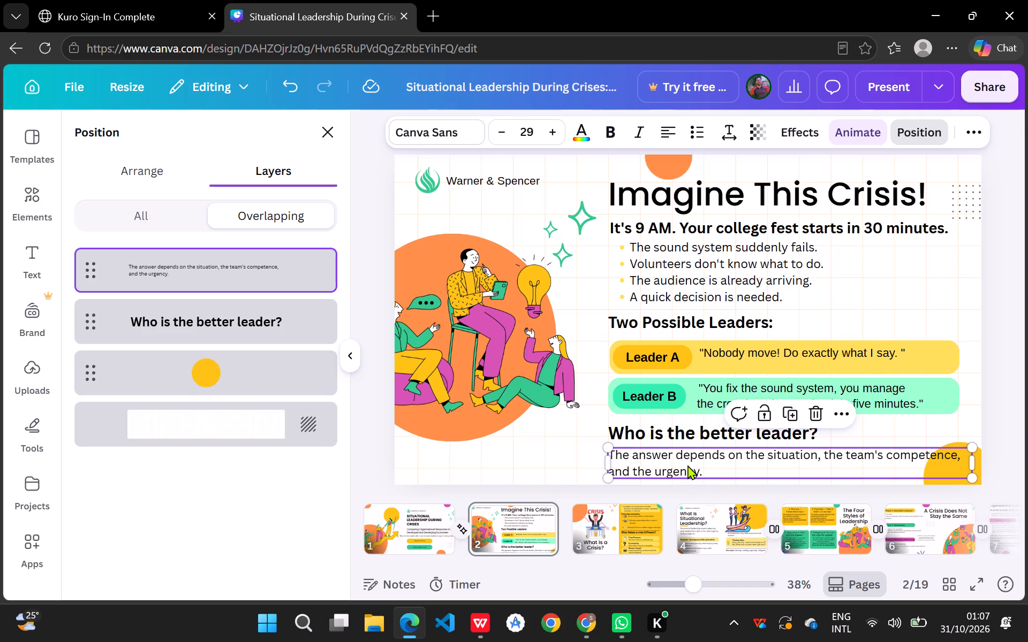
Change the font of slide 10's paragraph beginning "The challenge:" to Canva Sans.
scroll(863, 541, left, 2)
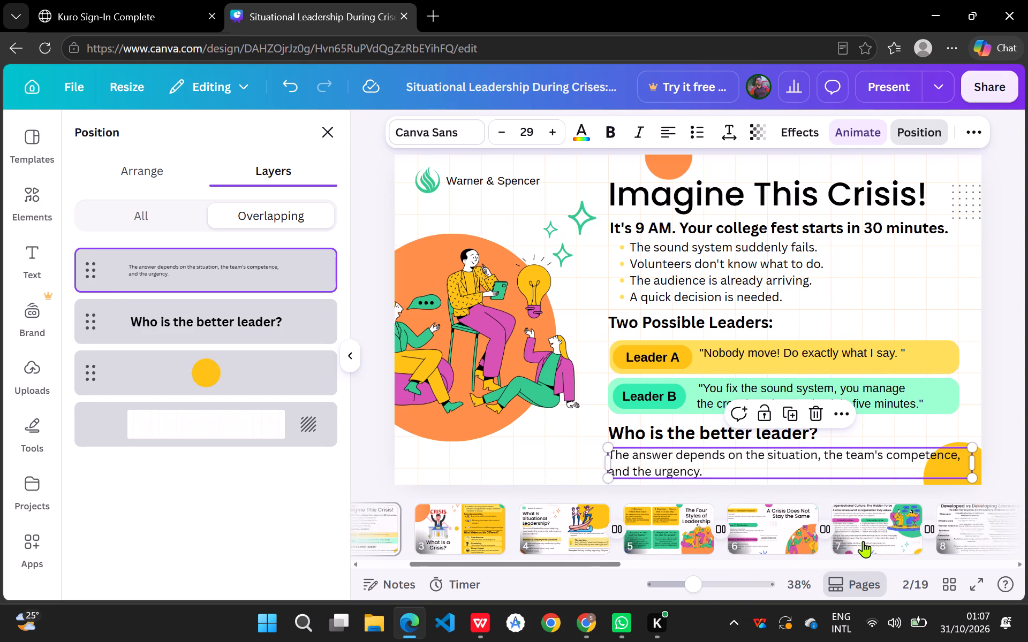
scroll(863, 541, left, 3)
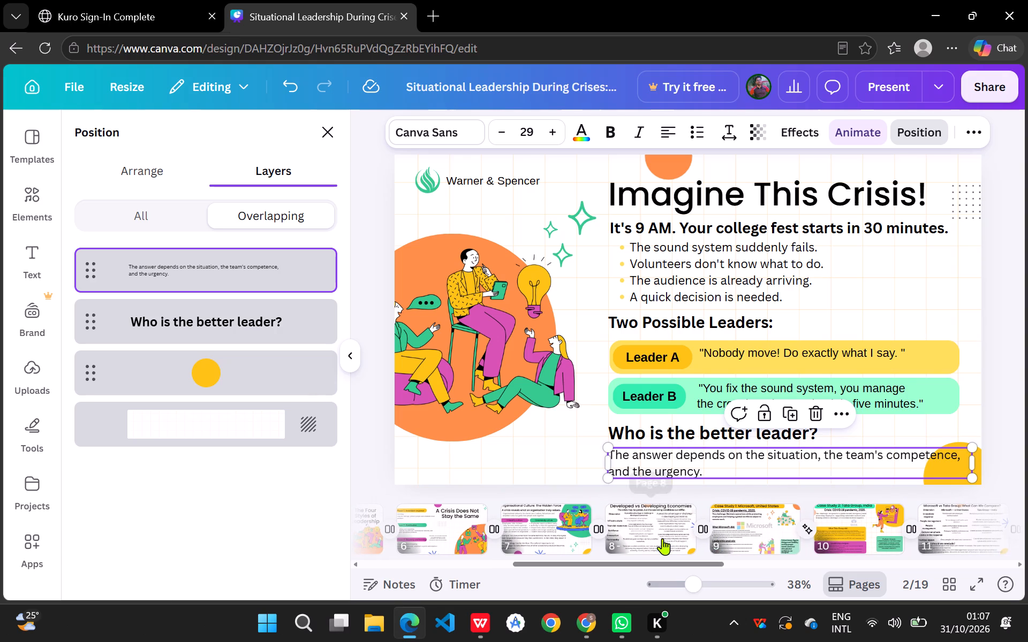
click(867, 537)
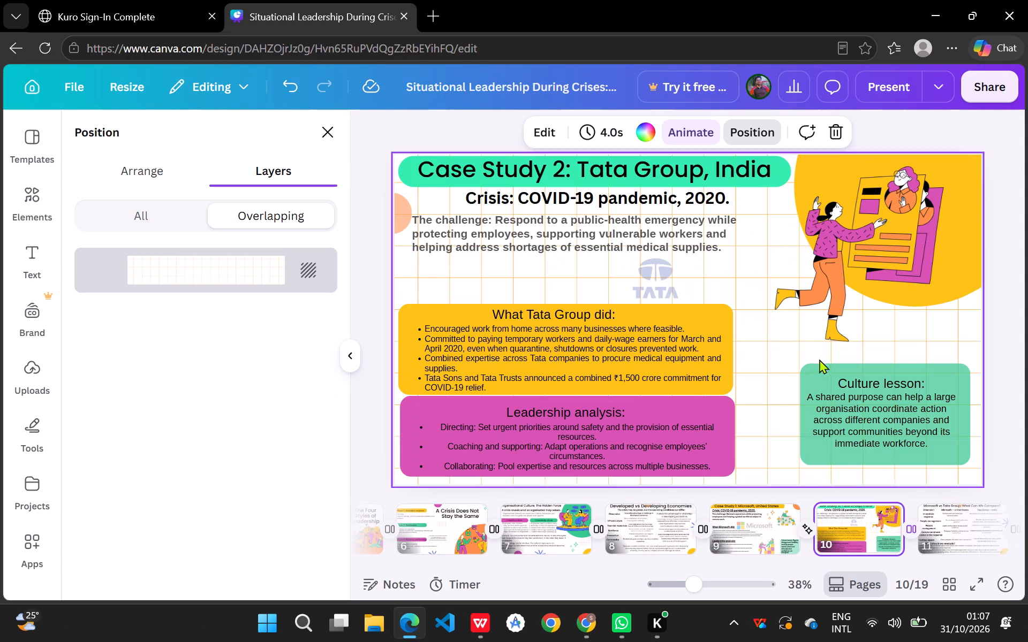
click(447, 225)
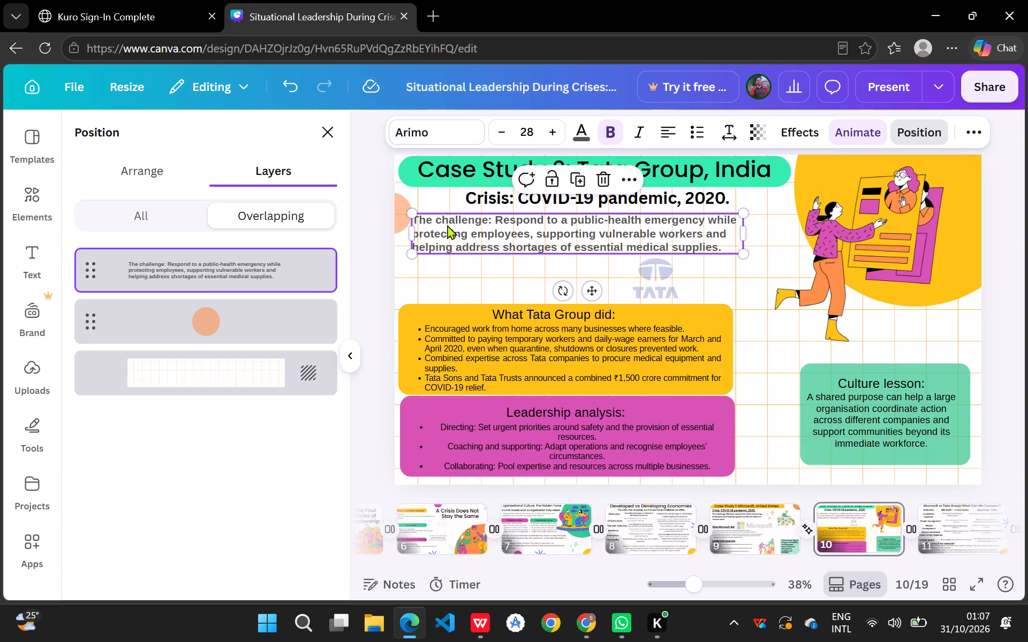
click(458, 136)
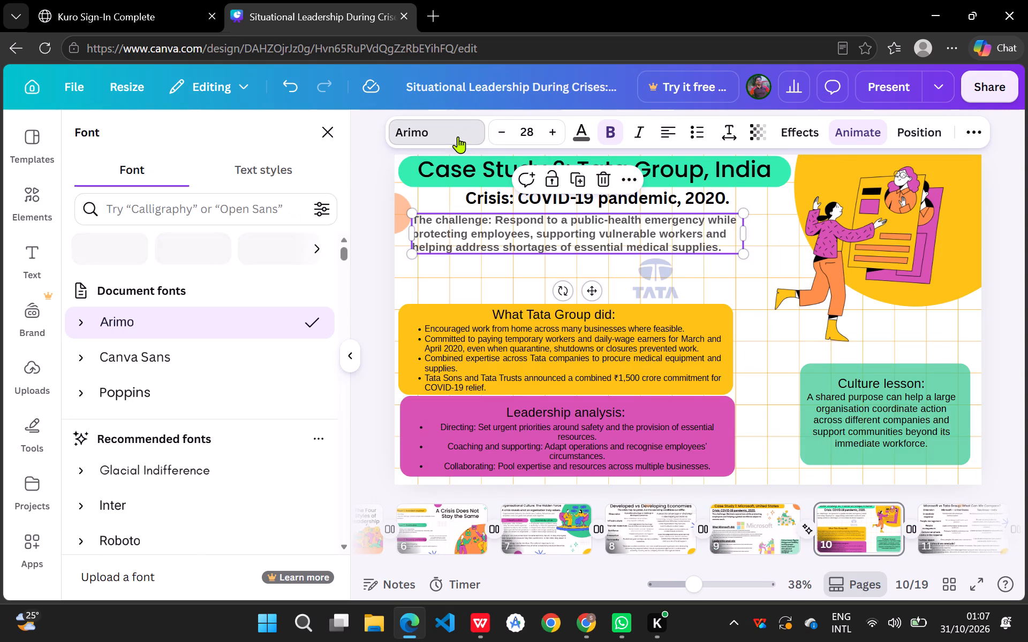
click(243, 348)
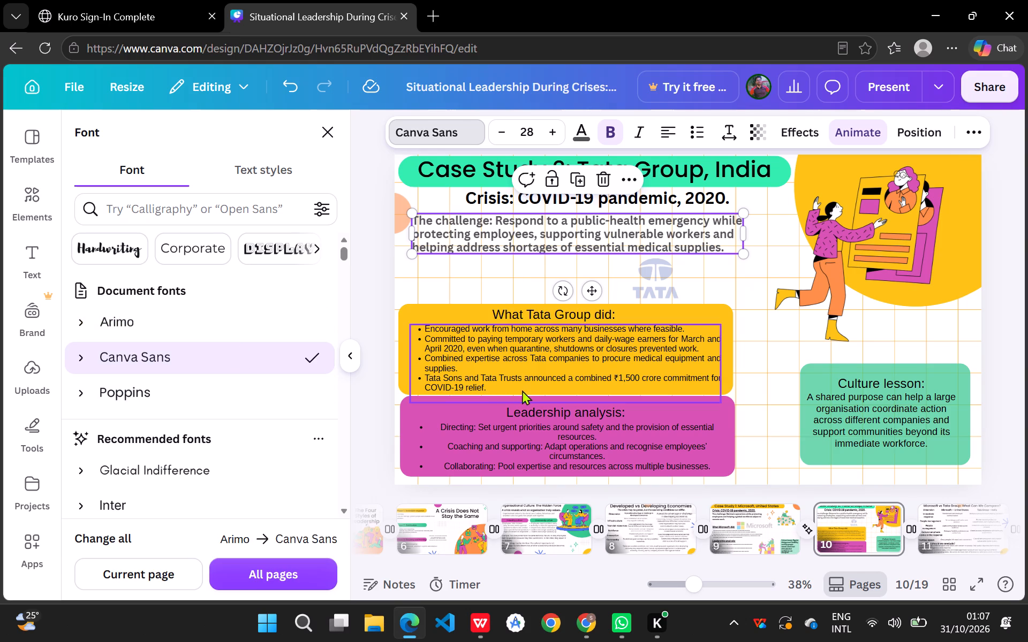
click(483, 280)
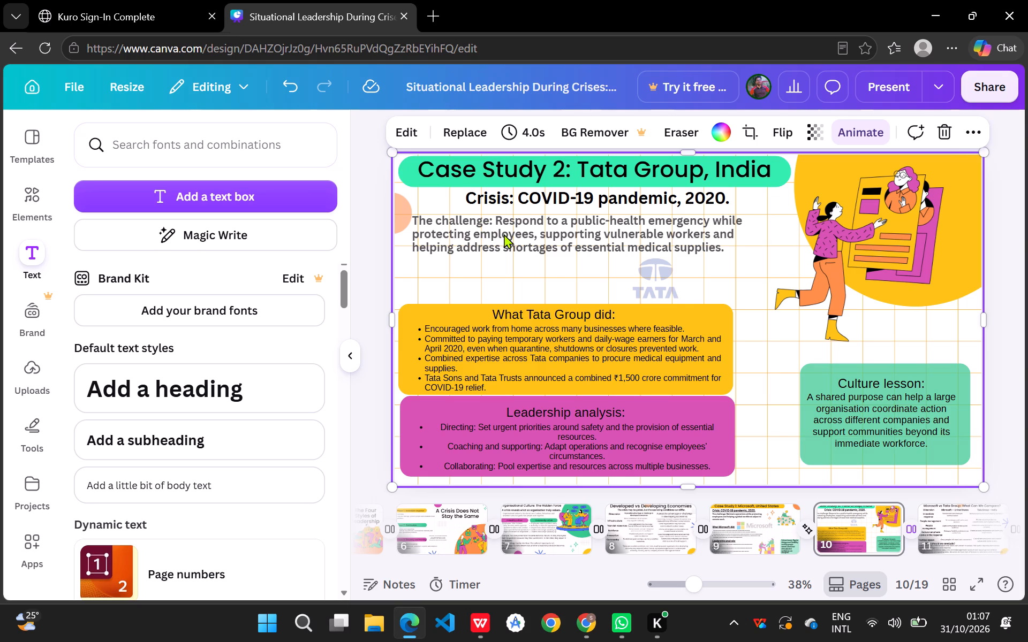
Insert a line break after "The challenge:" so "Respond to a public-health emergency" starts its own line on slide 10.
click(425, 219)
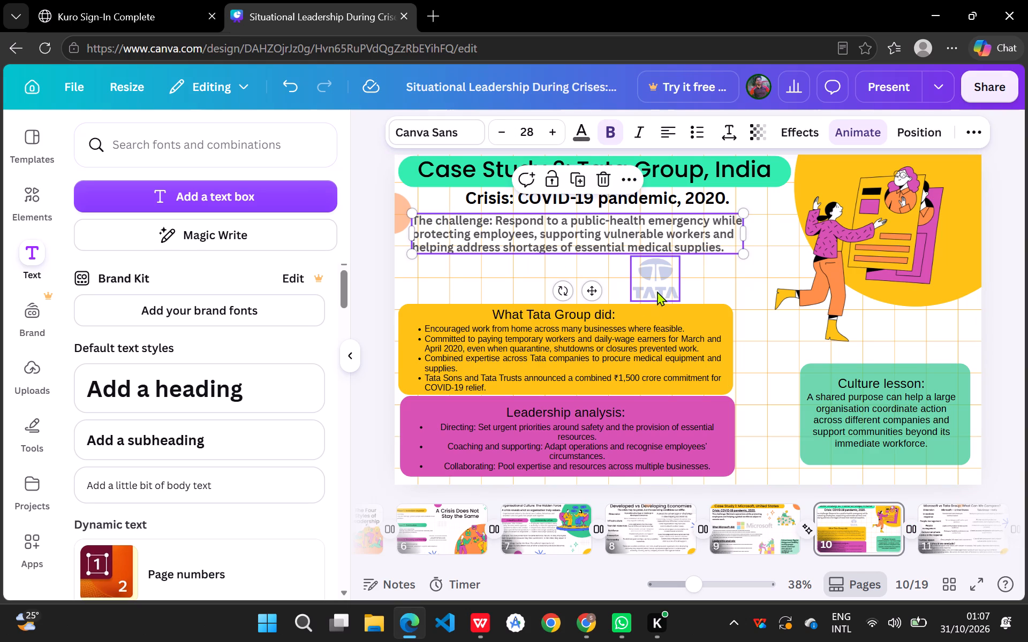
click(494, 216)
key(Return)
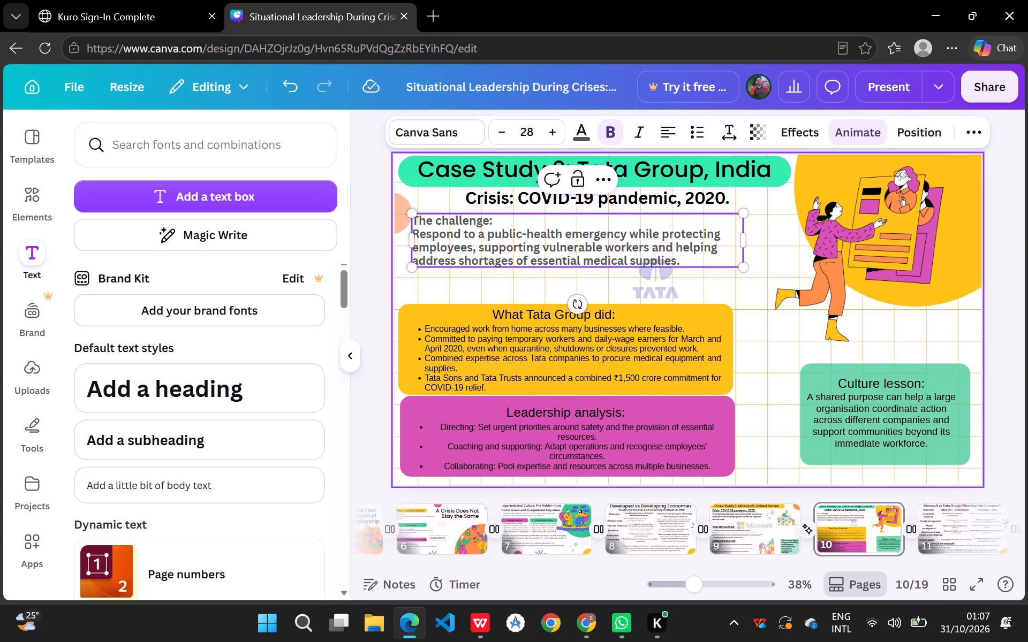
click(486, 284)
Nudge slide 10's challenge text box slightly right, lining its start up with the title text.
drag(413, 217, 430, 217)
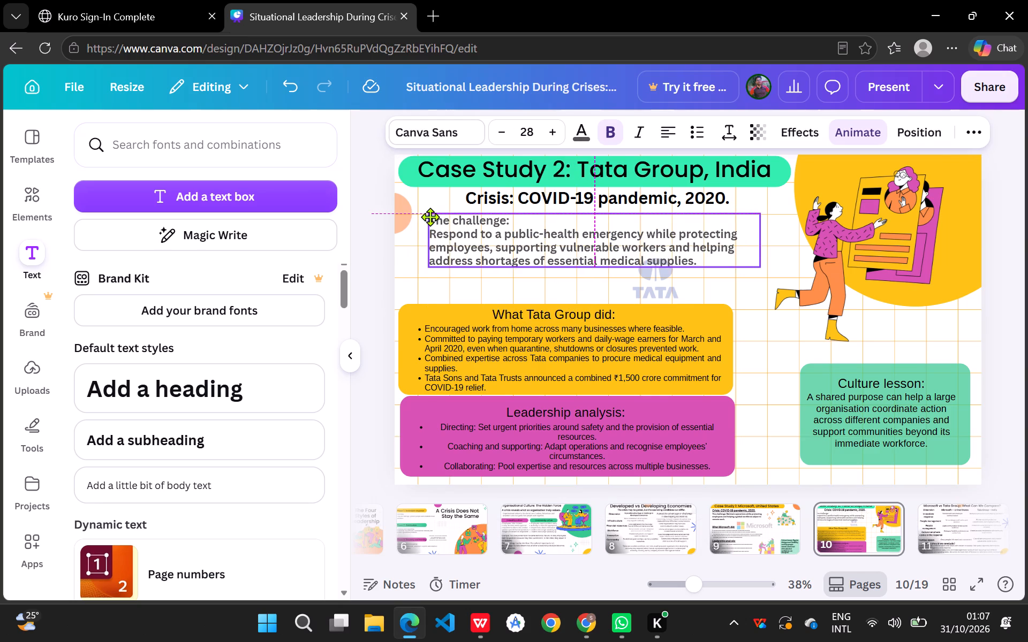
drag(430, 217, 420, 216)
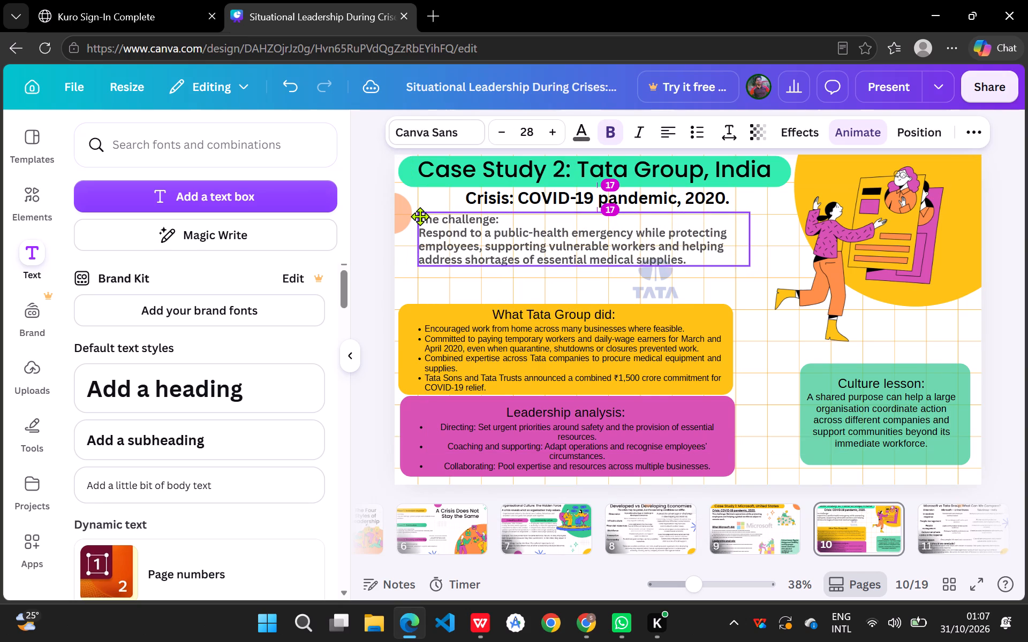
drag(420, 216, 413, 217)
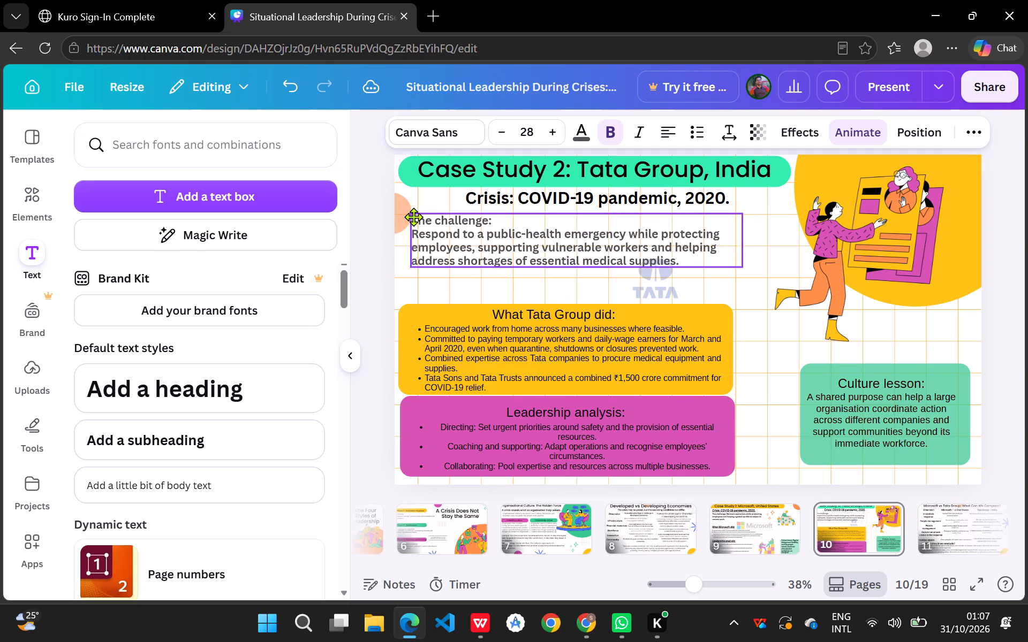
drag(413, 217, 419, 217)
click(403, 248)
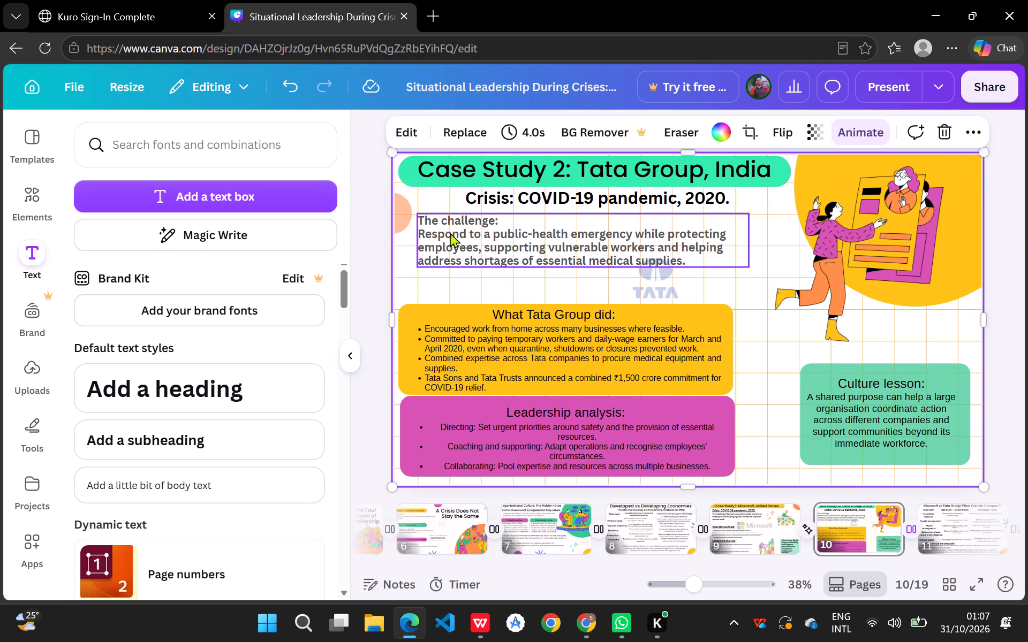
Remove the bold formatting from only the line "The challenge:" in slide 10's challenge text box.
click(498, 217)
click(498, 217)
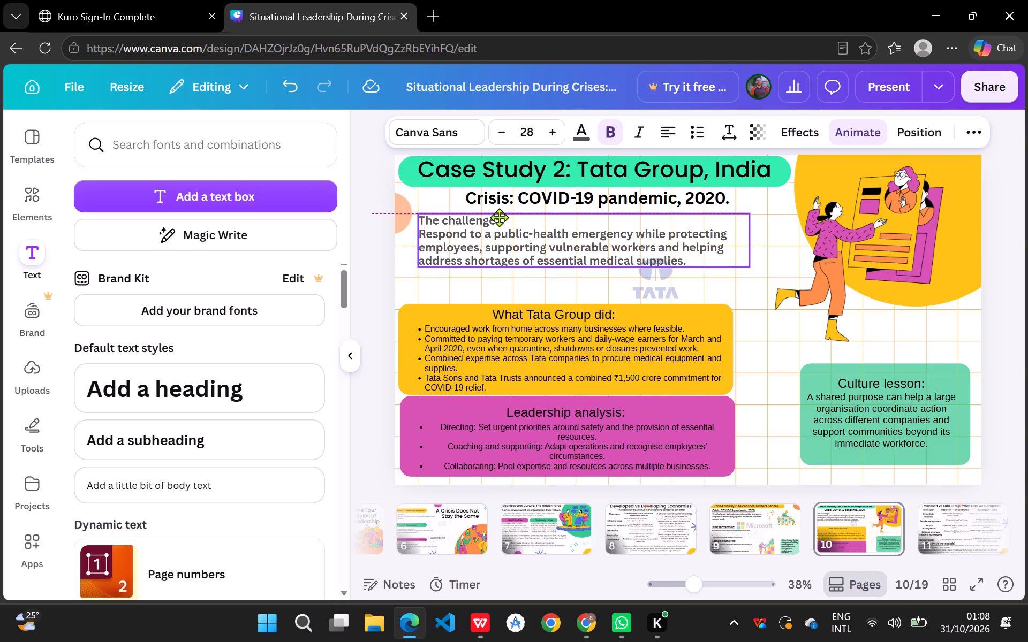
double_click(508, 221)
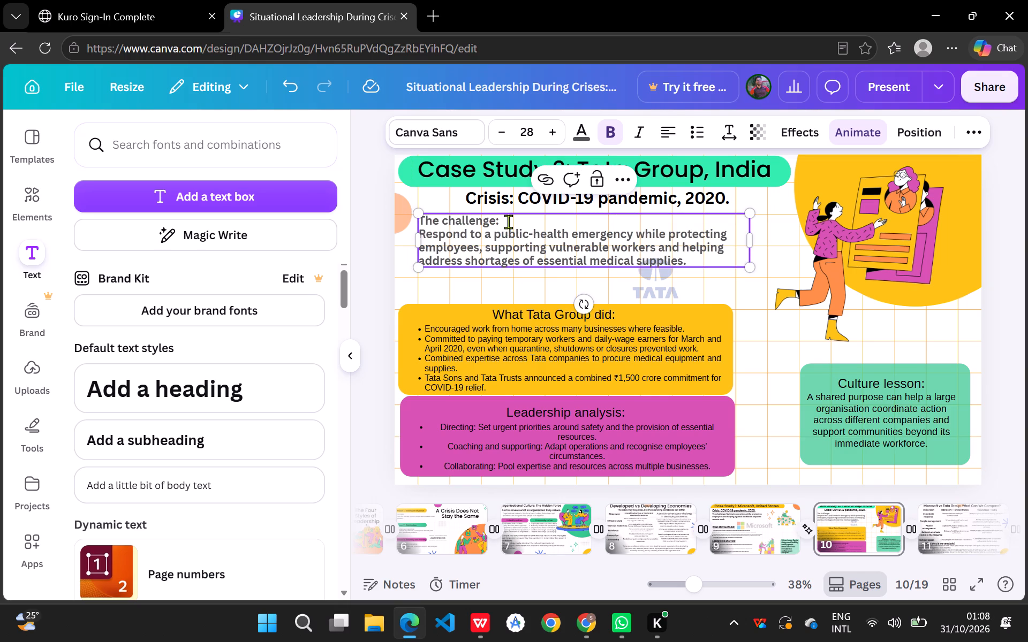
double_click(483, 218)
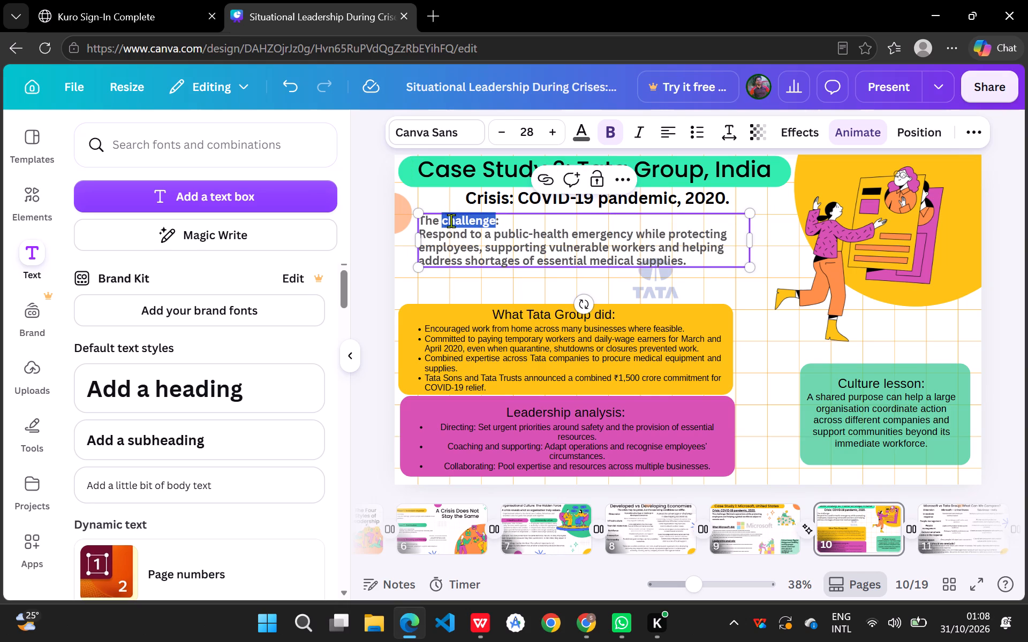
drag(445, 220, 428, 219)
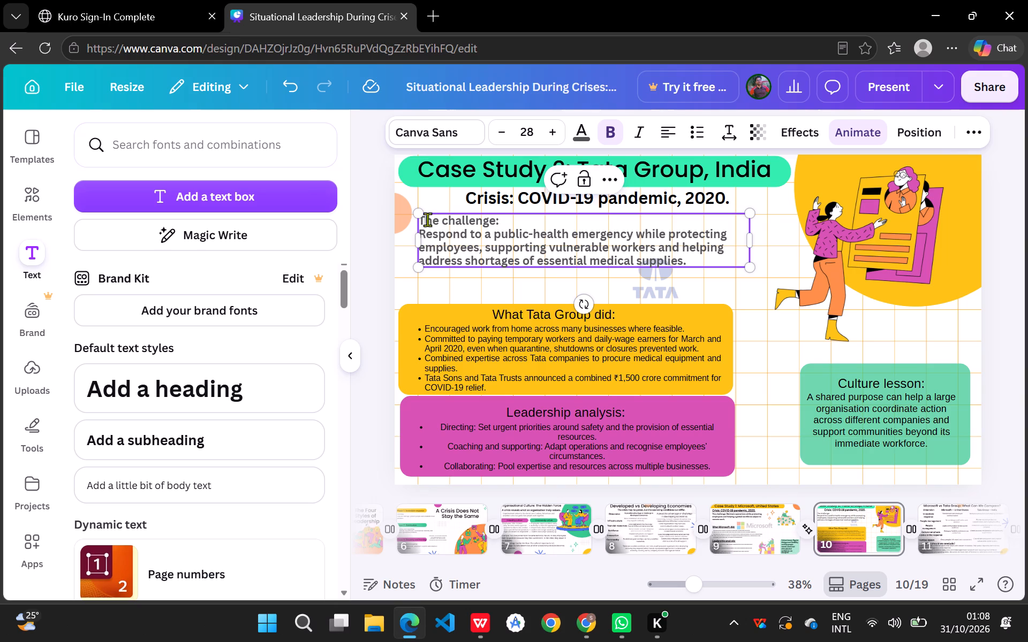
drag(420, 220, 462, 222)
drag(462, 222, 499, 221)
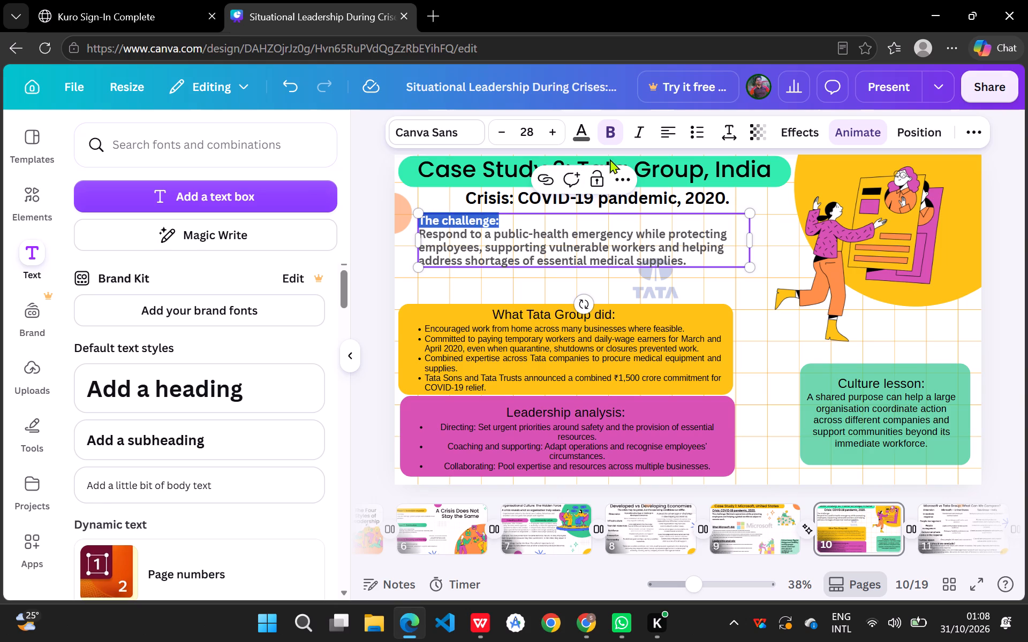
click(615, 136)
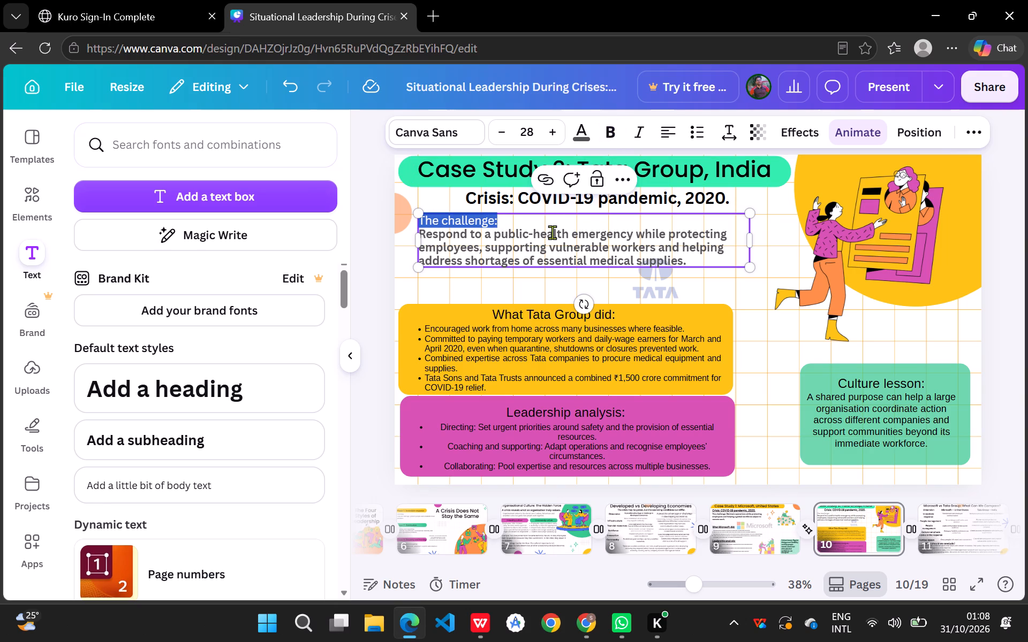
click(552, 232)
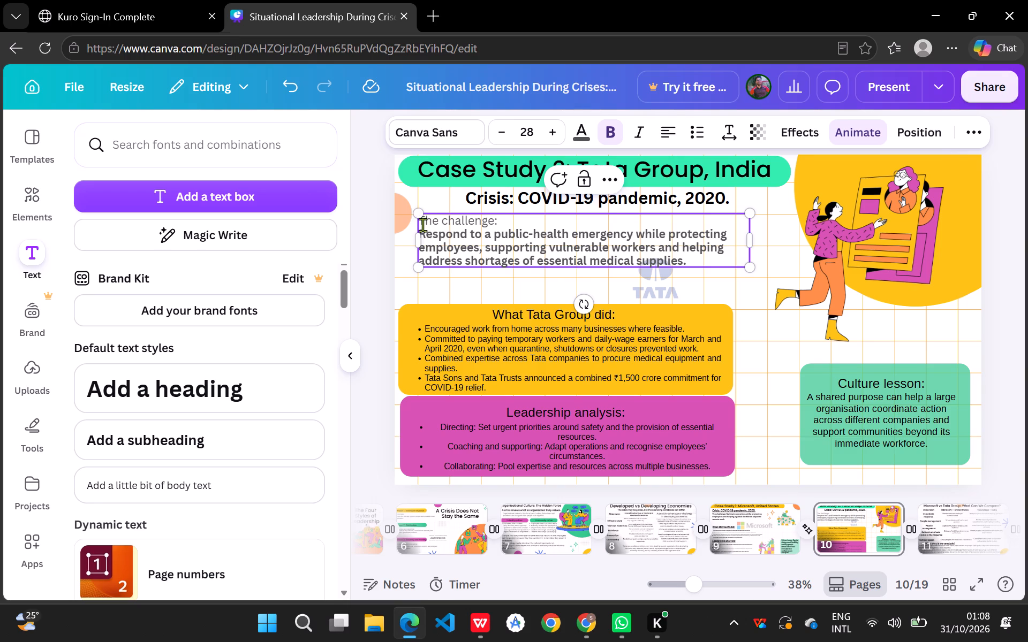
Make the line "The challenge:" bold again in slide 10's challenge text box.
click(422, 222)
drag(422, 222, 502, 220)
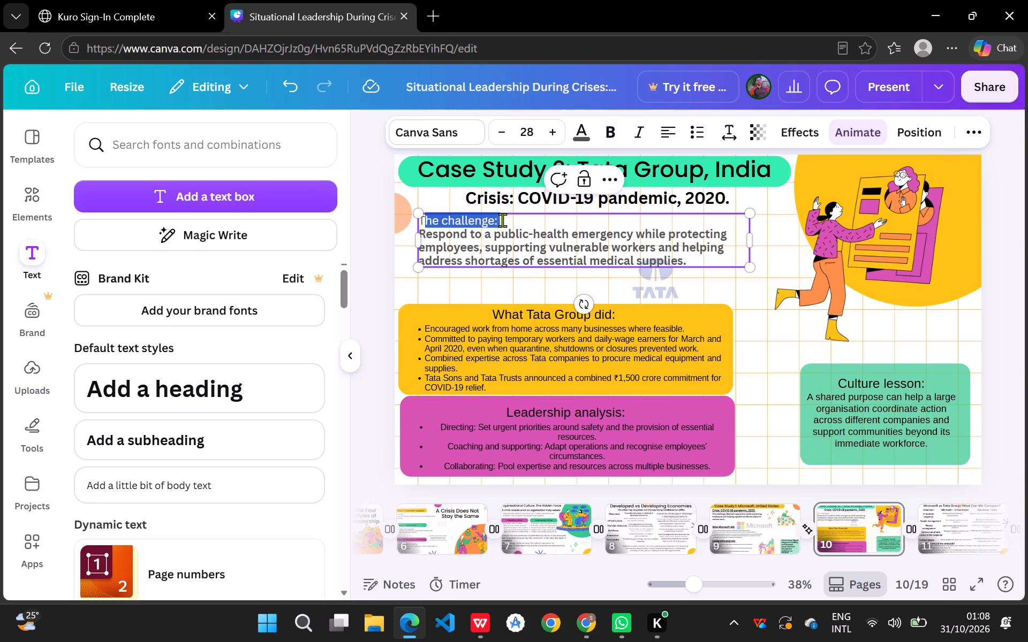
drag(502, 220, 504, 219)
click(479, 223)
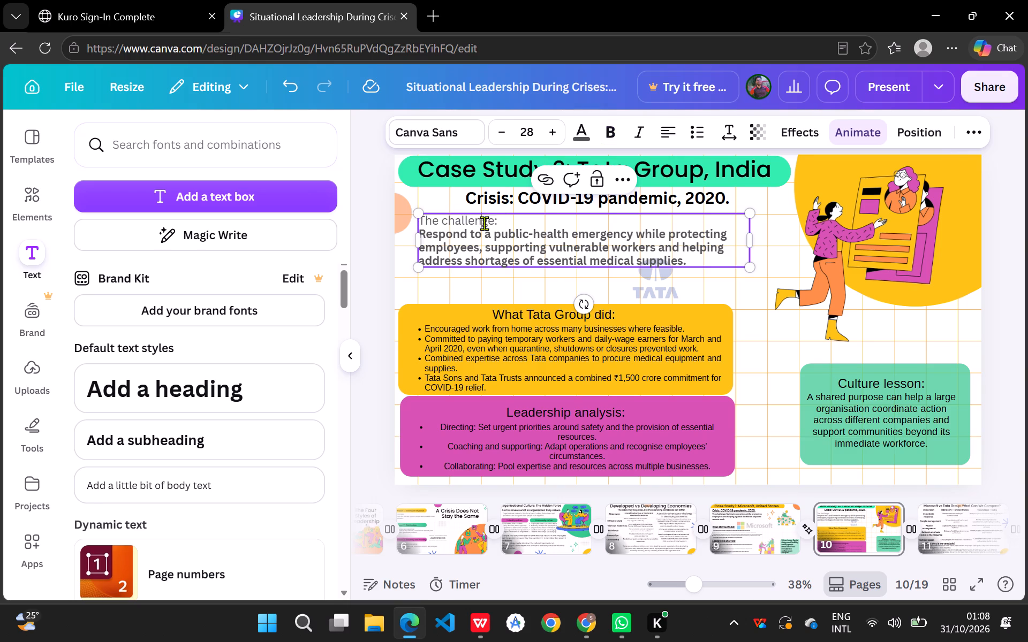
drag(497, 221, 418, 224)
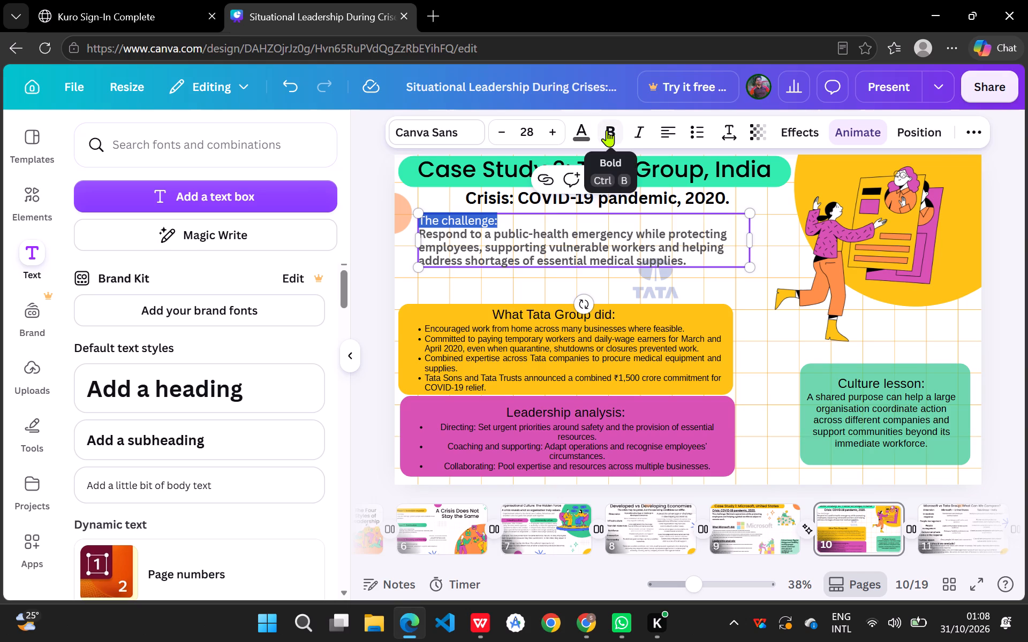
click(608, 130)
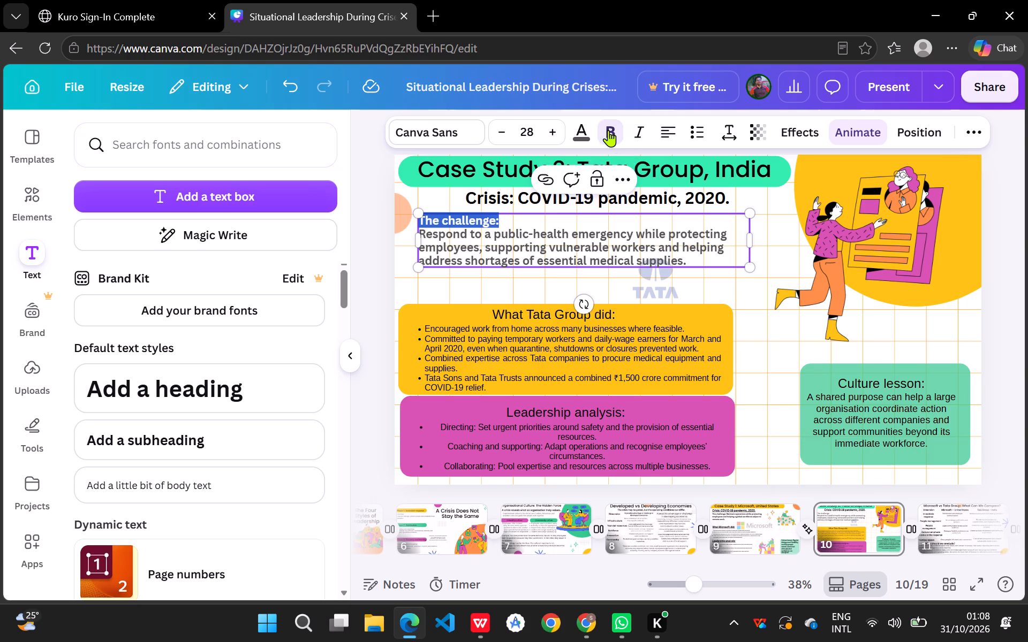
Change the colour of all of slide 10's challenge text, heading line and paragraph, to black (#000000).
click(585, 136)
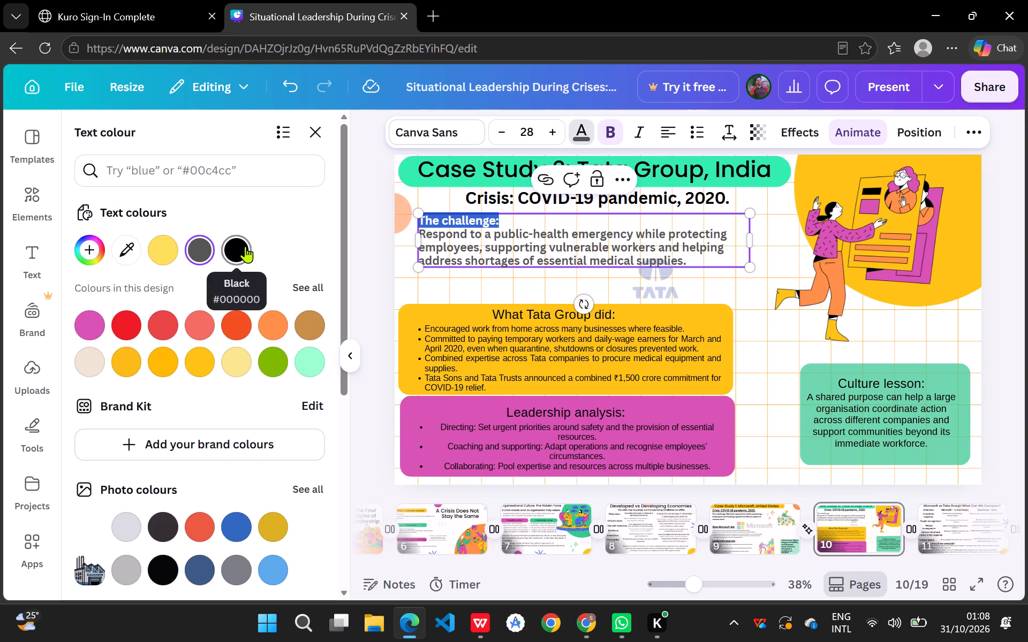
click(244, 246)
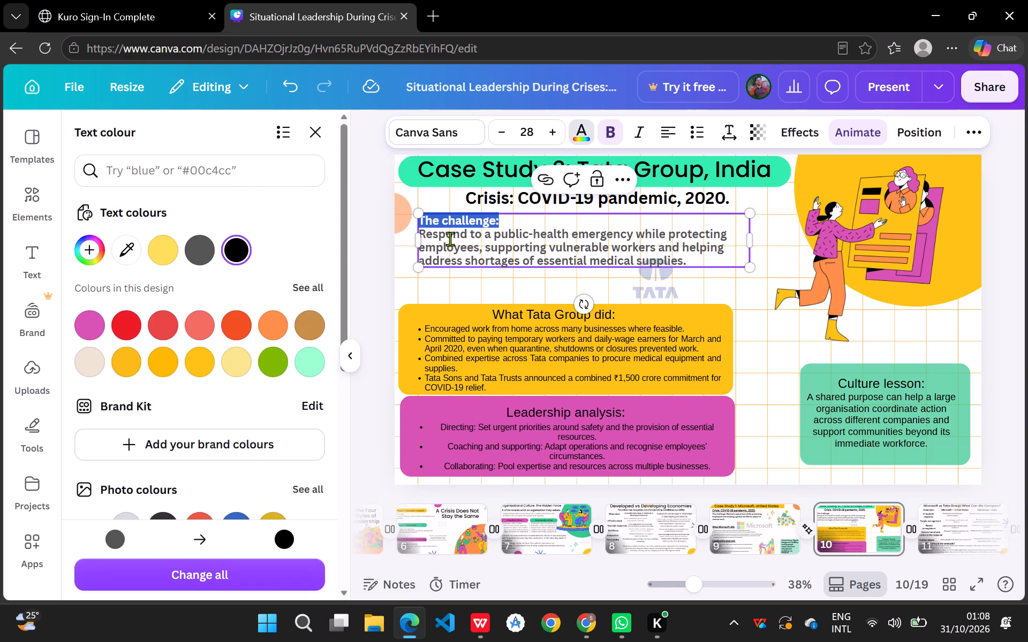
click(450, 239)
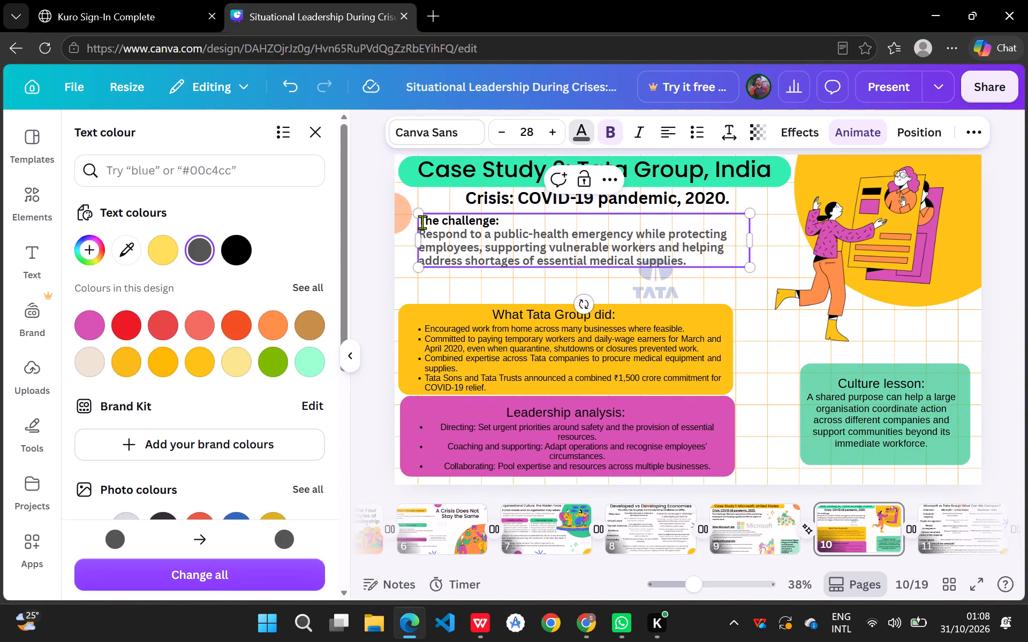
drag(422, 222, 689, 264)
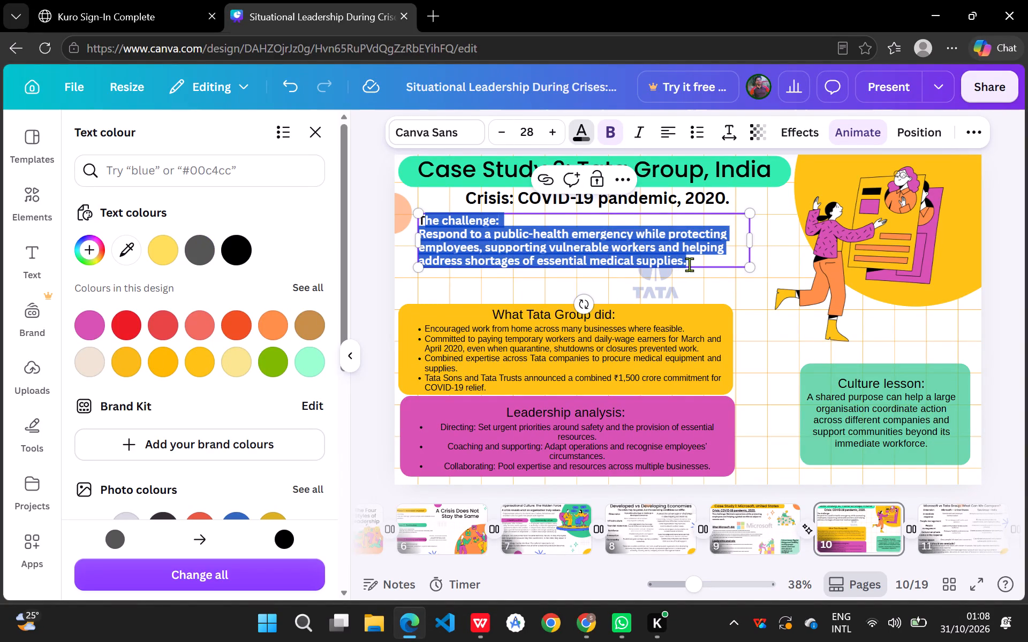
click(238, 247)
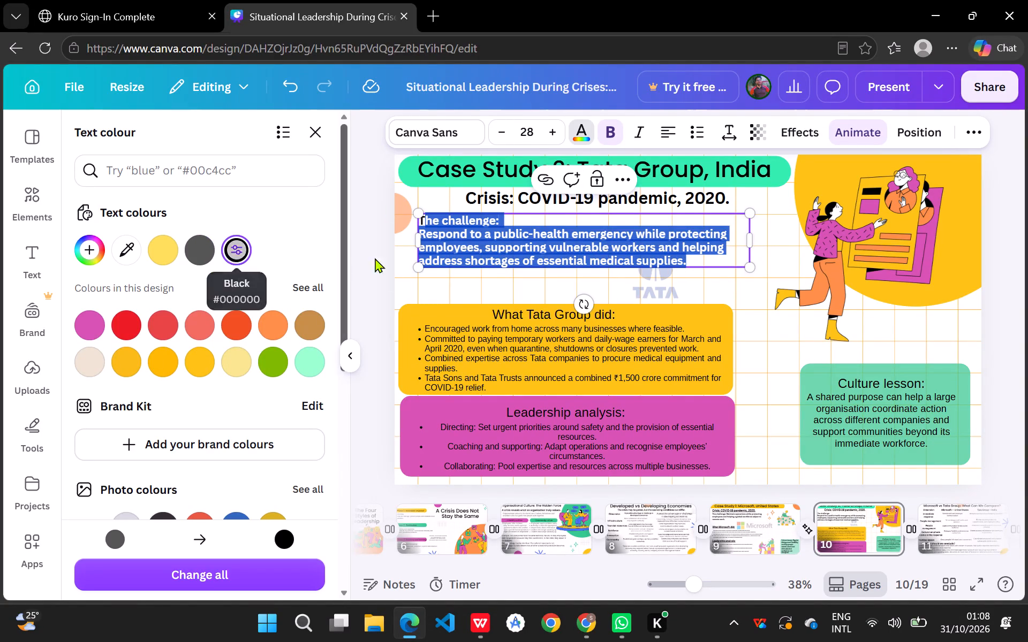
click(440, 283)
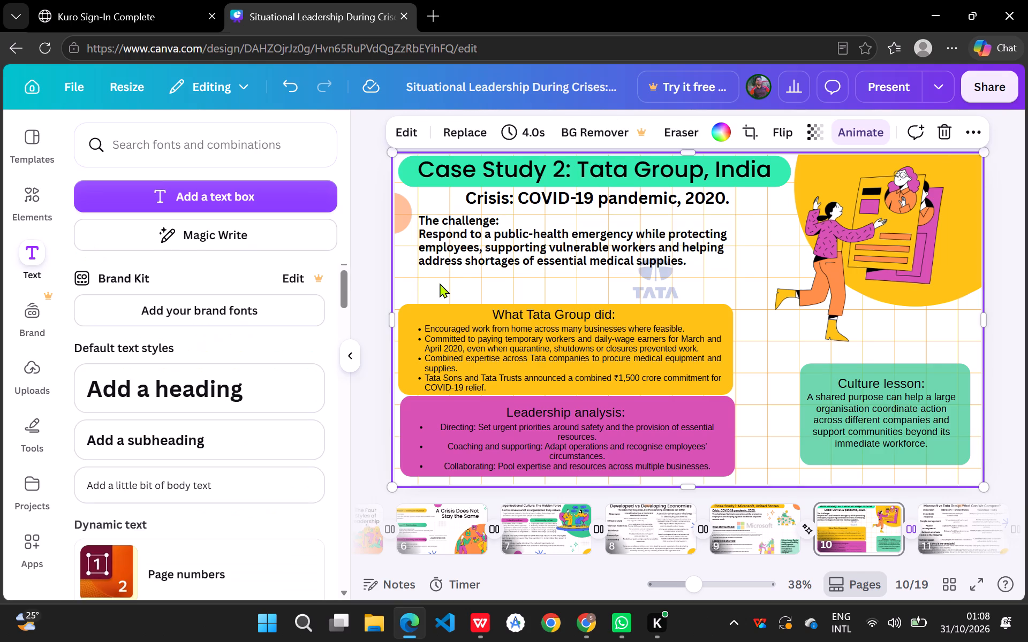
Move slide 10's challenge text box up so it sits directly beneath the "Crisis: COVID-19 pandemic, 2020." line.
click(421, 231)
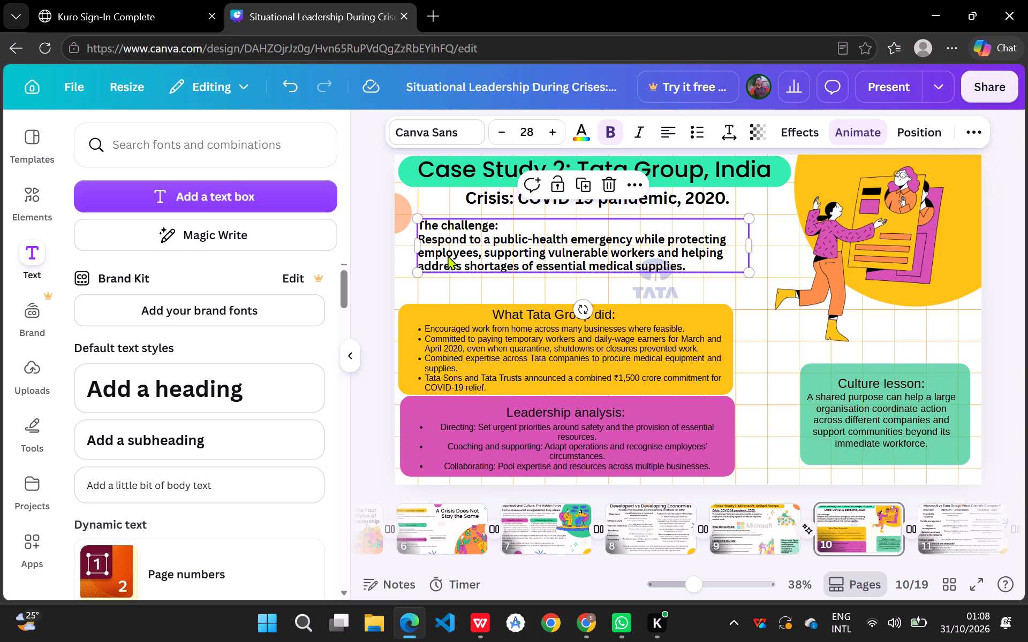
drag(465, 248, 465, 240)
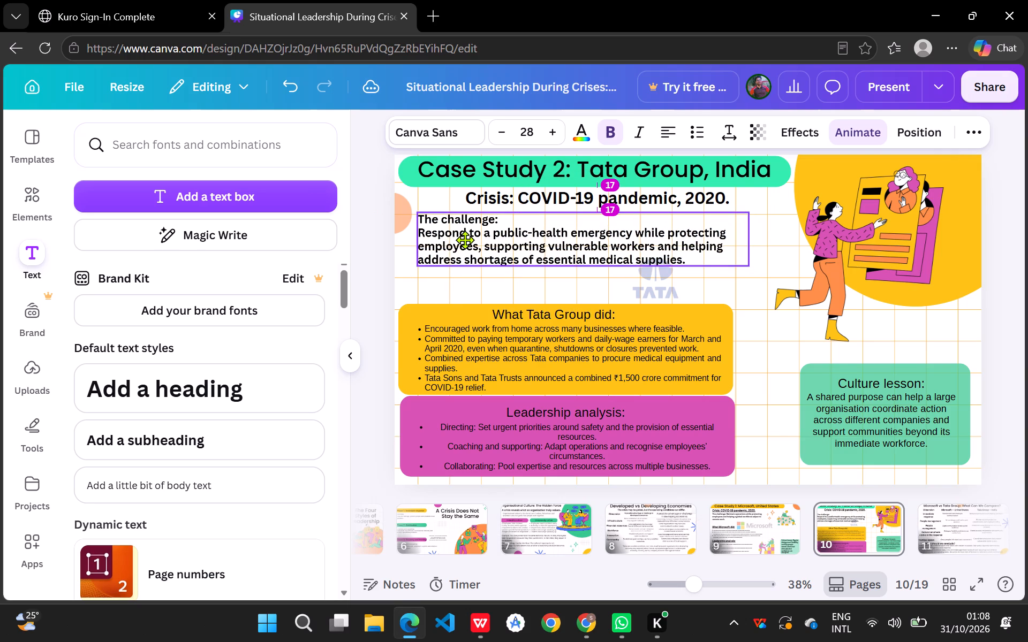
drag(465, 240, 465, 239)
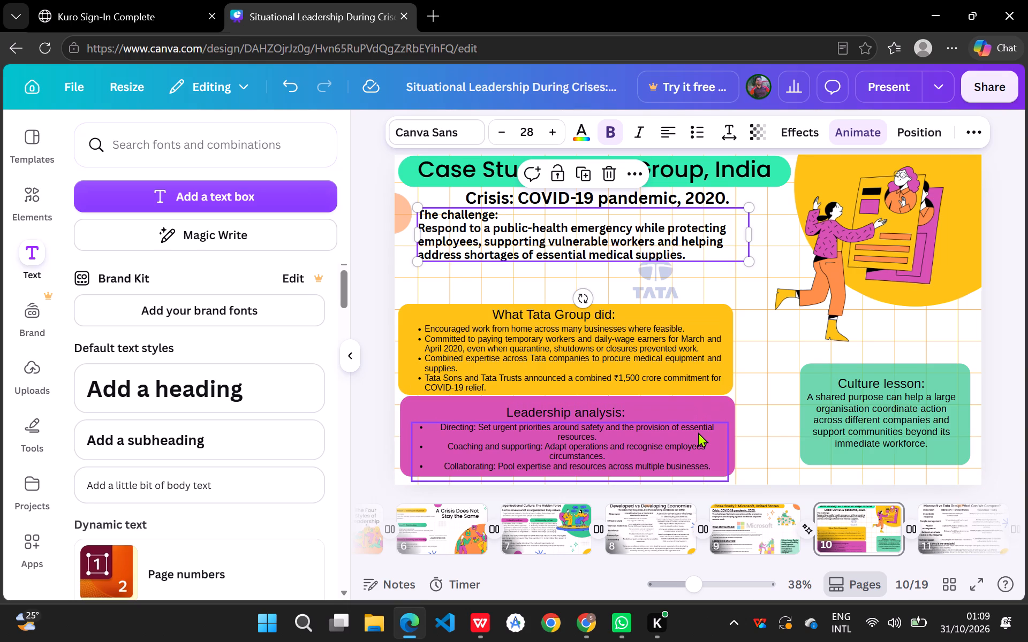
Shift the pink Leadership analysis background box slightly down, leaving a gap below the yellow box and aligning their side edges.
drag(696, 420, 784, 384)
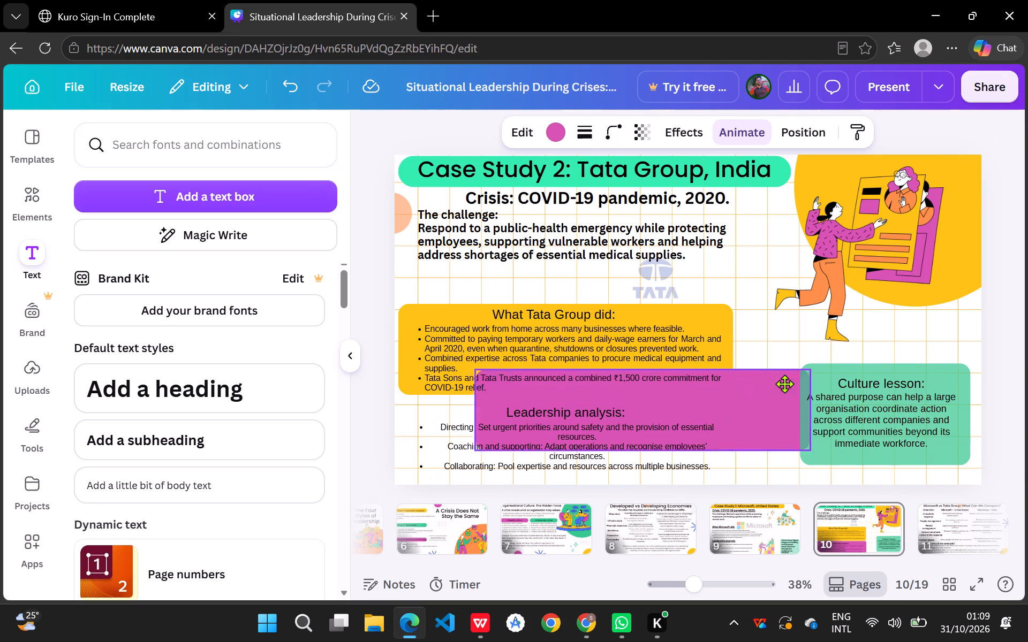
drag(784, 384, 982, 349)
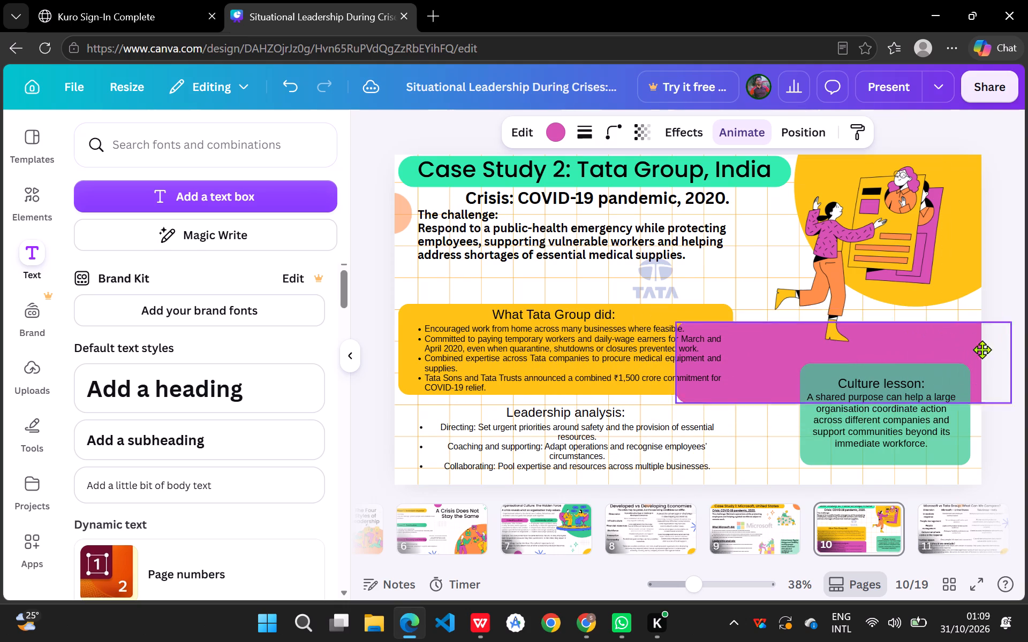
drag(982, 349, 969, 332)
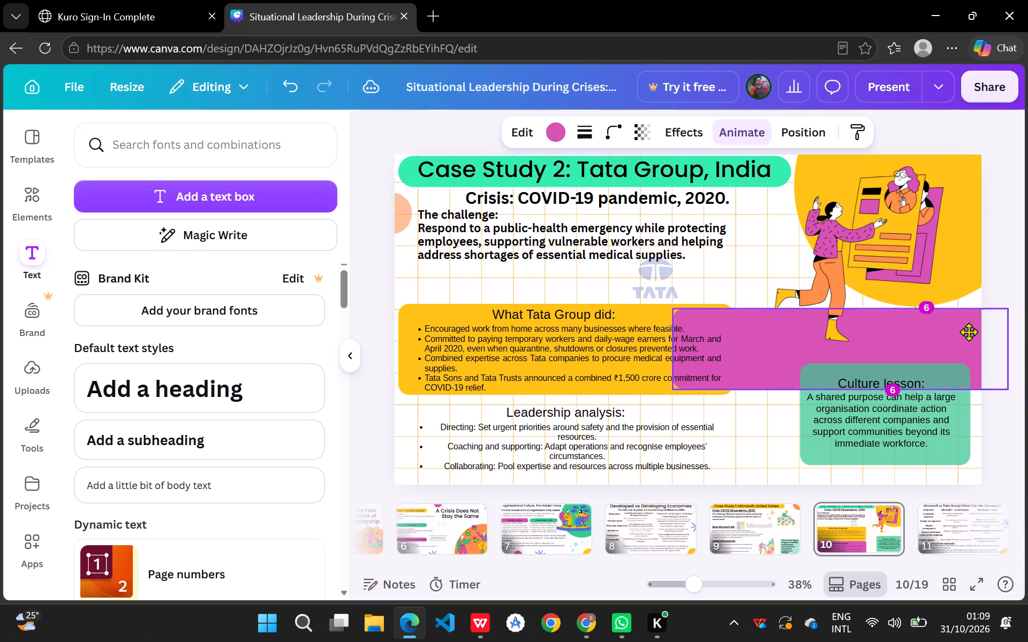
drag(969, 332, 696, 429)
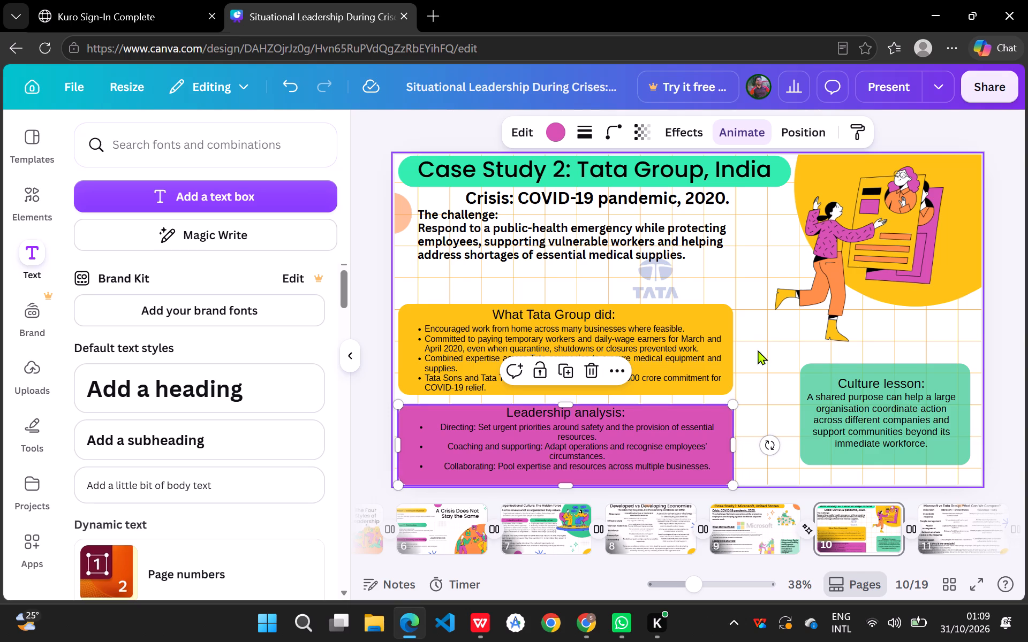
Widen the yellow "What Tata Group did:" background box to about 1,232, extending its right edge towards the illustration.
click(730, 355)
drag(735, 350, 760, 352)
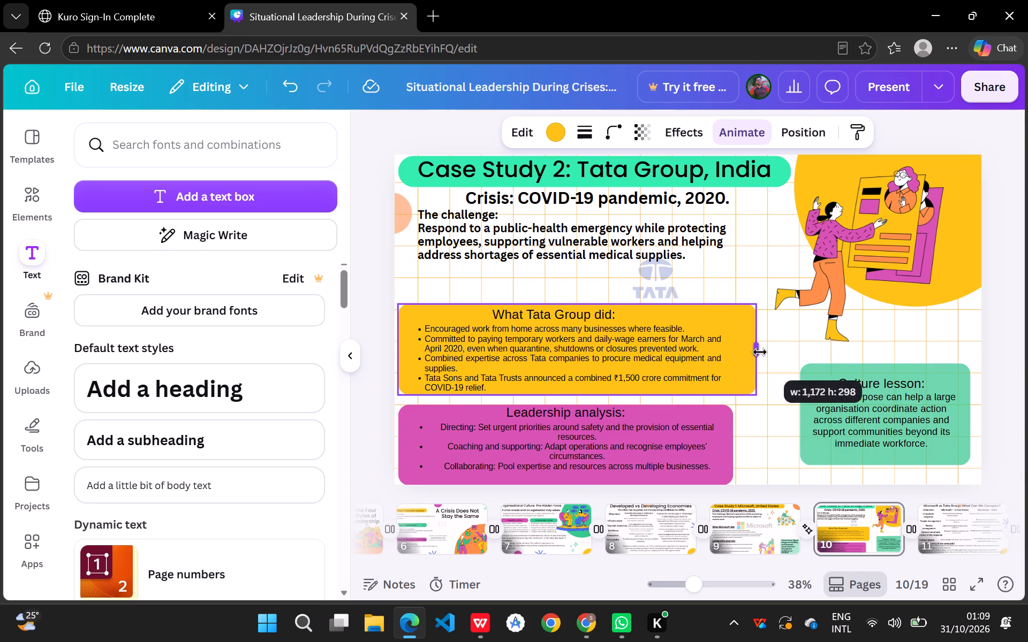
drag(760, 352, 775, 360)
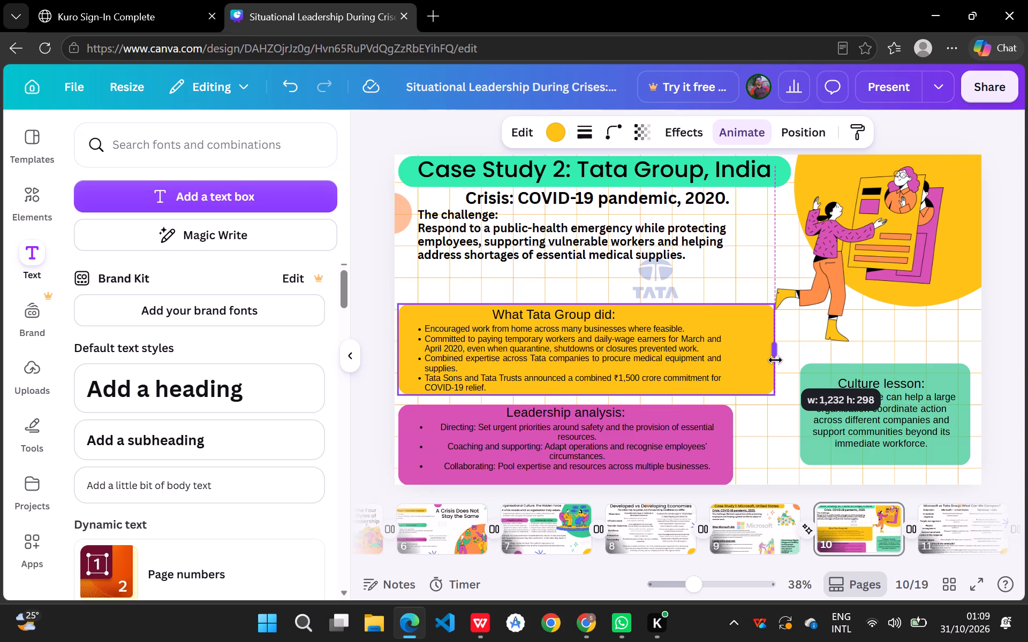
drag(775, 360, 775, 361)
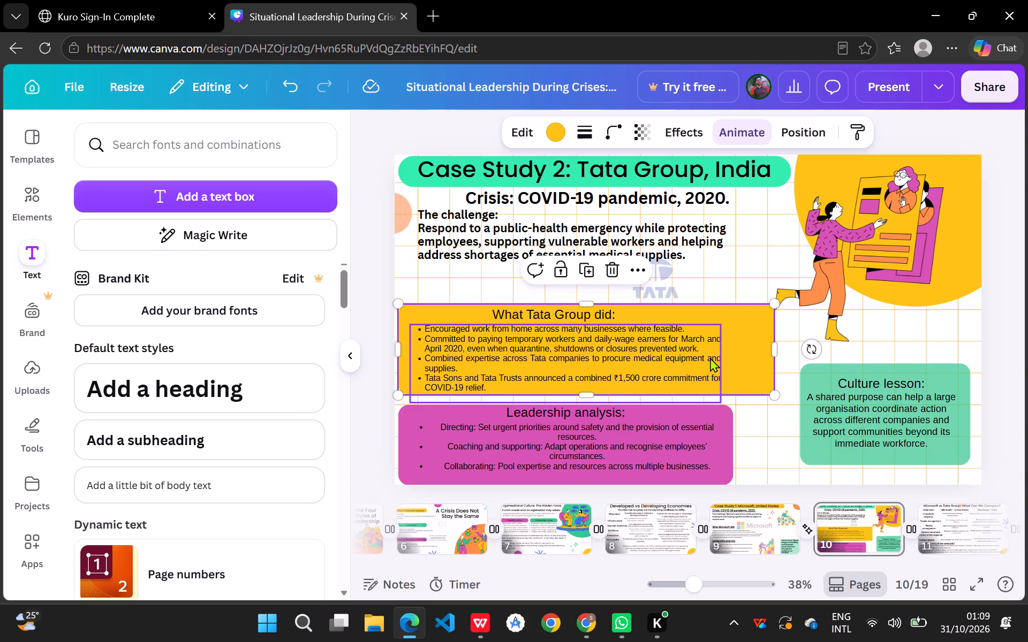
Widen the "What Tata Group did:" bullet text box and shift it slightly left and down within the yellow box.
click(710, 357)
drag(721, 365, 763, 355)
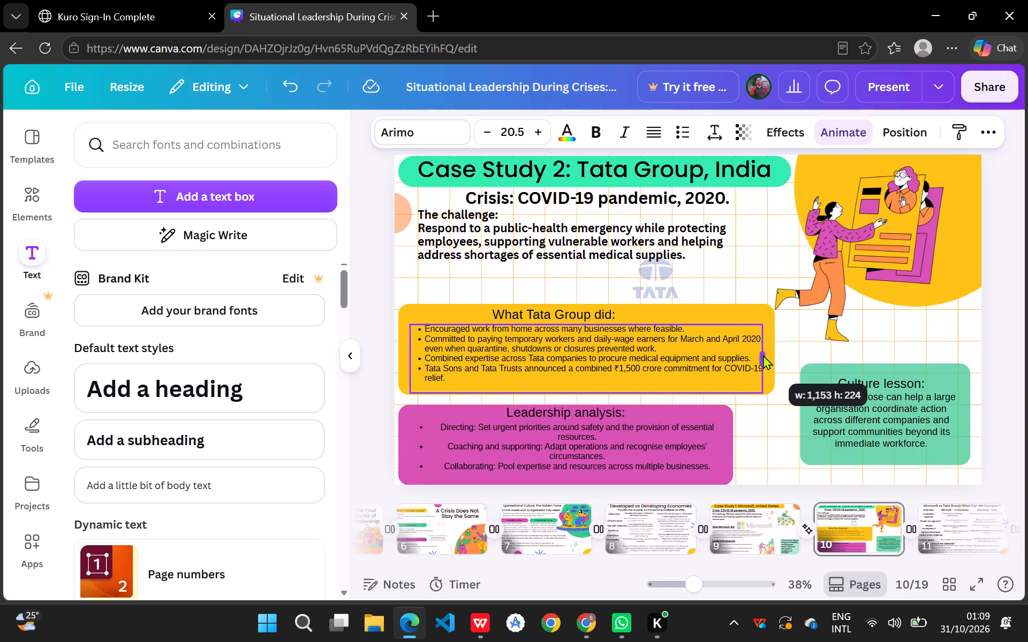
drag(763, 355, 773, 351)
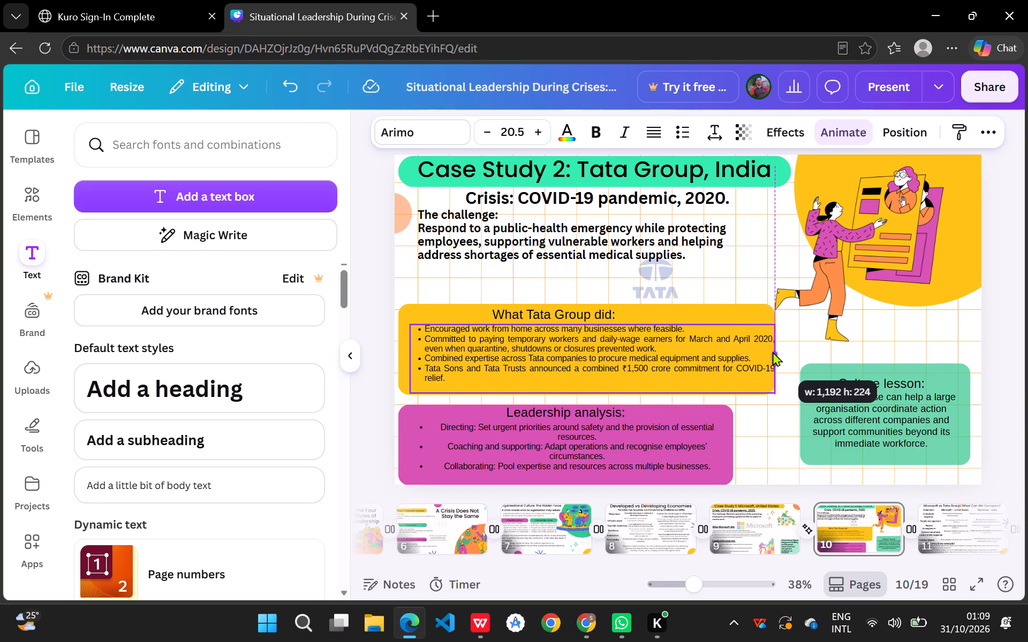
drag(773, 351, 760, 352)
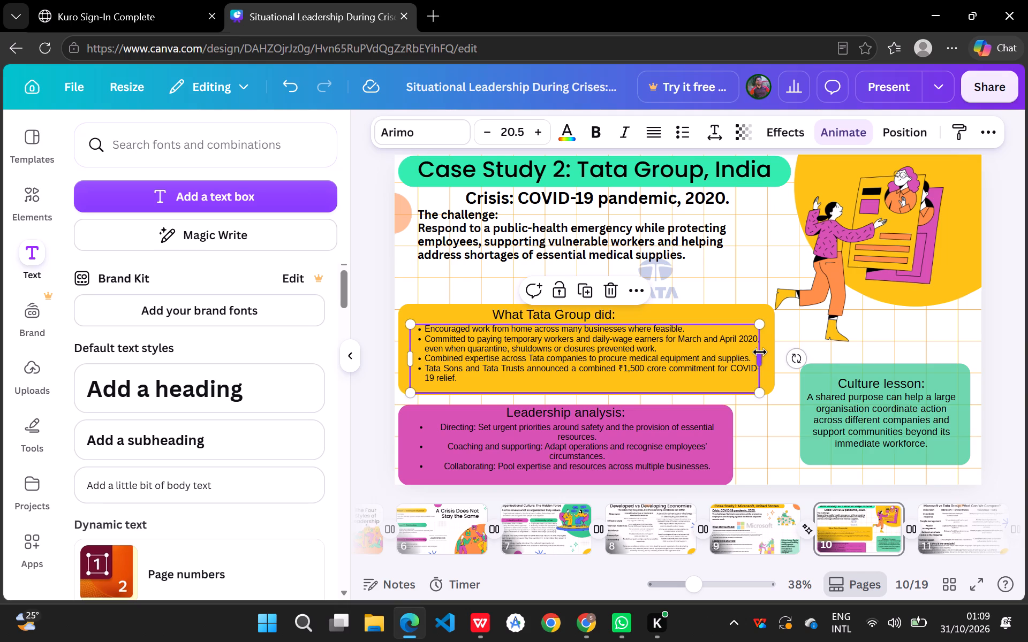
drag(632, 353, 623, 350)
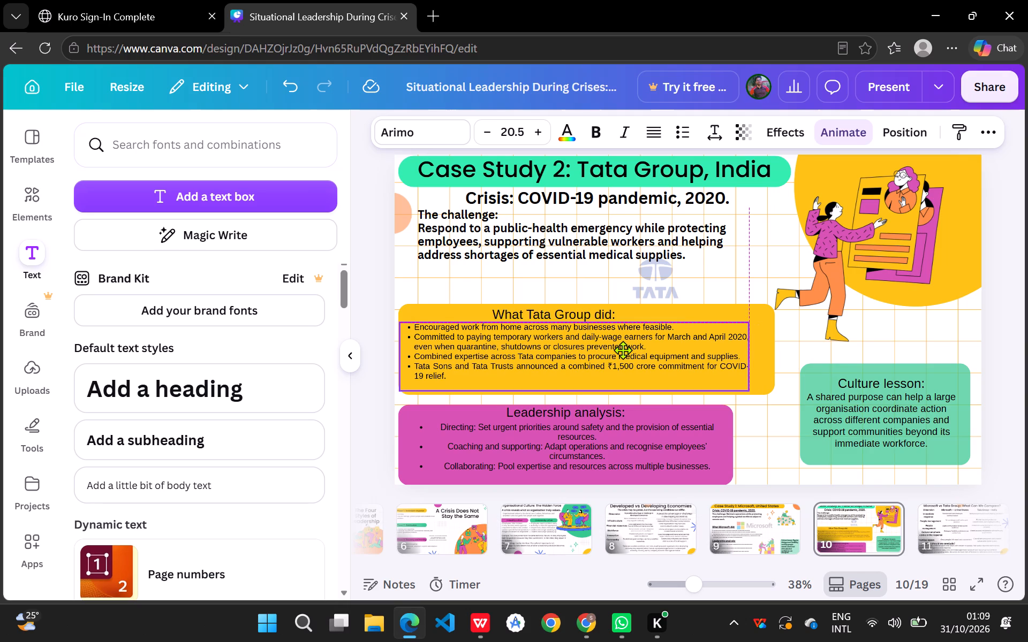
drag(623, 350, 623, 353)
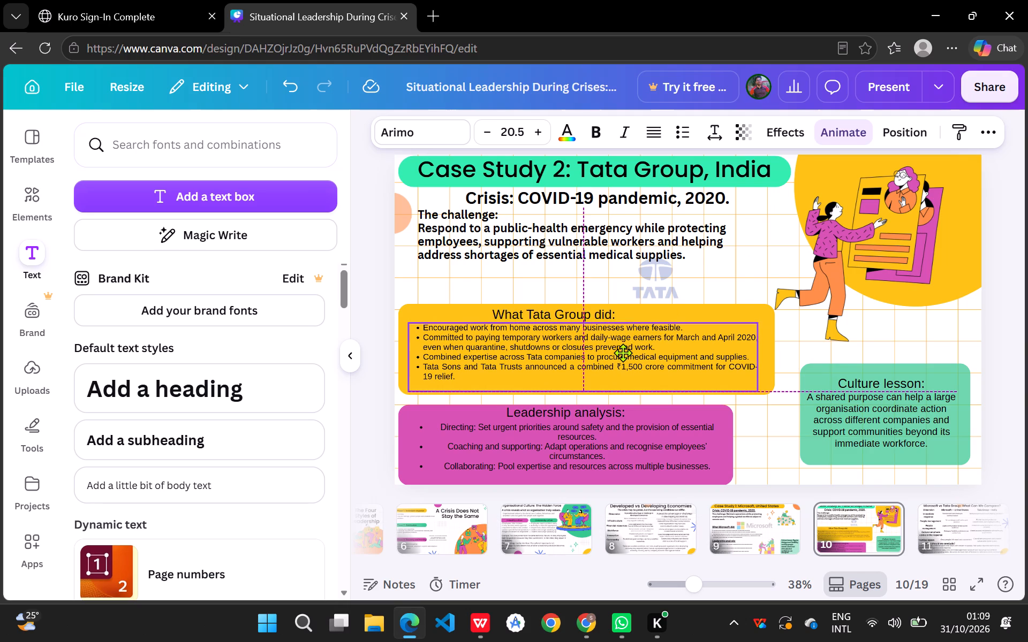
drag(623, 353, 623, 353)
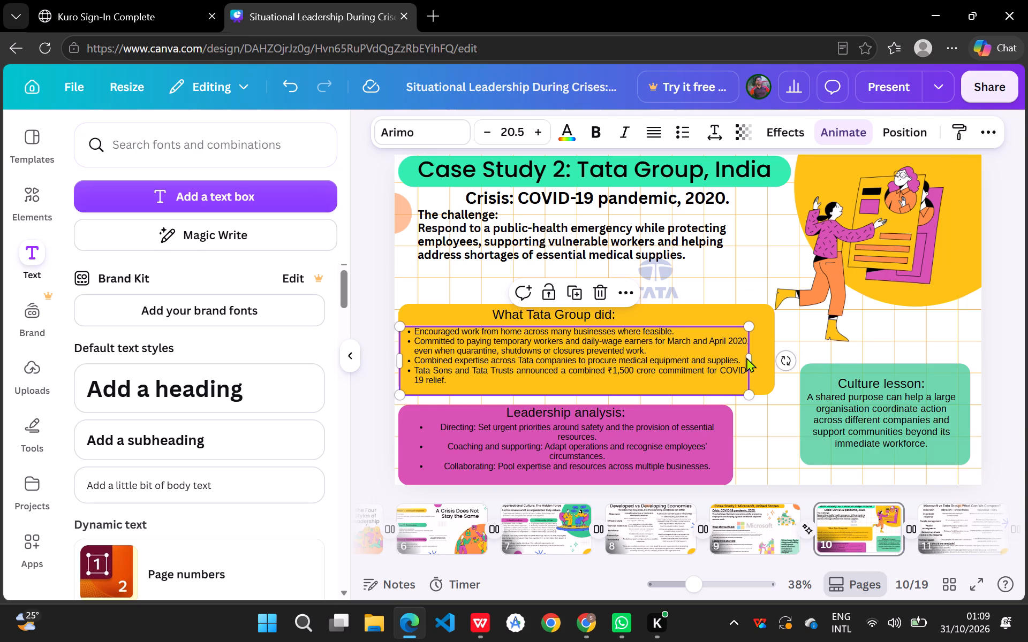
Lower the top edge of the yellow "What Tata Group did:" background box slightly, just below the Tata logo.
click(680, 299)
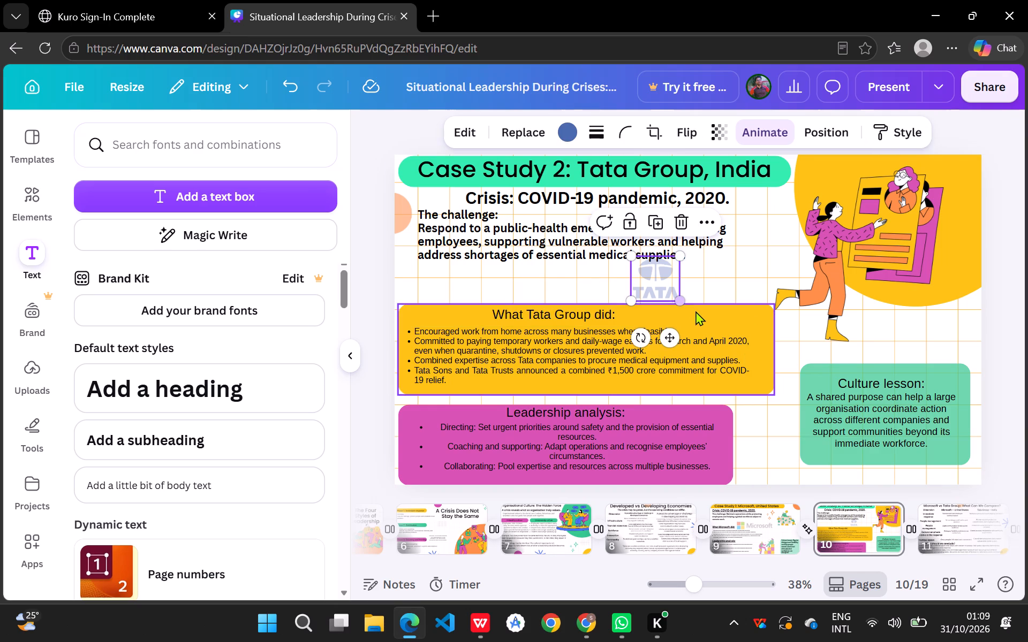
click(698, 302)
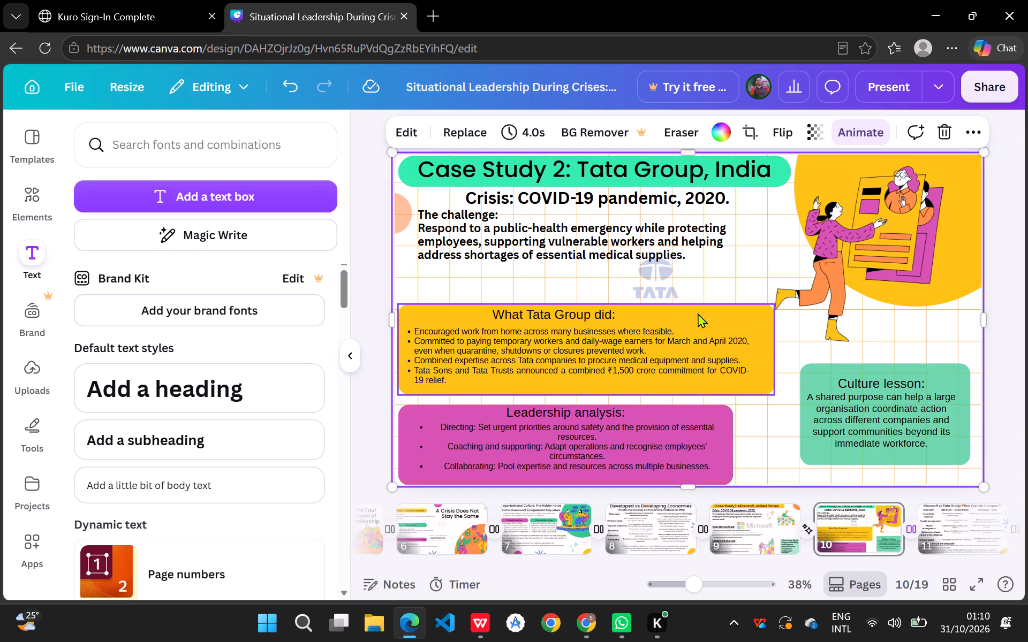
click(698, 313)
click(588, 303)
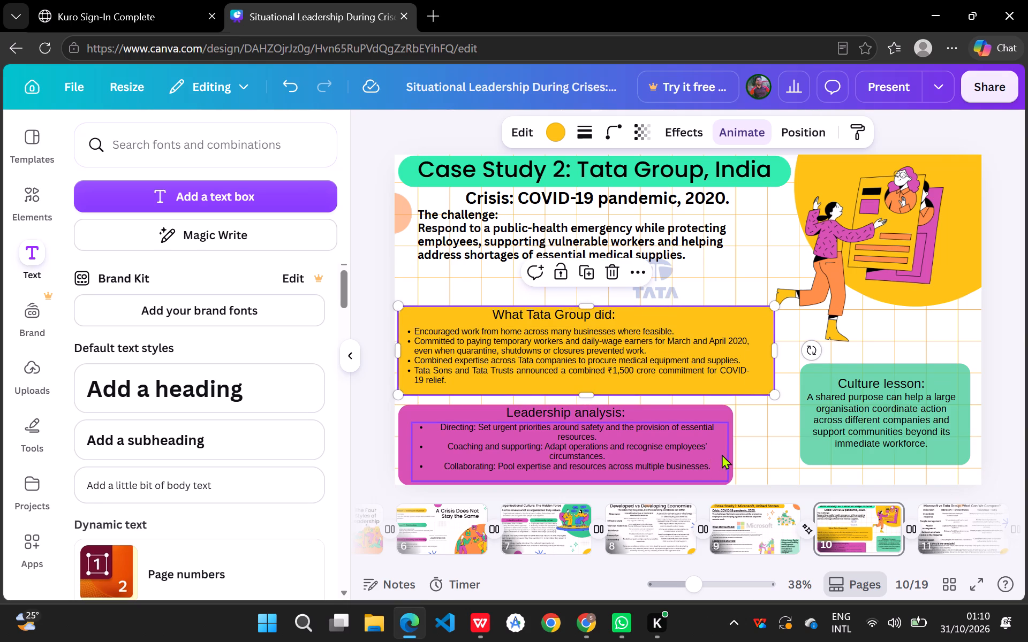
Widen the pink Leadership analysis background box so its right edge lines up with the yellow box above.
click(732, 445)
drag(732, 445, 773, 445)
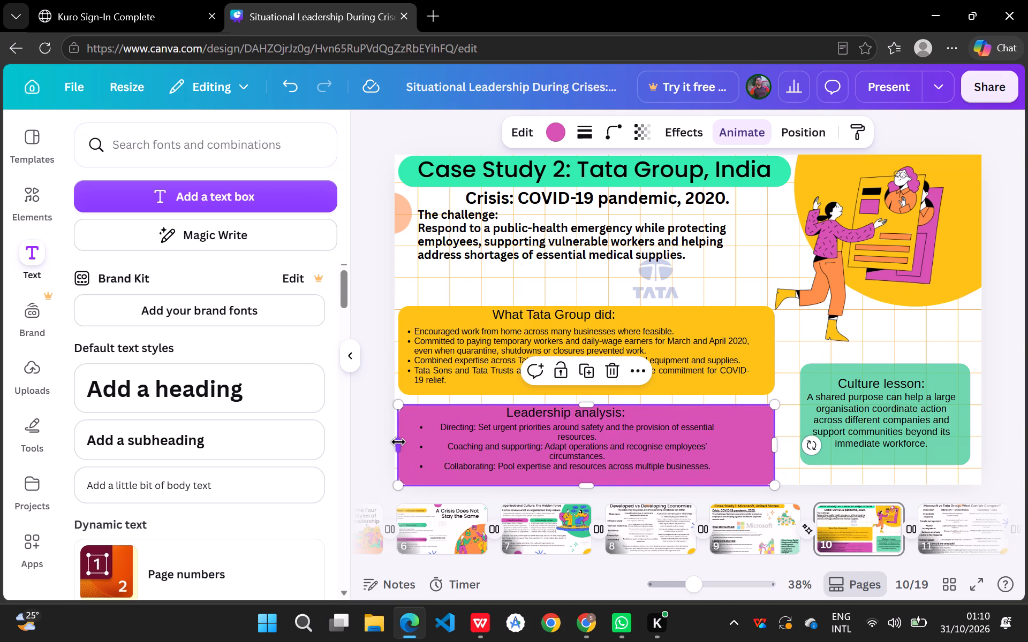
click(398, 442)
Widen the Leadership analysis bullet text box within the pink box so that each bullet fits on one line.
click(524, 442)
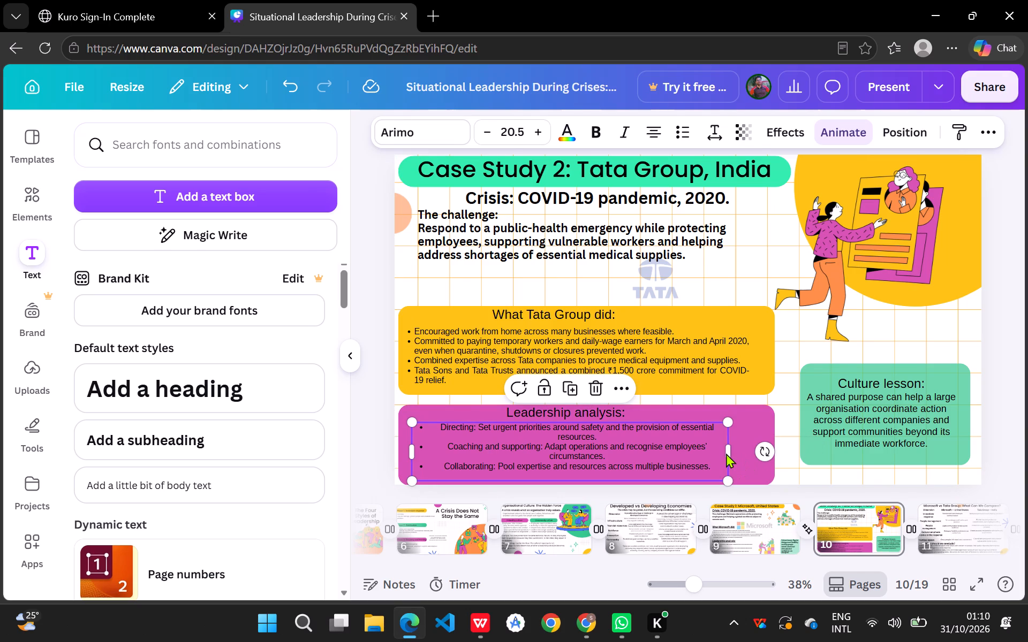
drag(731, 454, 758, 455)
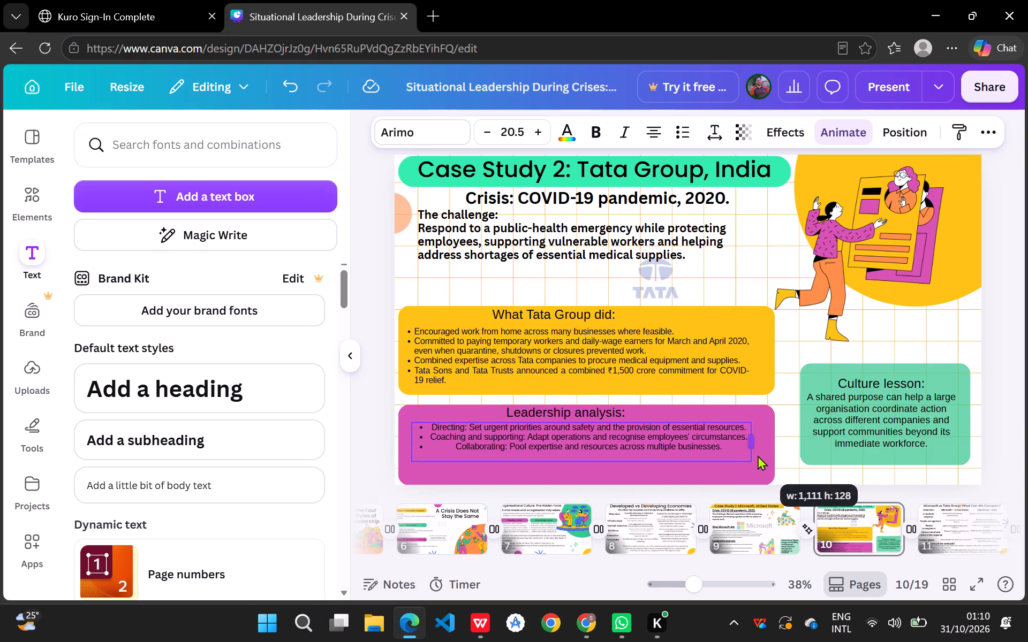
drag(758, 455, 761, 462)
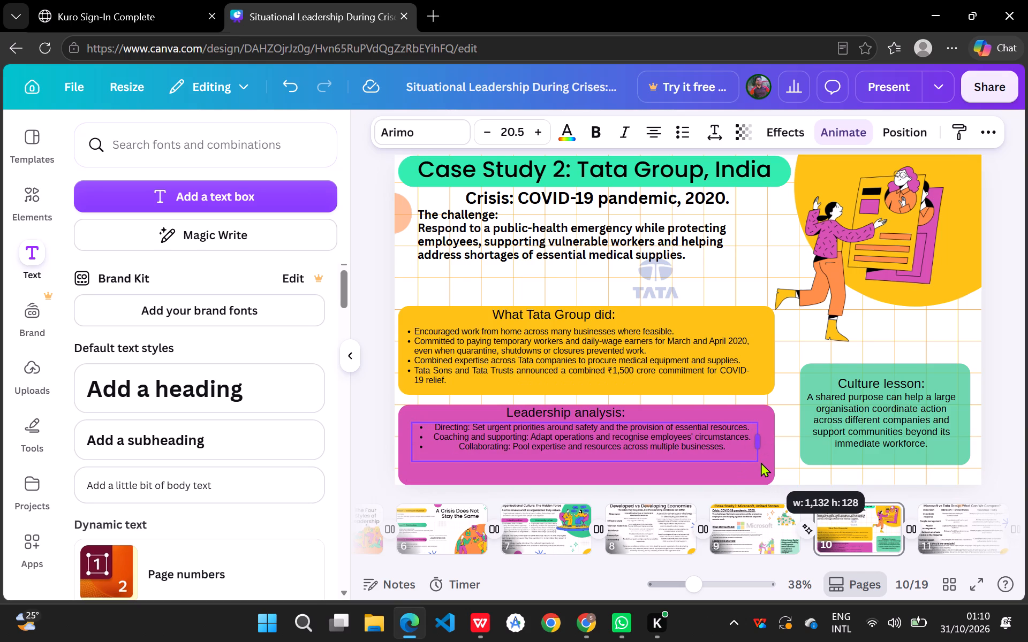
drag(761, 462, 767, 466)
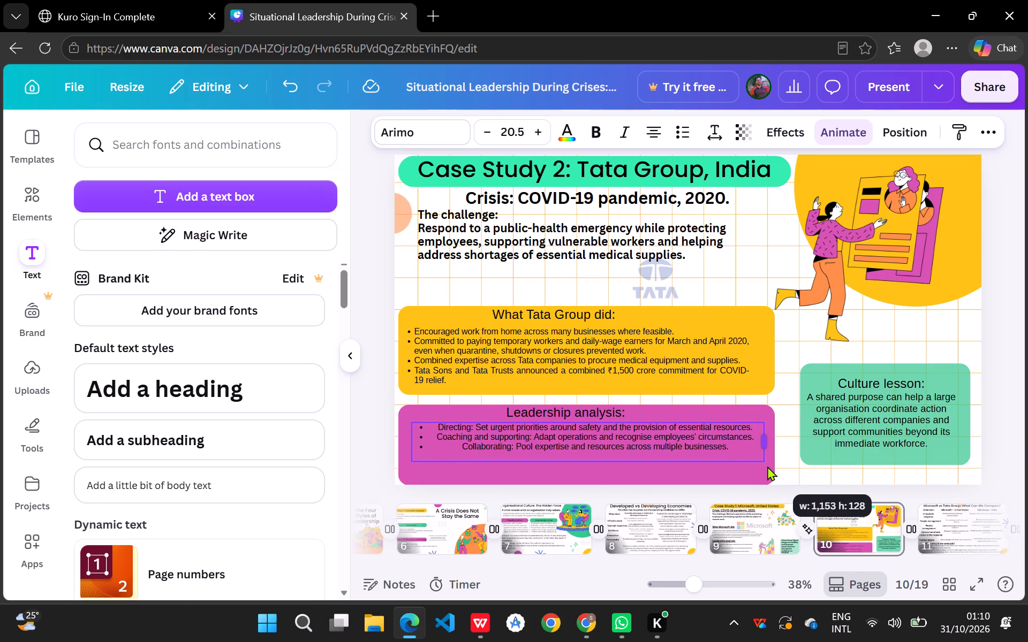
drag(767, 466, 753, 464)
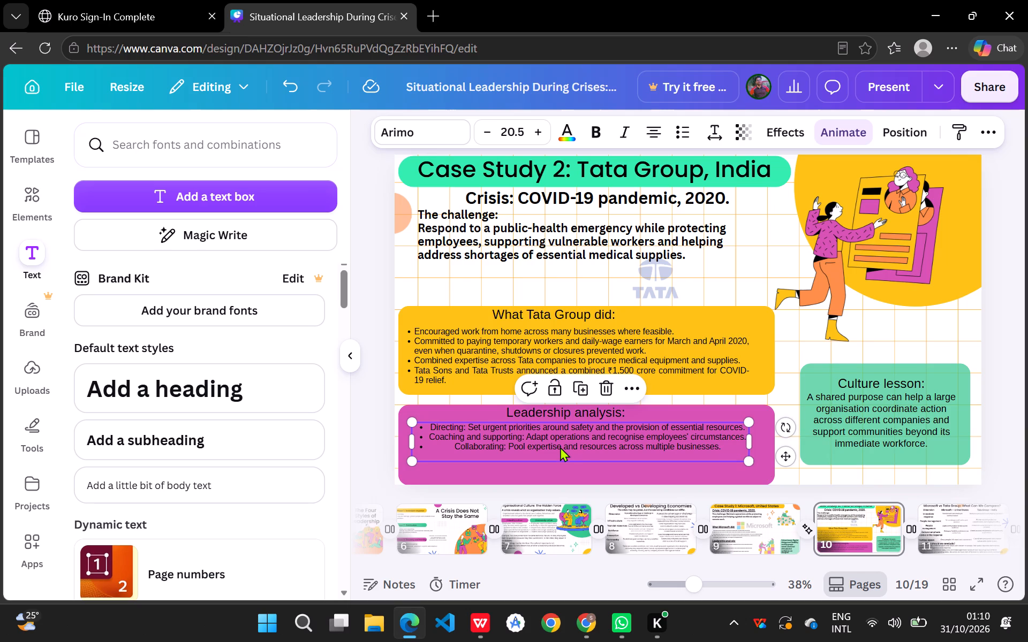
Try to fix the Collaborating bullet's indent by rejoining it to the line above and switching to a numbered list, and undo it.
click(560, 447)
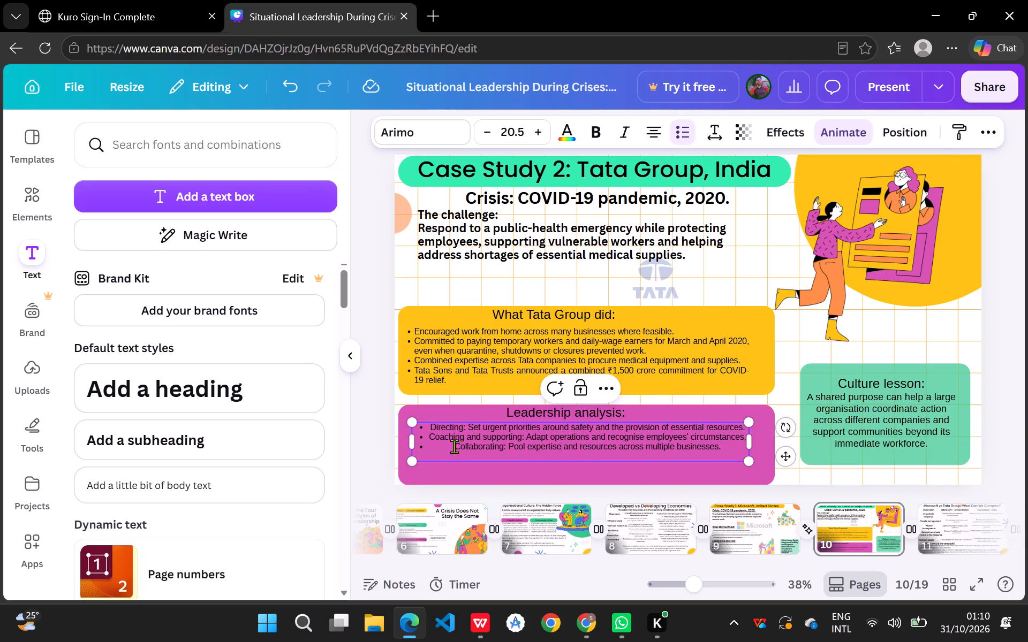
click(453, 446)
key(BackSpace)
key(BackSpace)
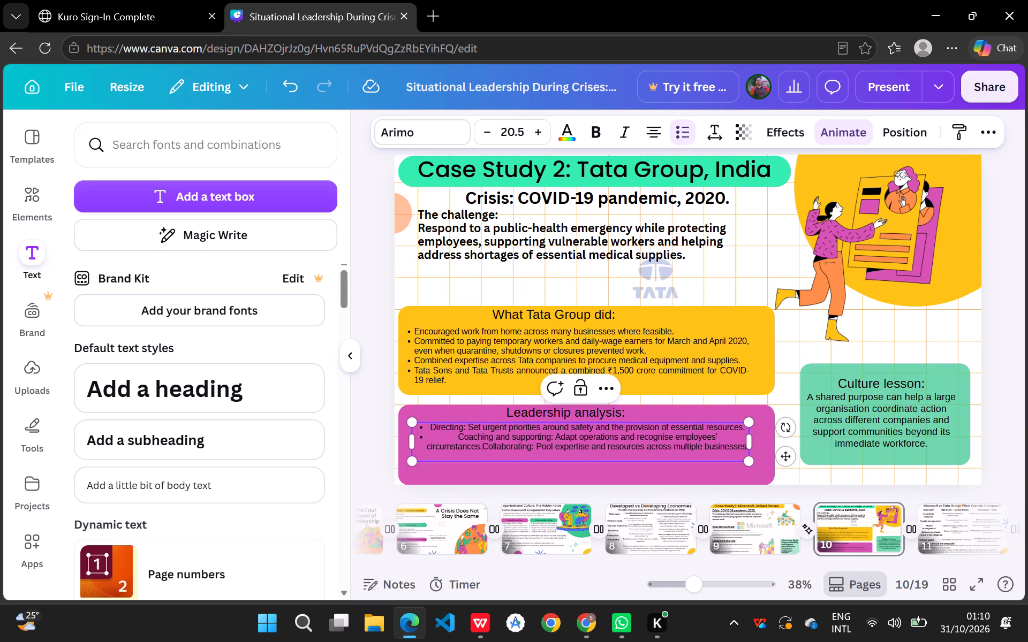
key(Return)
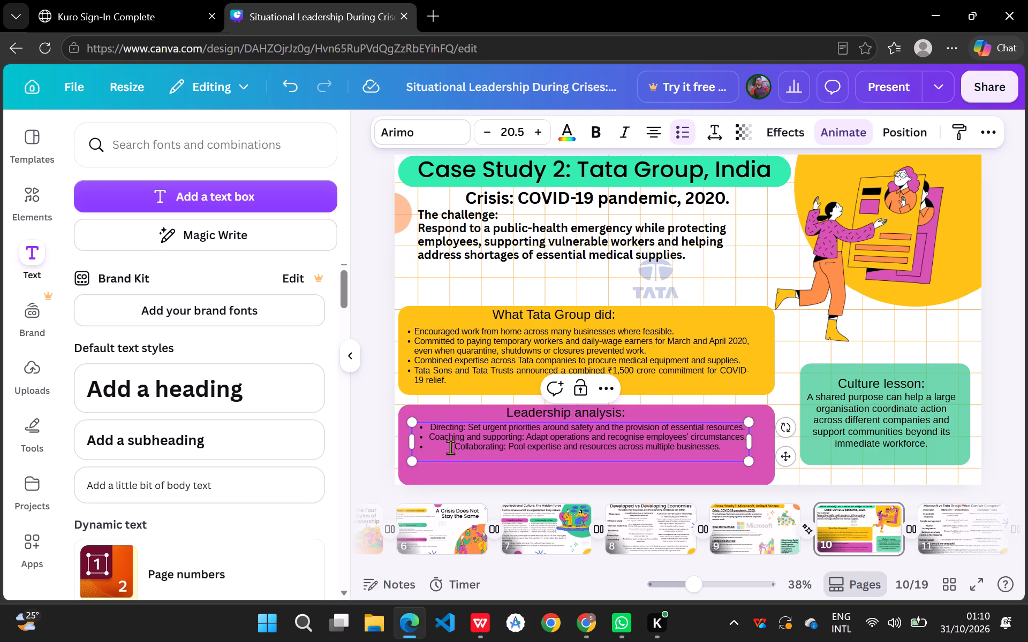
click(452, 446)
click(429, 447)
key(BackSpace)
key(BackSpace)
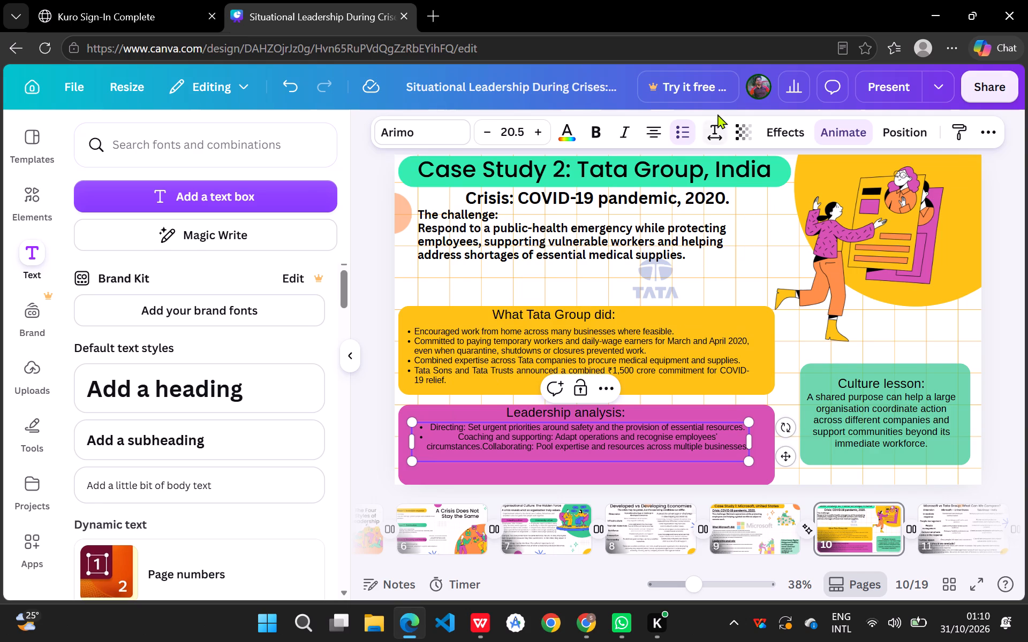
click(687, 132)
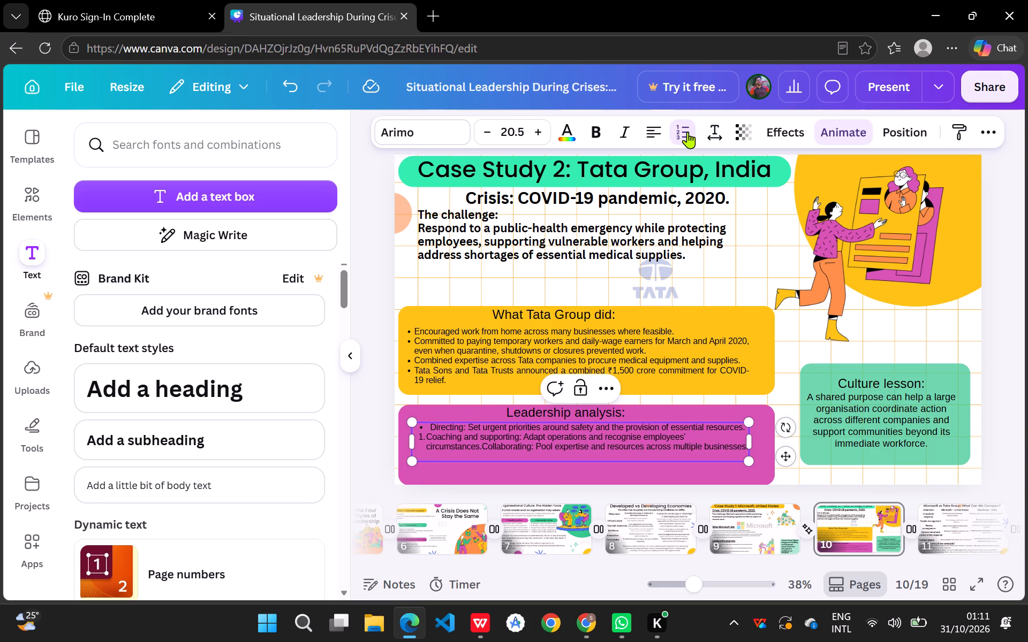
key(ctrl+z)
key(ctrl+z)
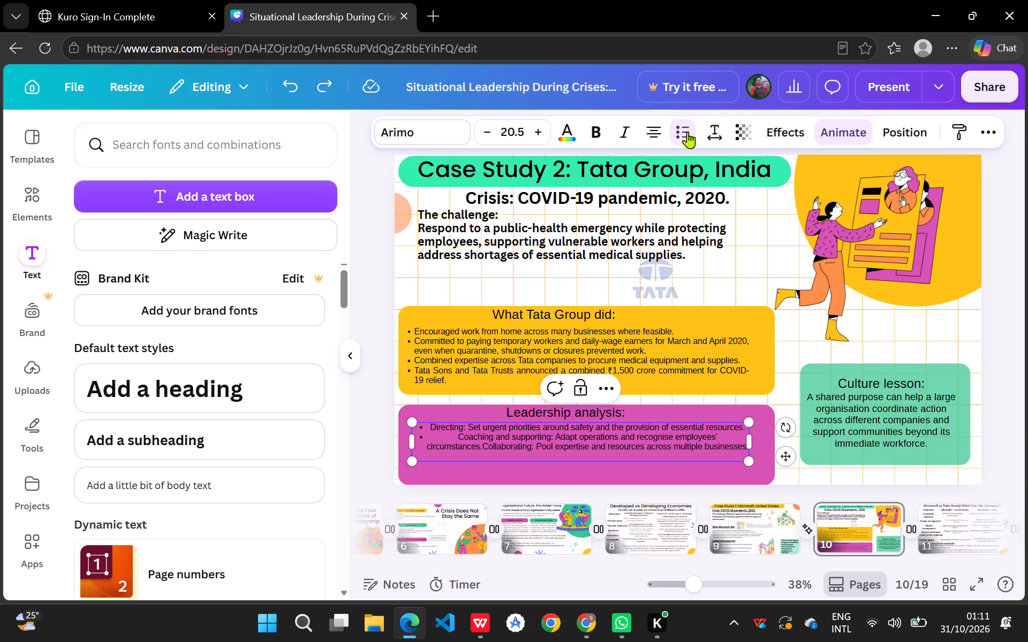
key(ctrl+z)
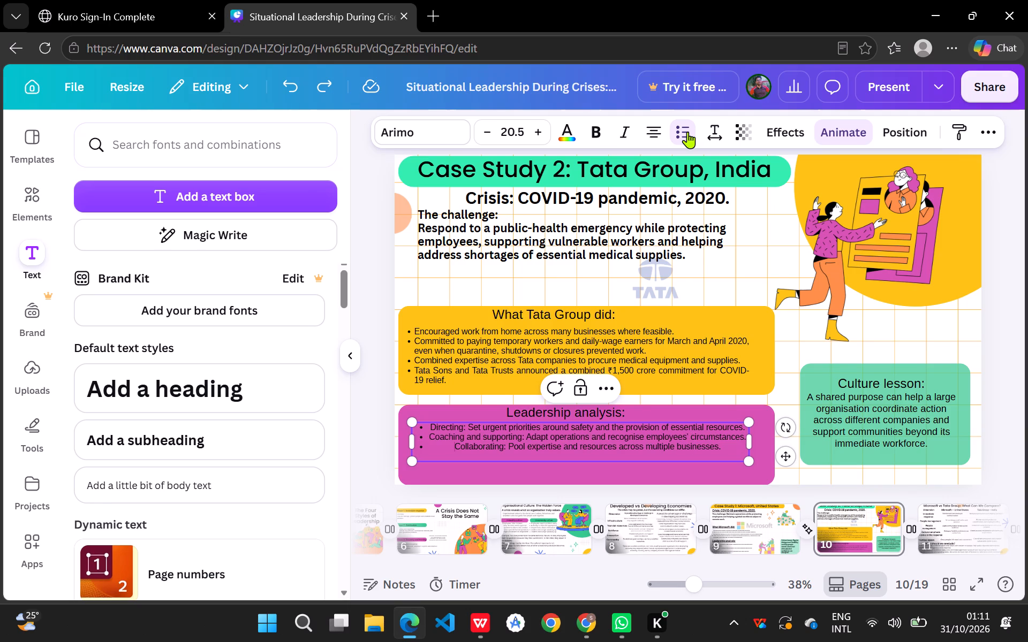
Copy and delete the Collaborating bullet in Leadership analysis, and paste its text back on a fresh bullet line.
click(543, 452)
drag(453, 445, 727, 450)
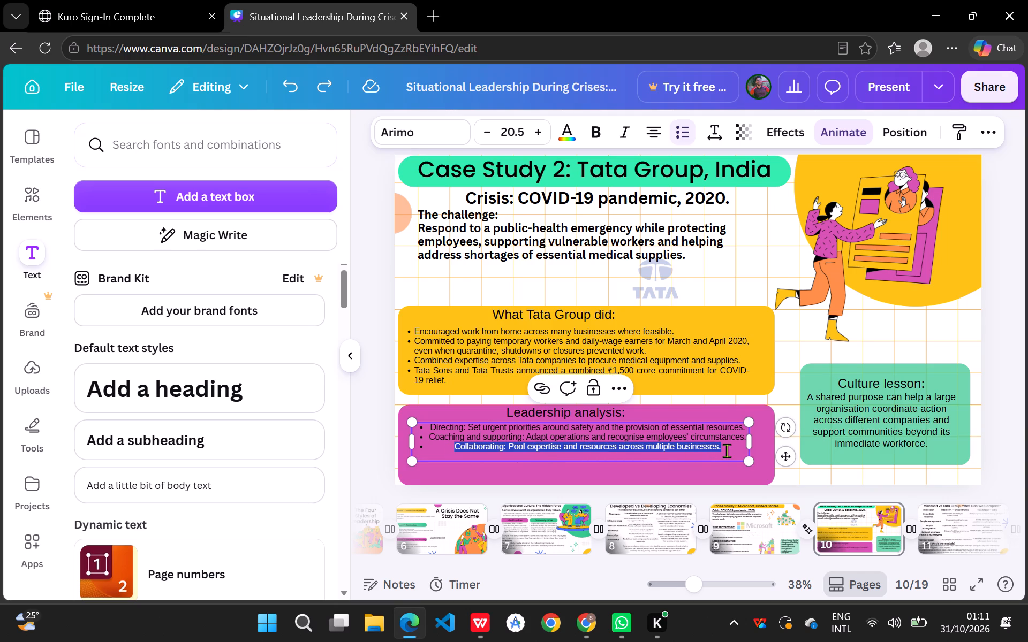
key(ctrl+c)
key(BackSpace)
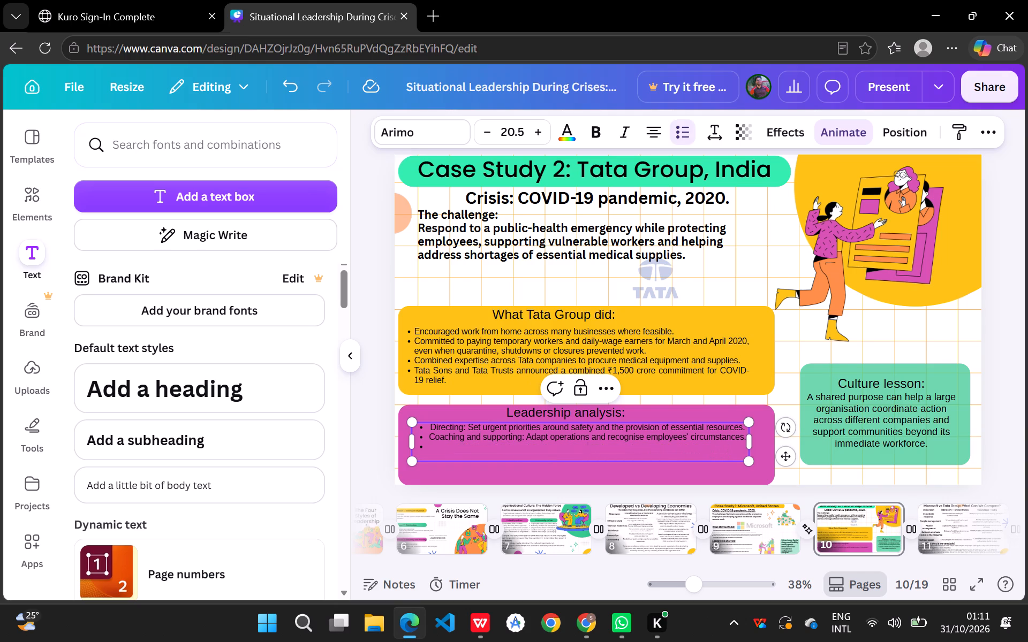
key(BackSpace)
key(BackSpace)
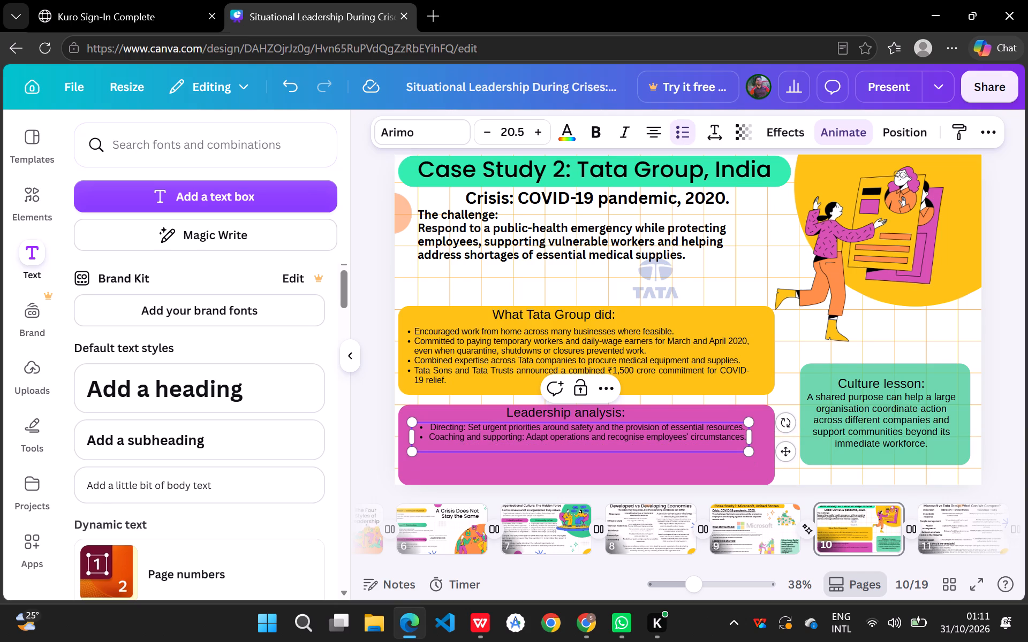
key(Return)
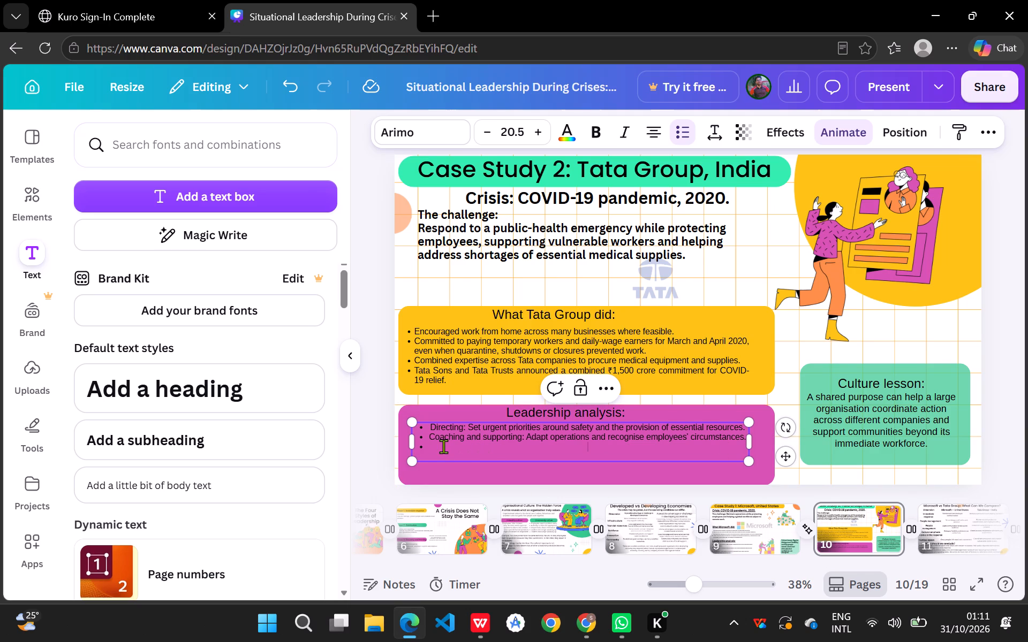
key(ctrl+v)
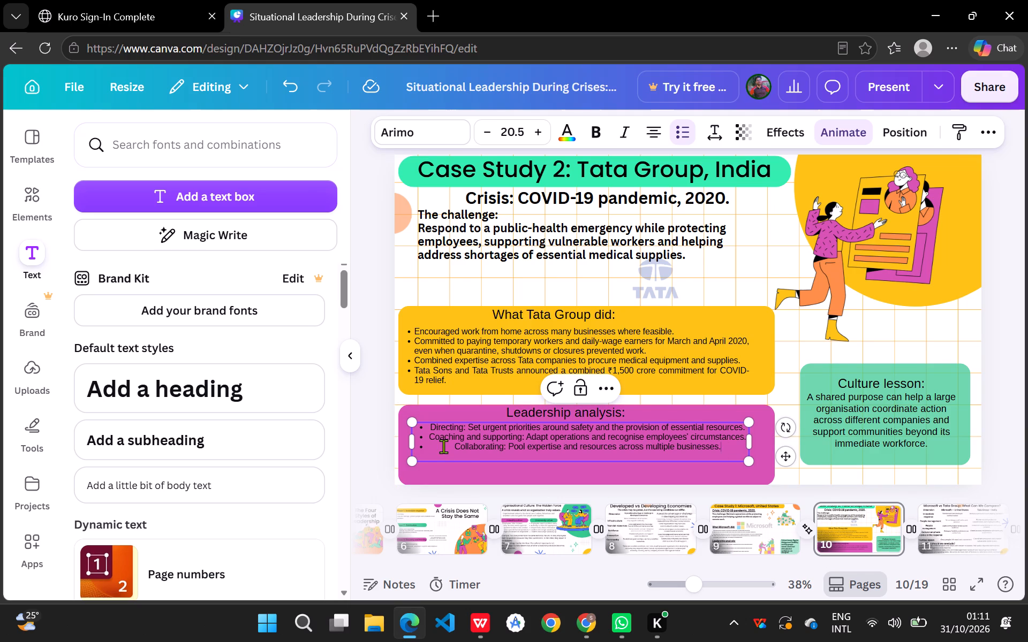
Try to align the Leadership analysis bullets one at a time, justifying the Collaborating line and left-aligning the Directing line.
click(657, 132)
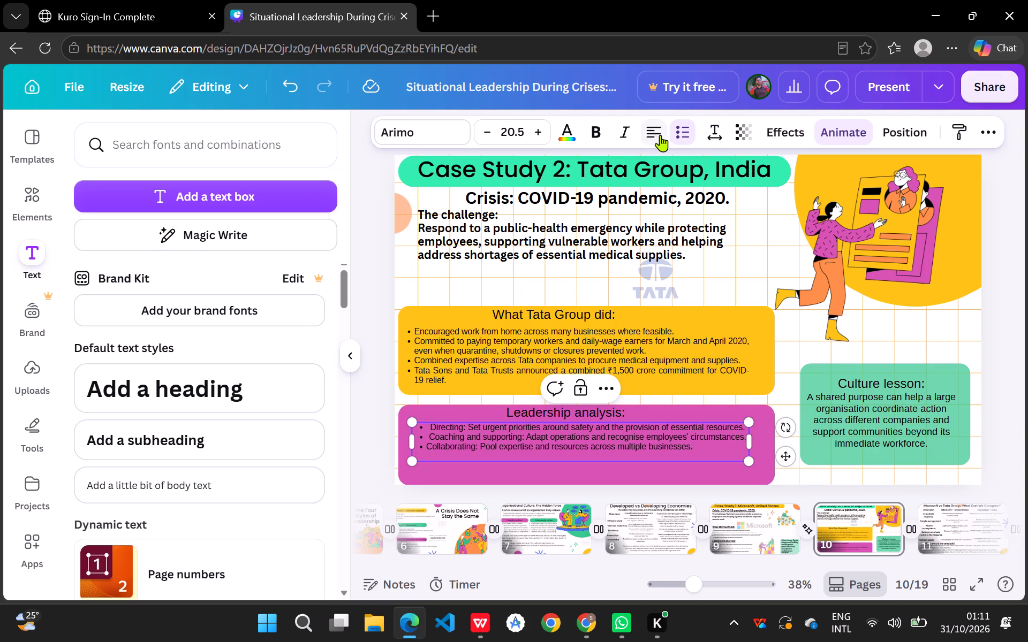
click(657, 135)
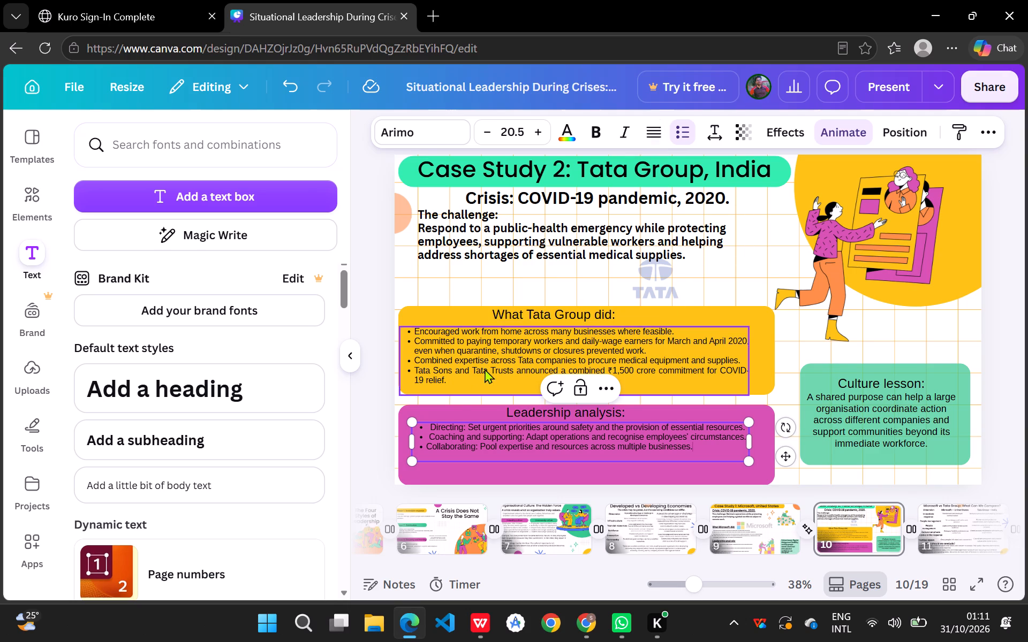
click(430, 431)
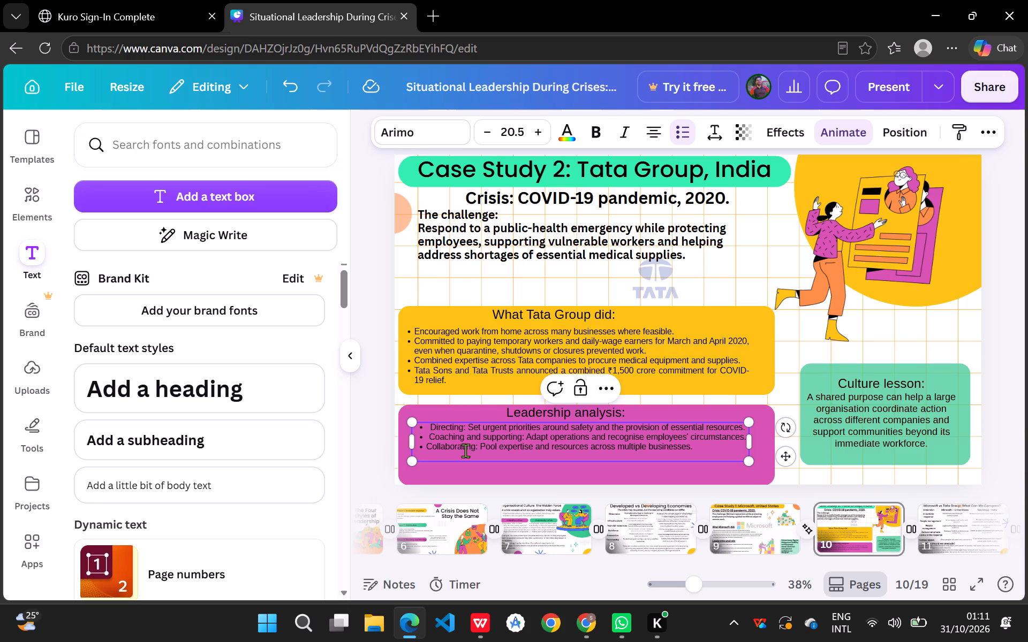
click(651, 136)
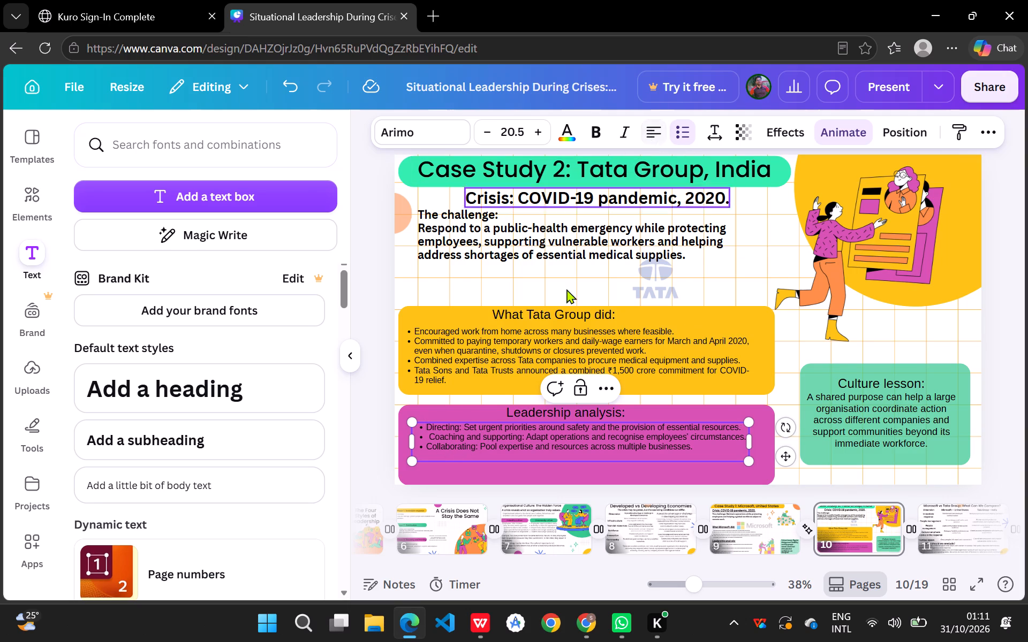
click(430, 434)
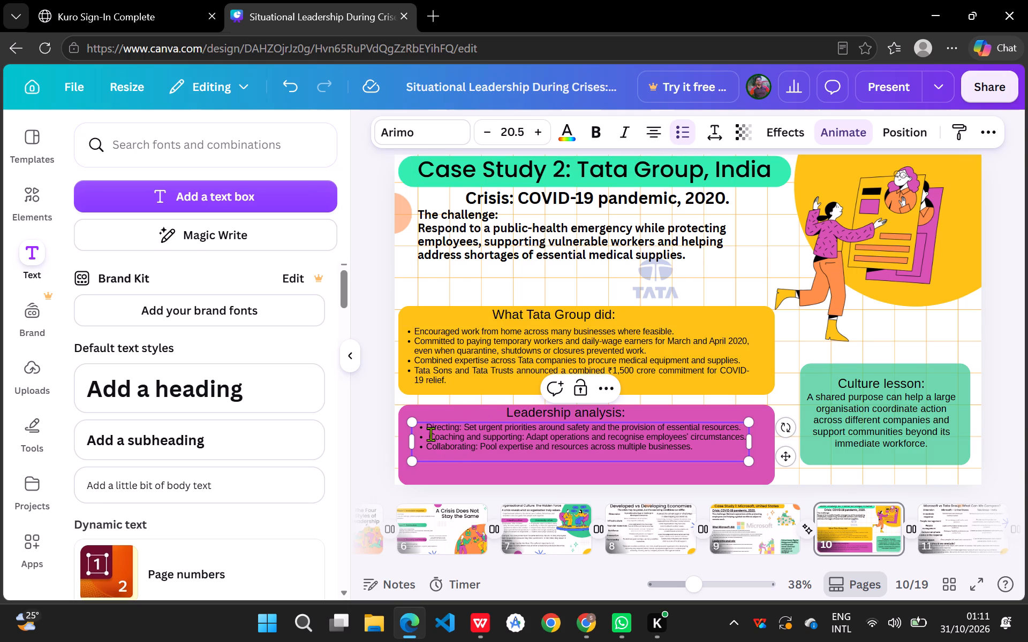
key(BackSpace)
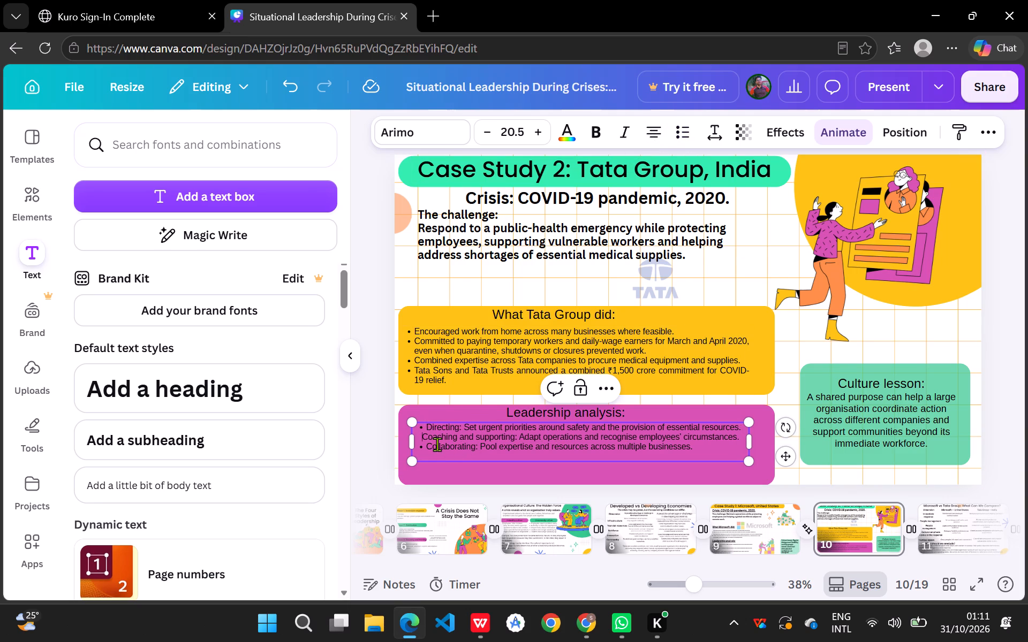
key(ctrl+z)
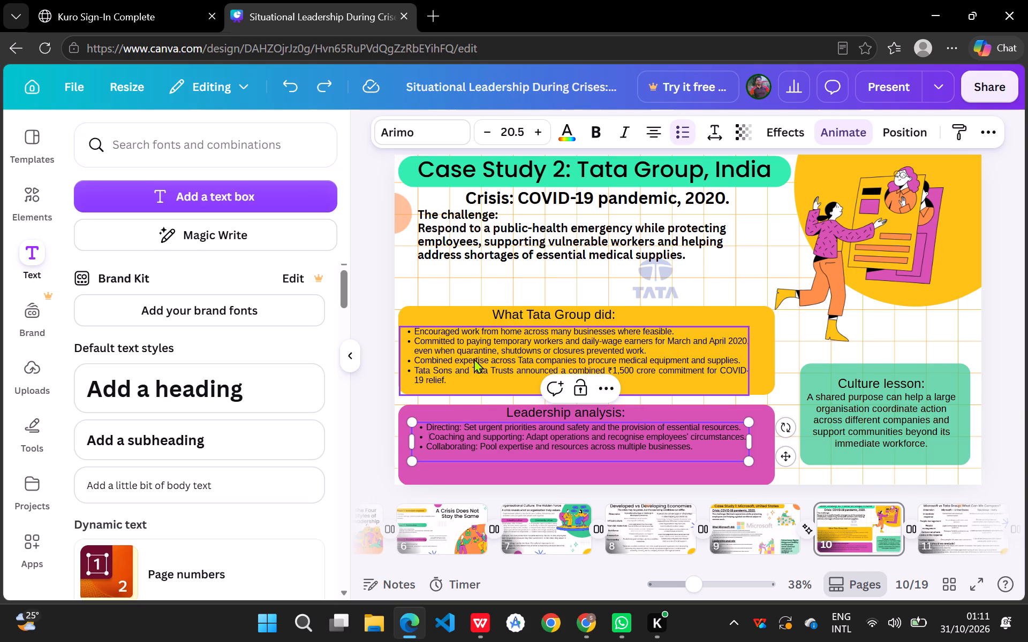
Set the whole Leadership analysis bullet text box to justified alignment.
click(474, 358)
click(416, 430)
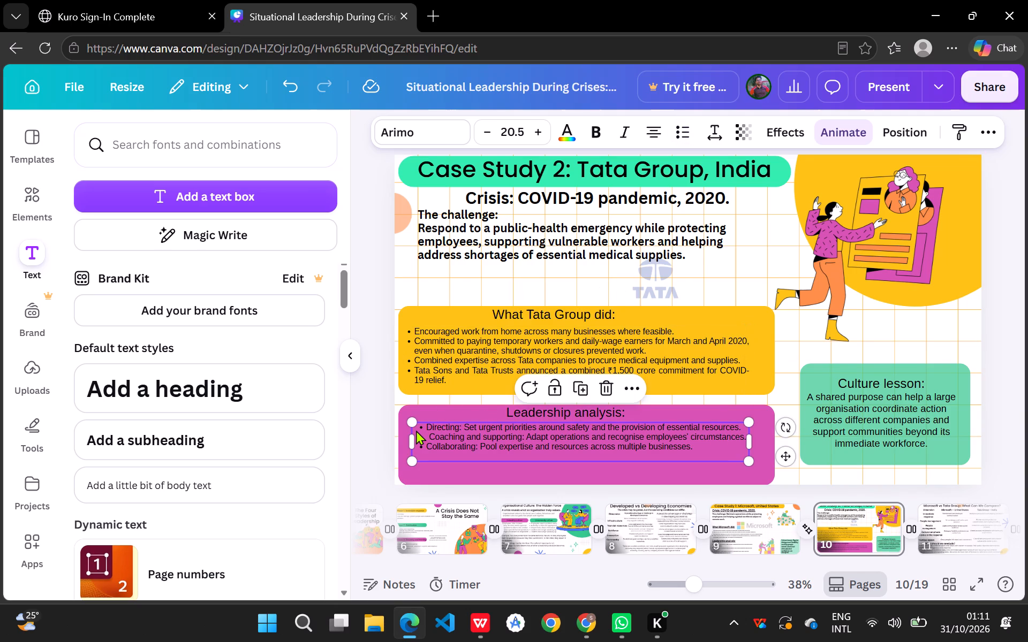
click(657, 126)
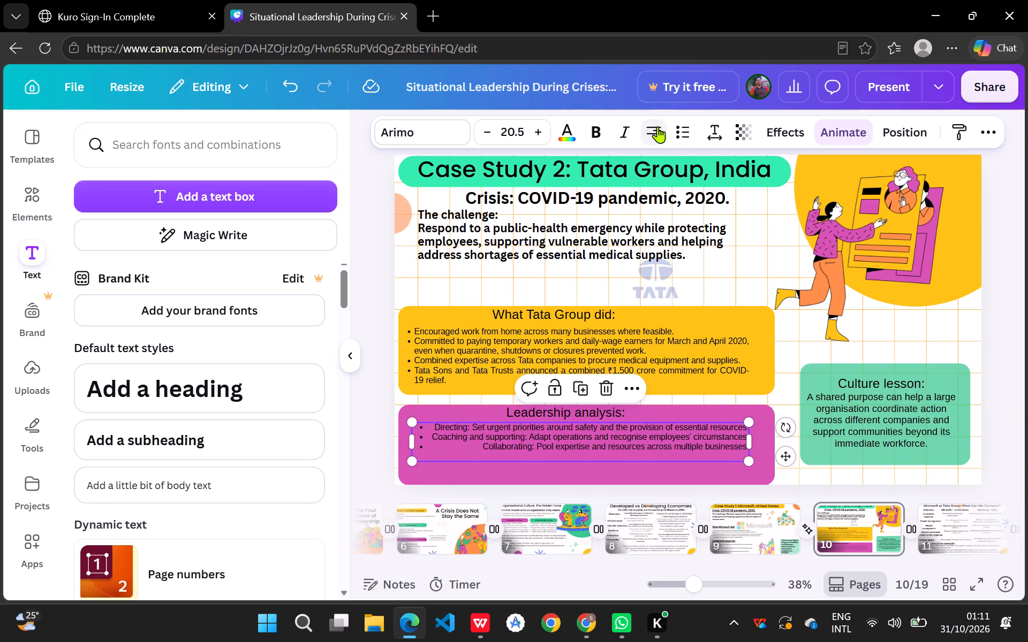
click(657, 126)
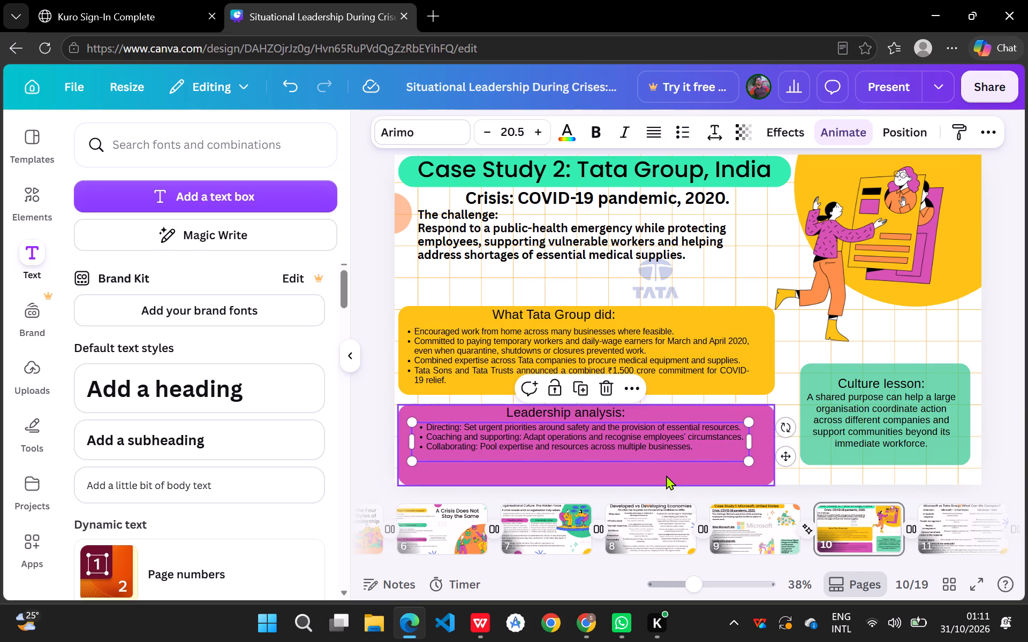
Increase the font size of the Leadership analysis bullet text to 21.5.
click(665, 477)
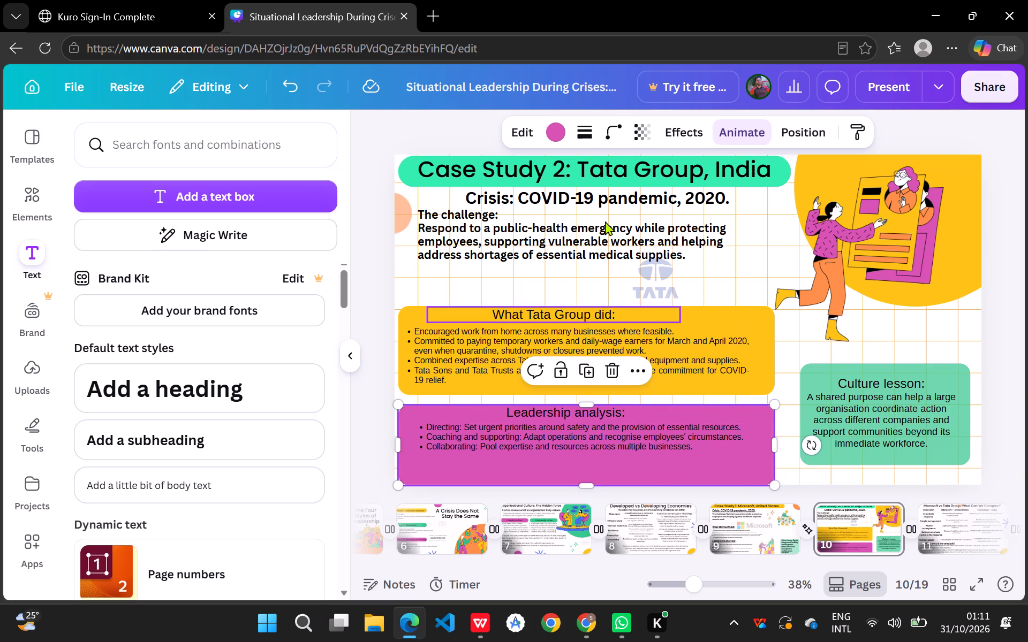
click(508, 438)
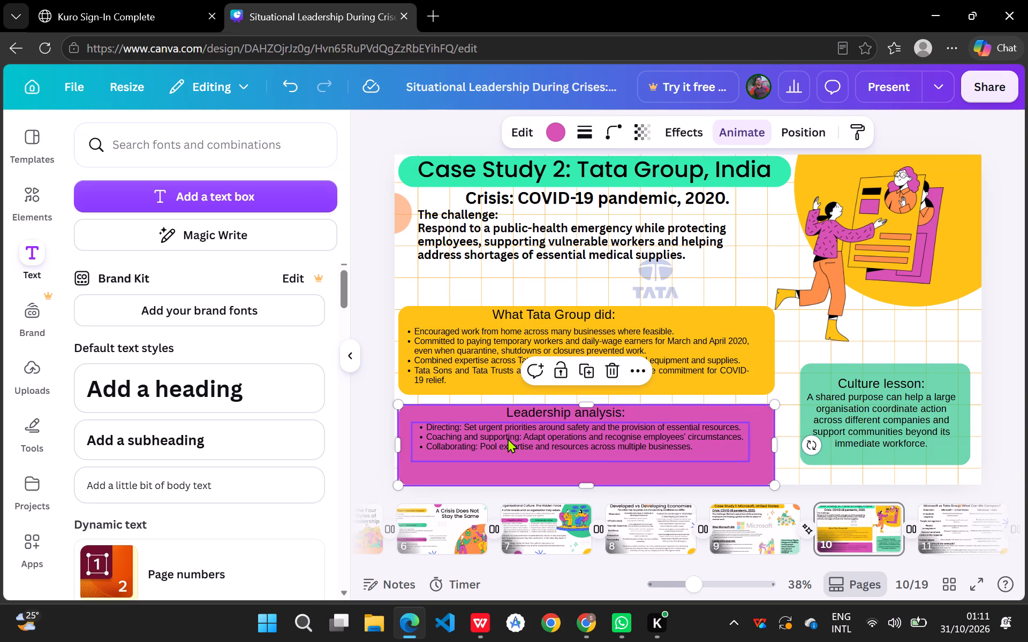
click(538, 131)
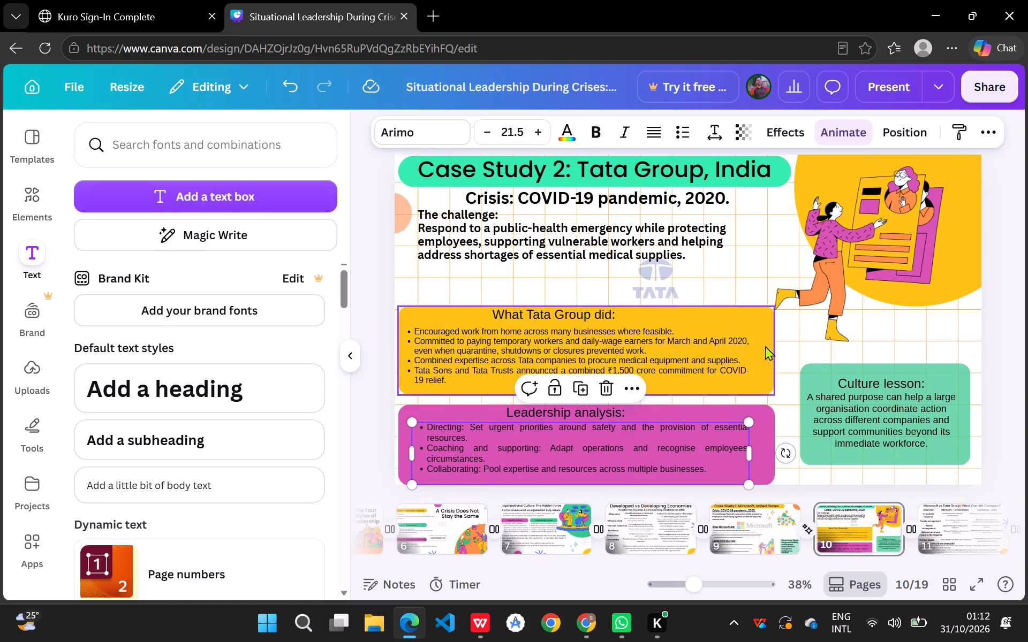
Move the Leadership analysis bullet text box left and slightly up, to start near the pink box's left edge.
click(749, 451)
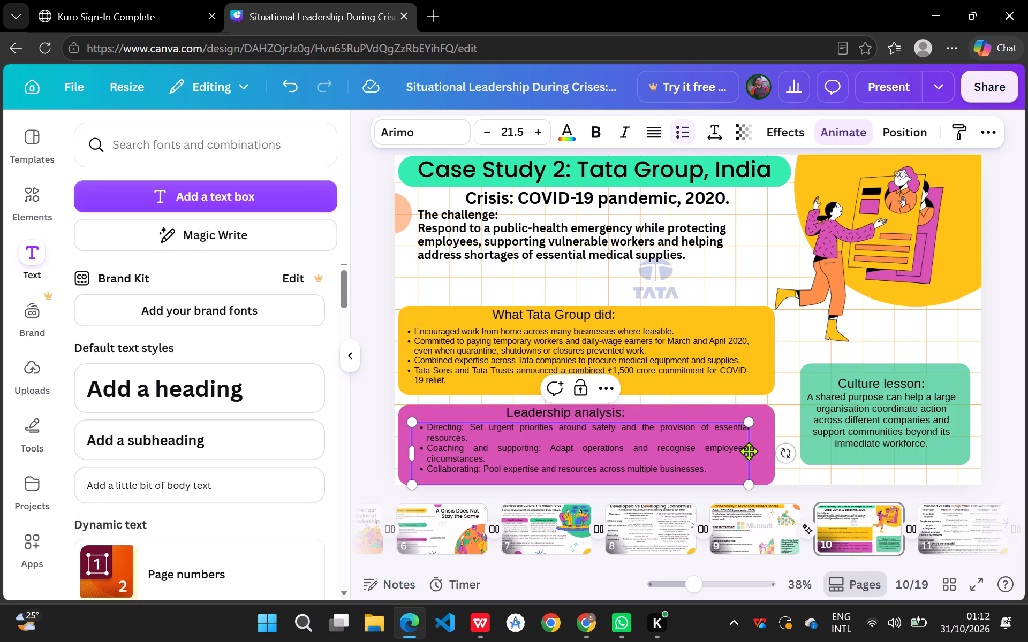
drag(749, 451, 750, 449)
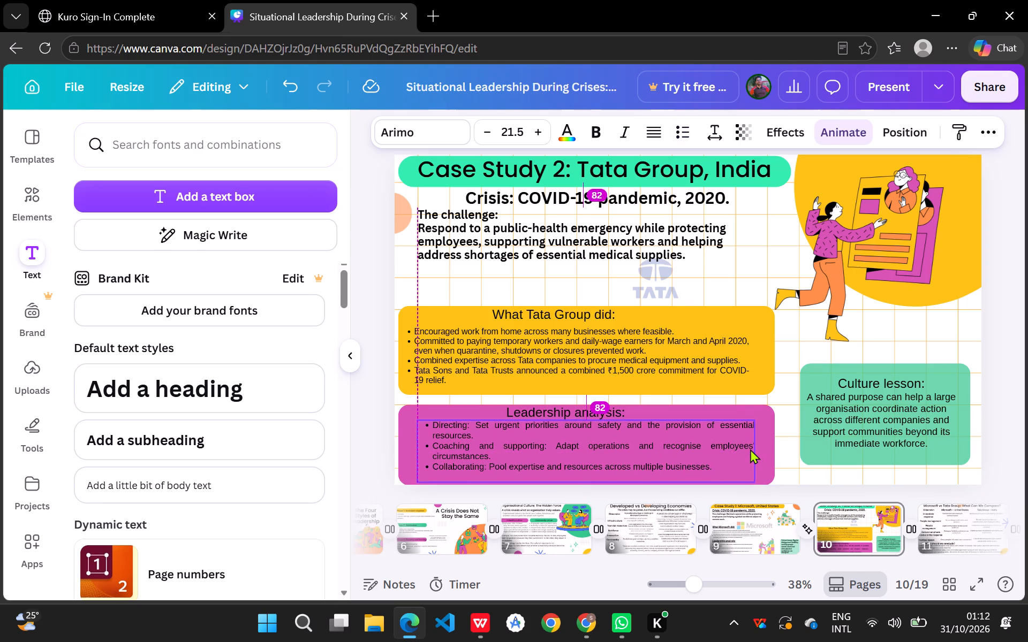
drag(750, 449, 738, 446)
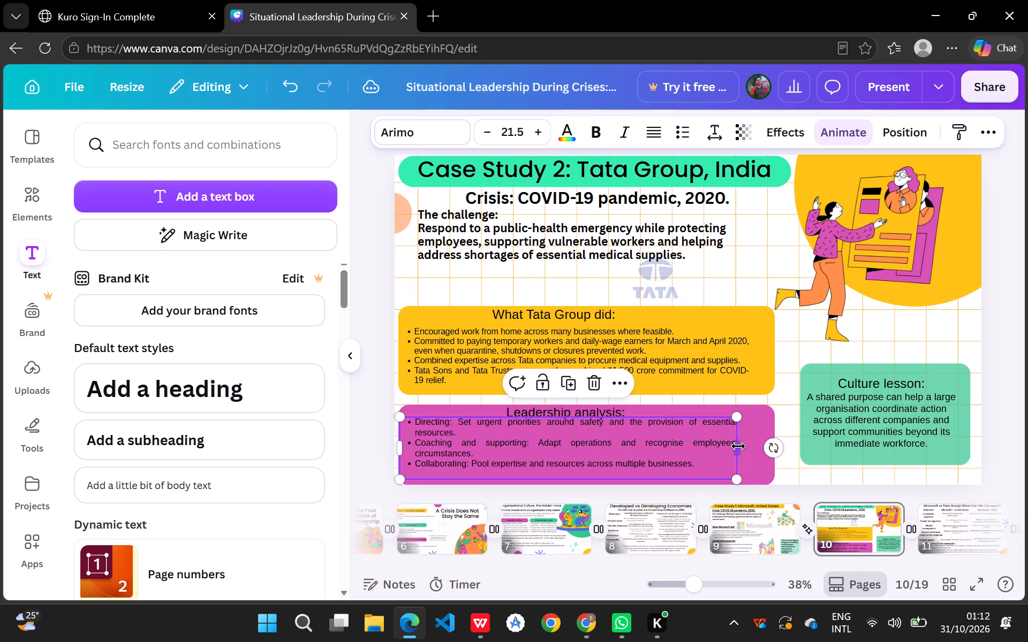
Widen the Leadership analysis bullet text box to about 1,227, reaching the pink box's right edge, and nudge it slightly down.
drag(742, 446, 766, 449)
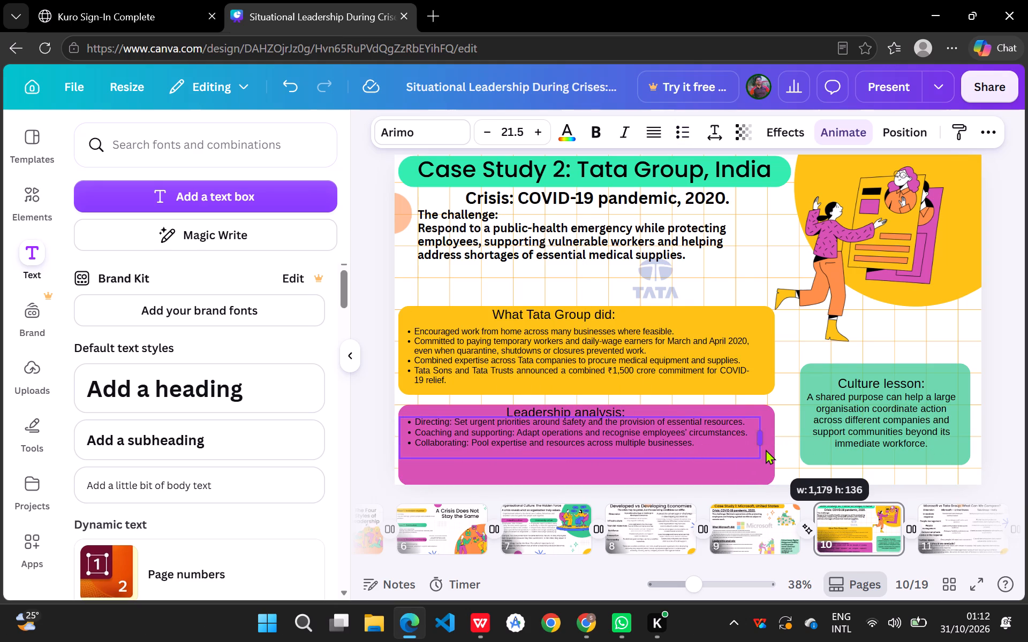
drag(766, 449, 765, 456)
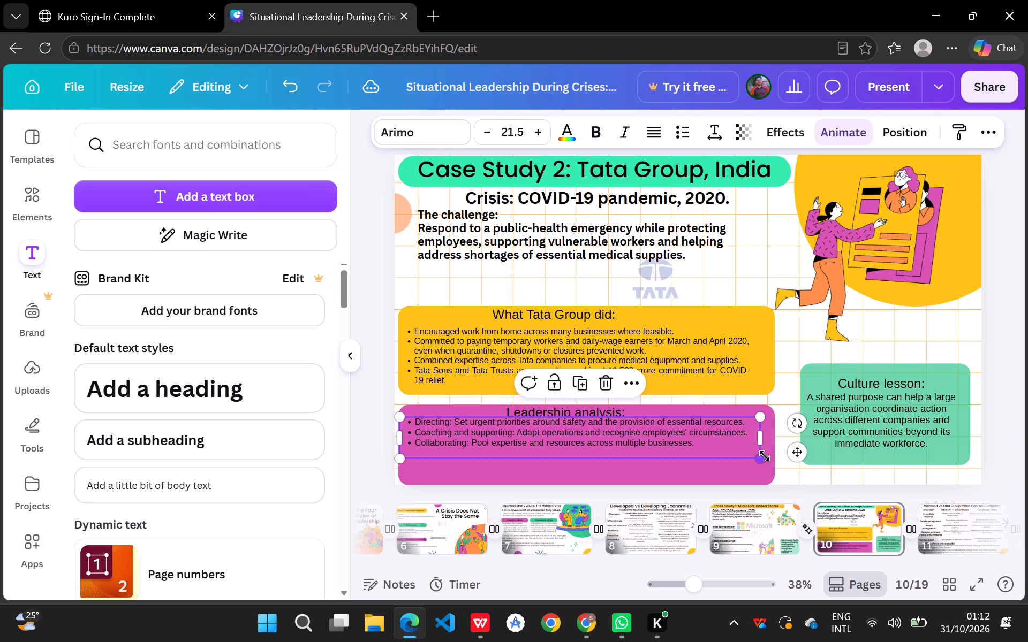
click(636, 442)
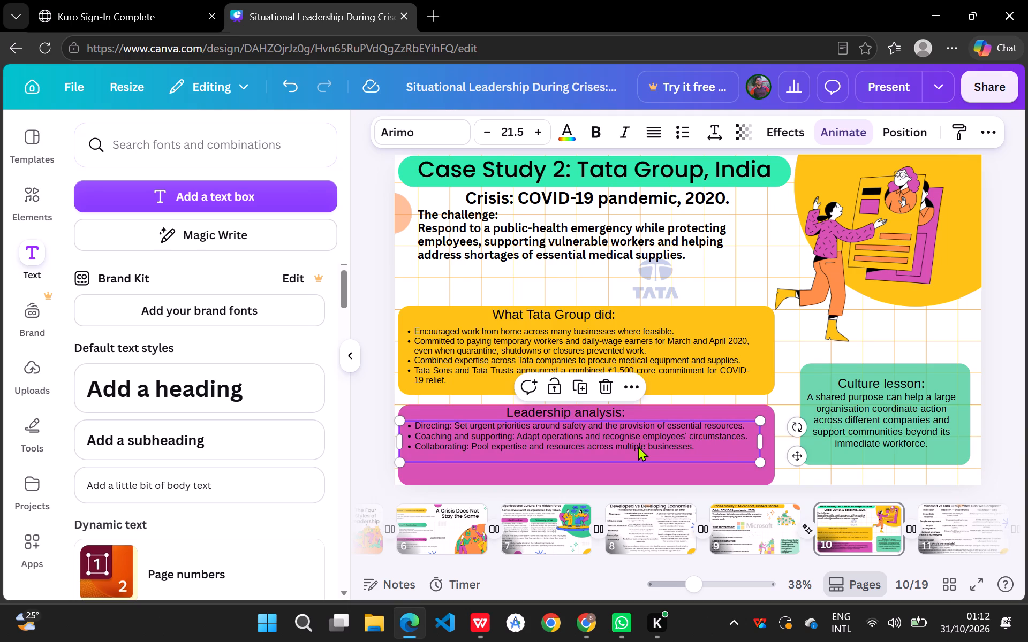
click(486, 367)
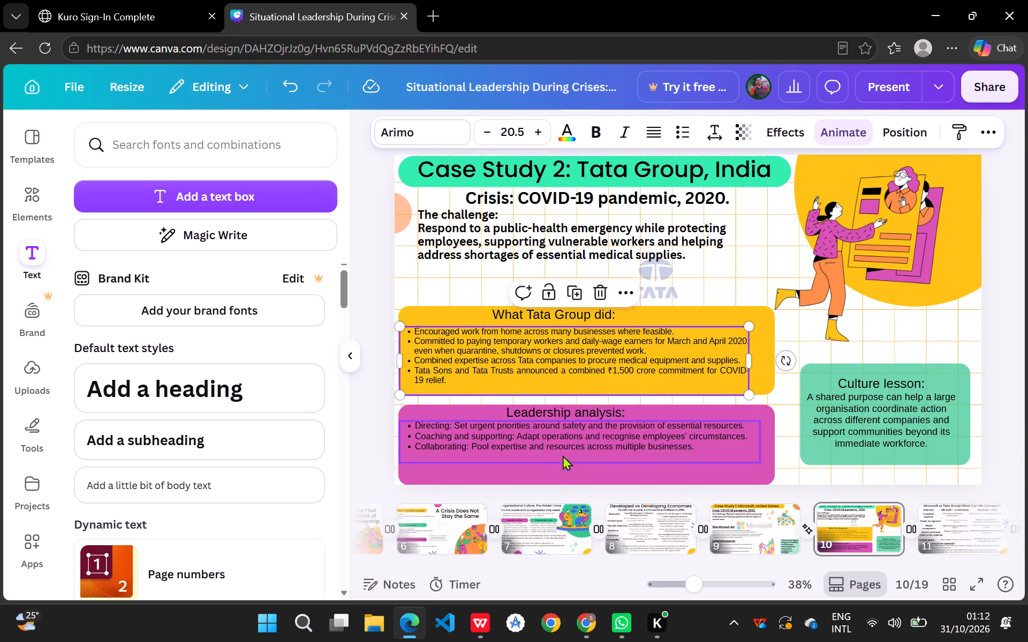
click(556, 447)
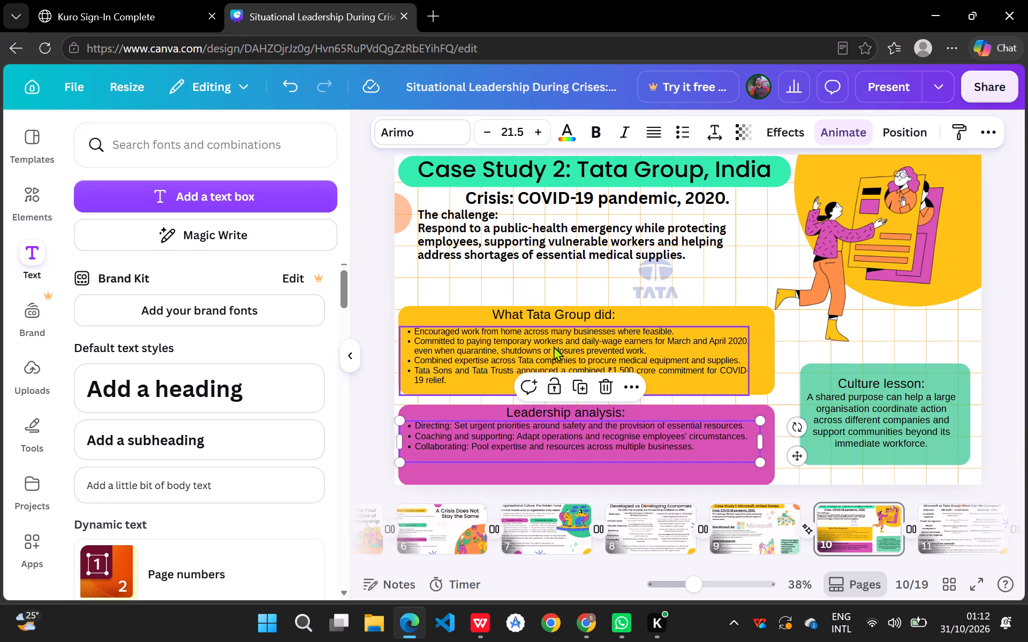
click(554, 346)
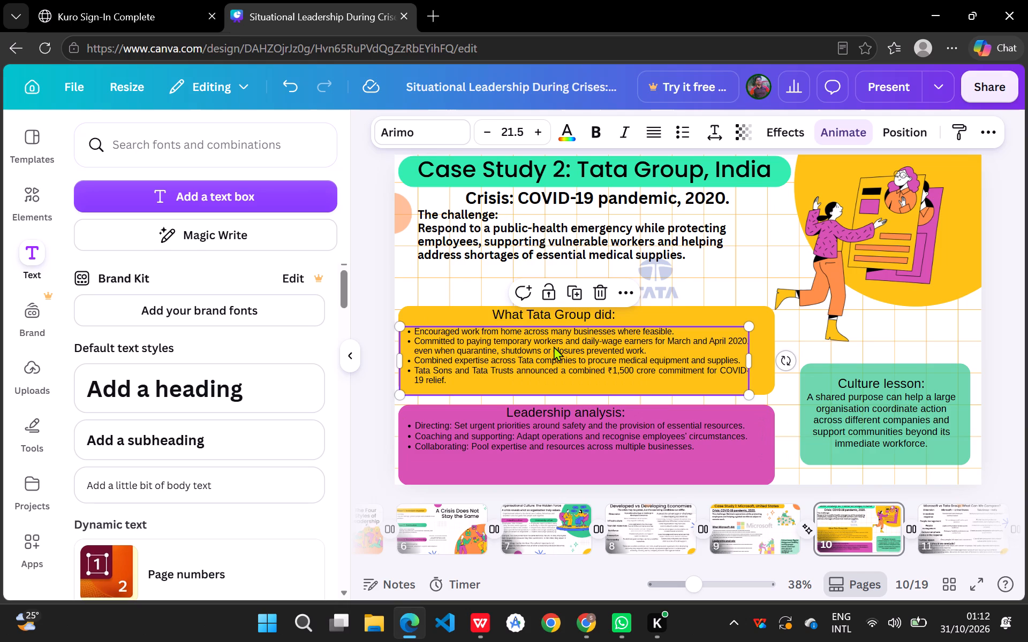
click(557, 430)
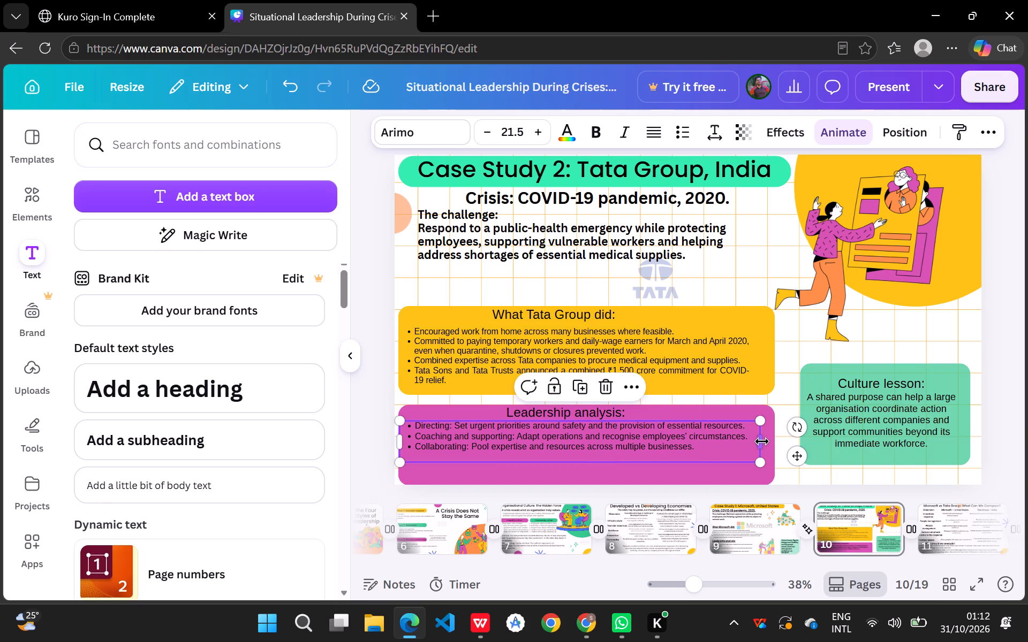
drag(762, 441, 776, 440)
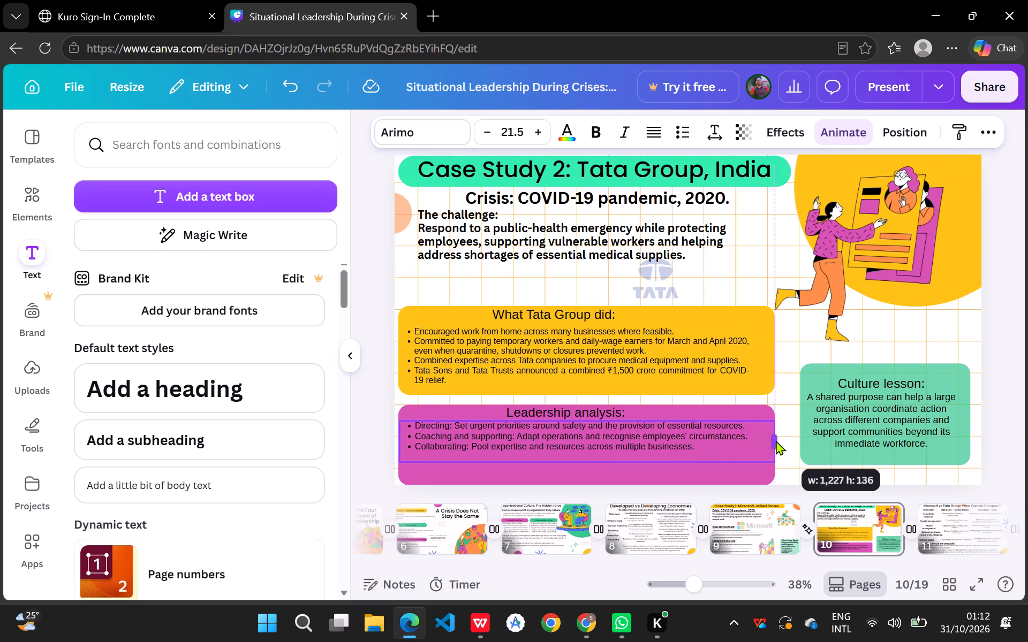
drag(776, 440, 776, 440)
Widen the What Tata Group did bullet text box to about 1,227, reaching the yellow box's right edge.
click(751, 361)
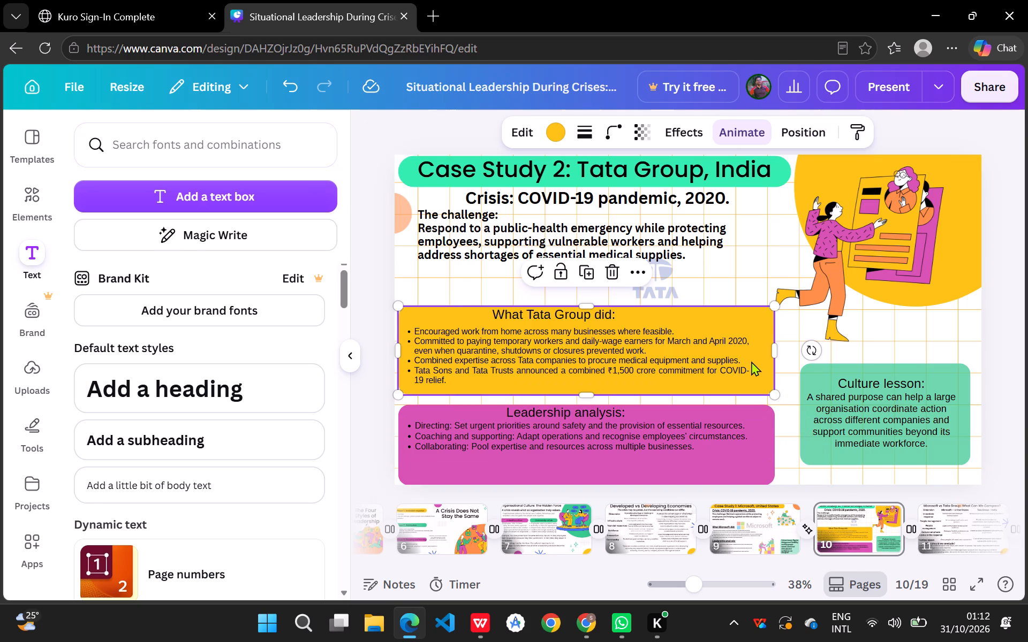
click(698, 357)
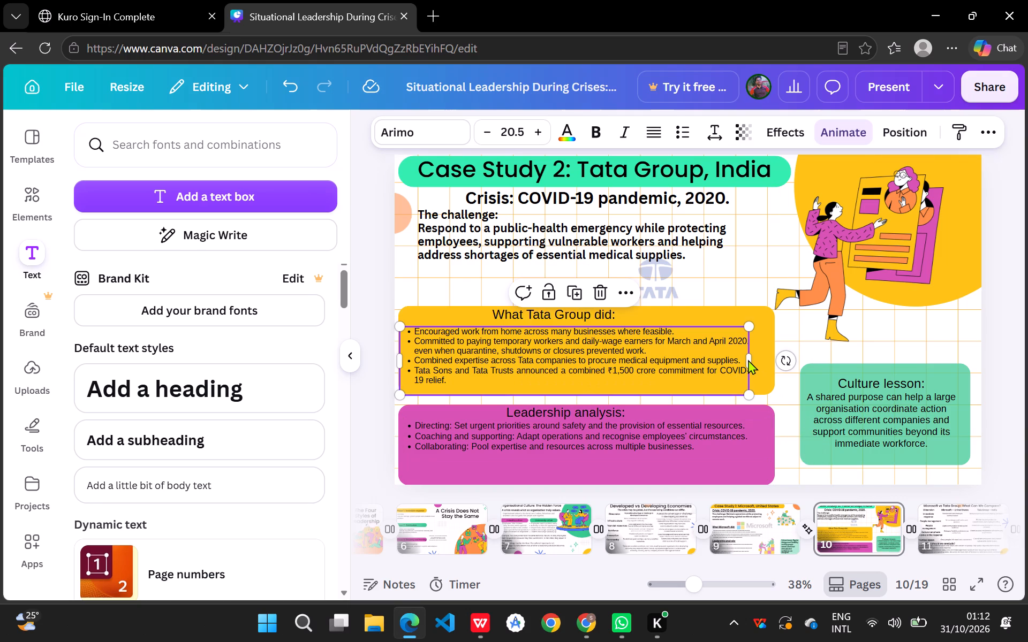
click(748, 360)
drag(751, 358, 777, 358)
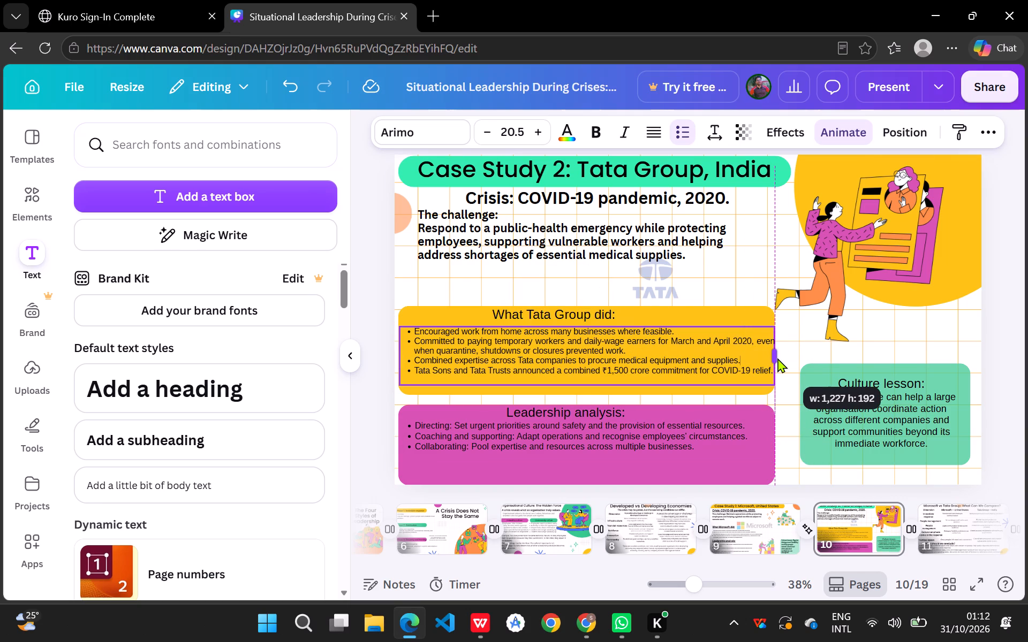
drag(777, 358, 773, 358)
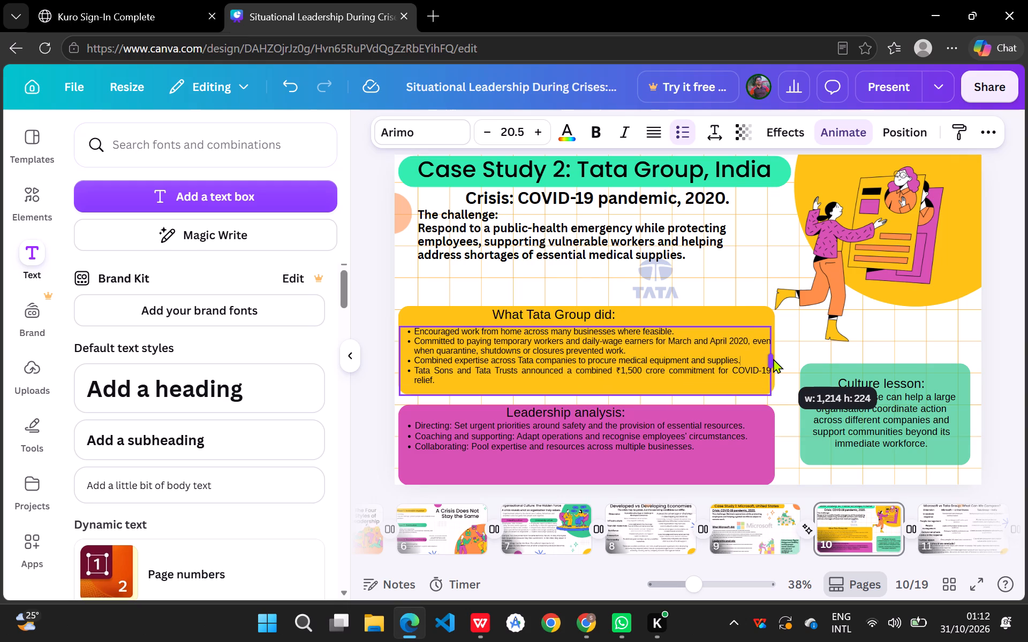
drag(773, 358, 777, 356)
Break the Committed to paying bullet before "even when quarantine", remove the new line's bullet and indent it with spaces to match the text above.
click(757, 343)
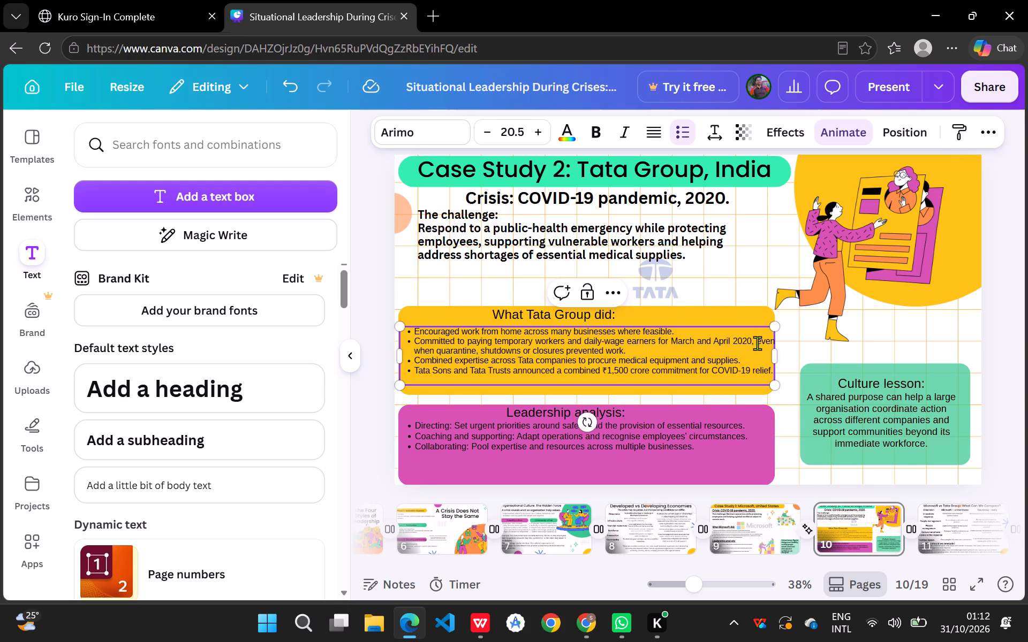
key(Return)
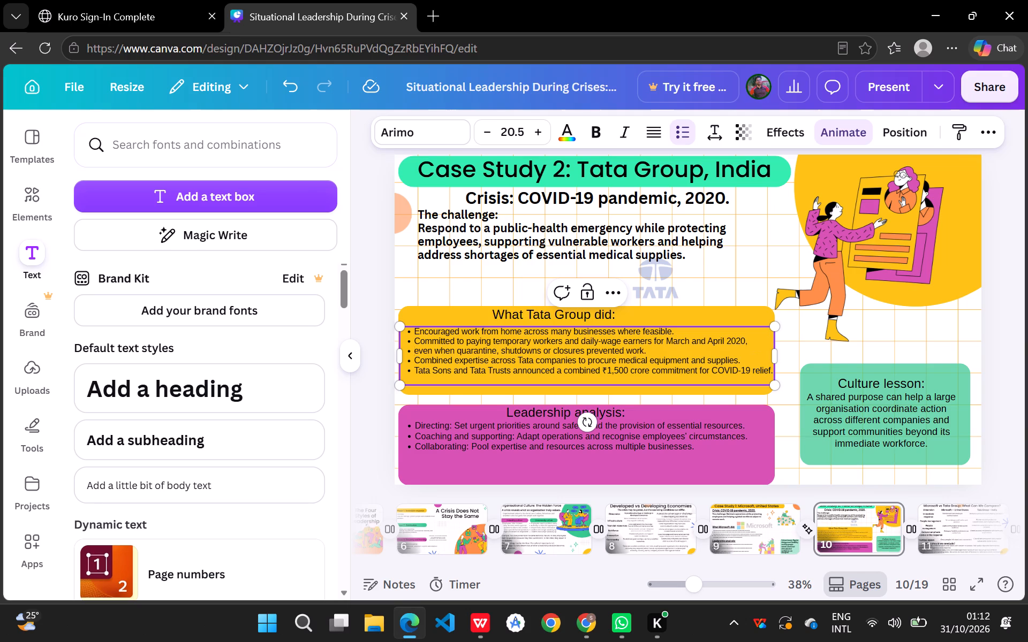
key(BackSpace)
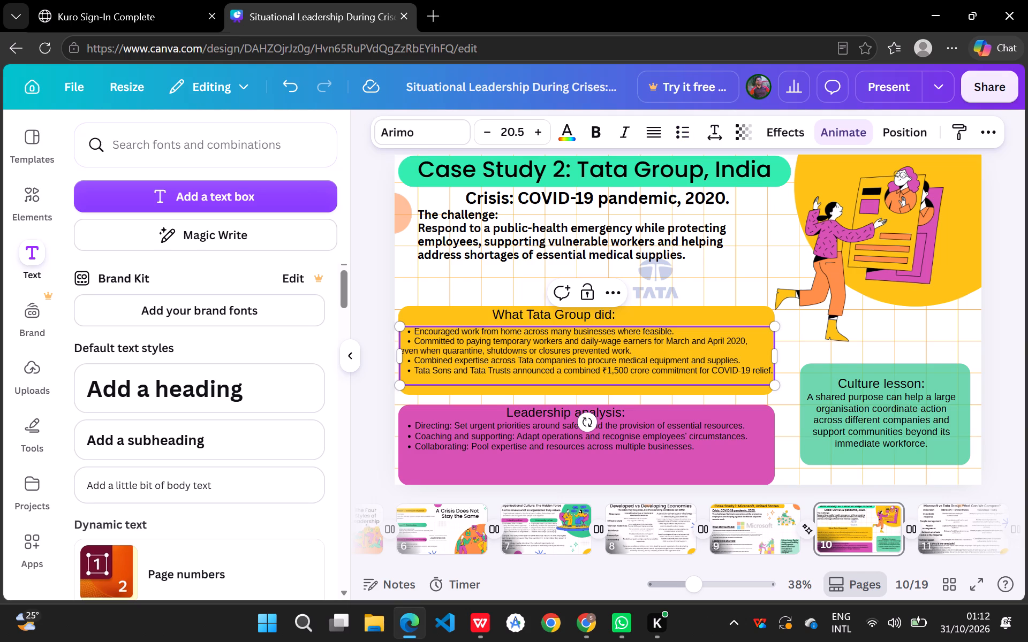
key(space)
key(space)
key(space)
key(space)
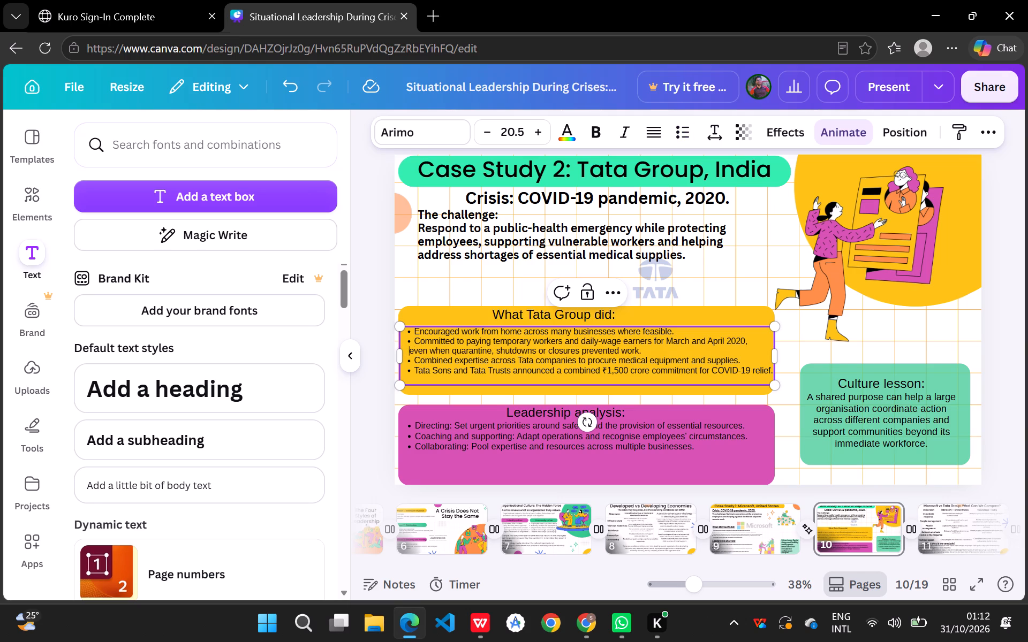
key(space)
key(space)
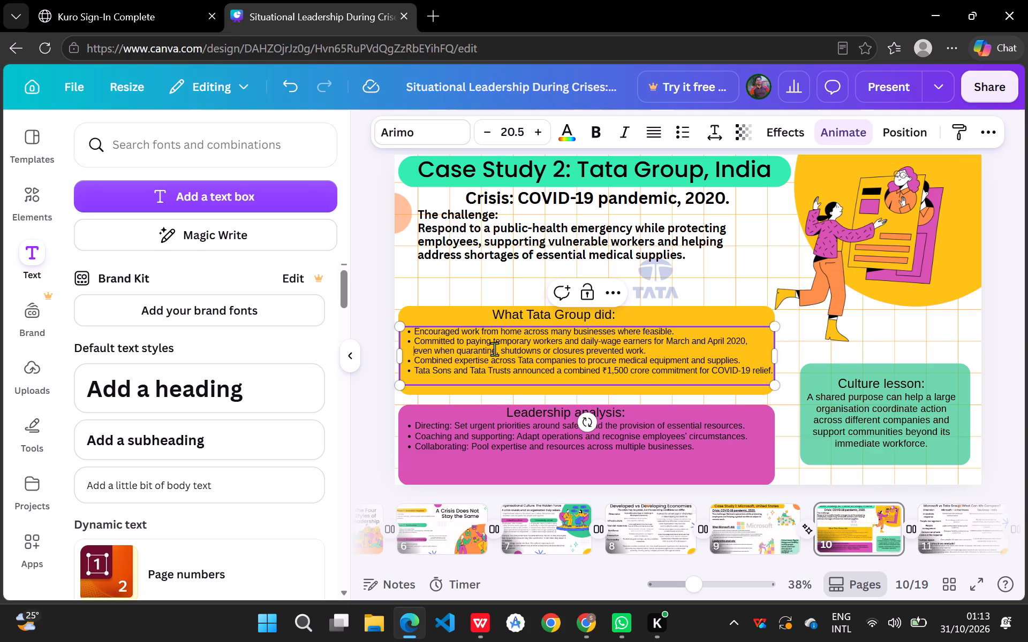
Increase the font size of the "even when quarantine" line to 21.5.
click(540, 131)
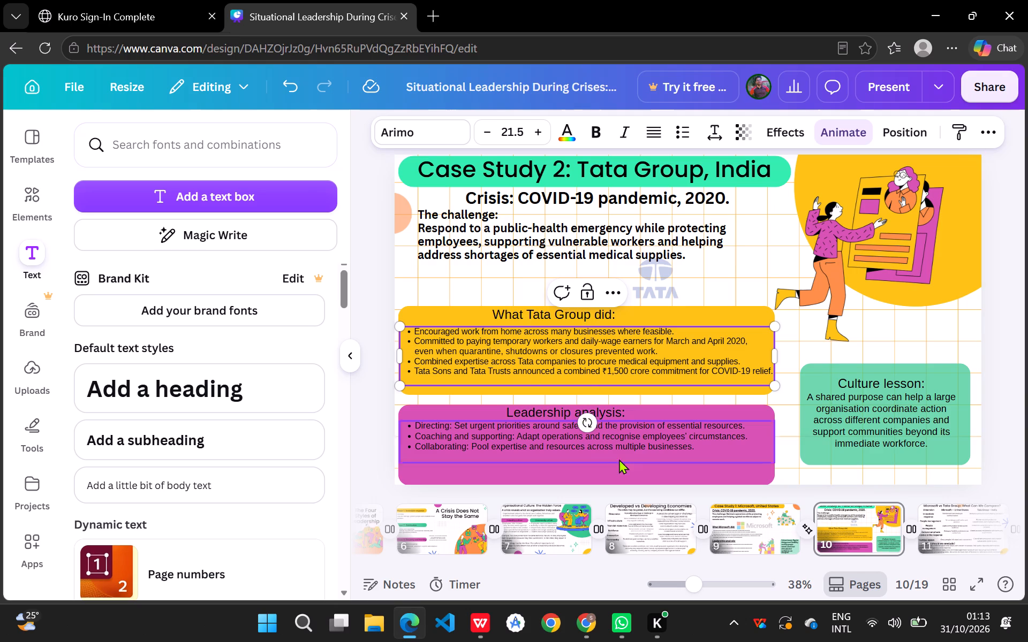
Shorten the pink Leadership analysis box from its bottom edge so it ends just below the bullets.
click(696, 476)
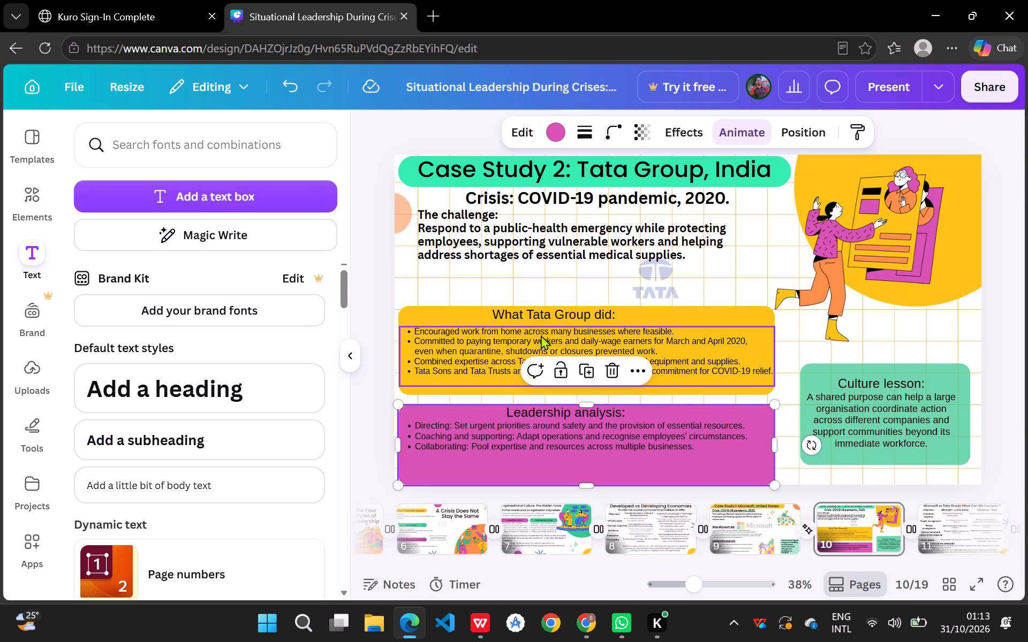
click(530, 444)
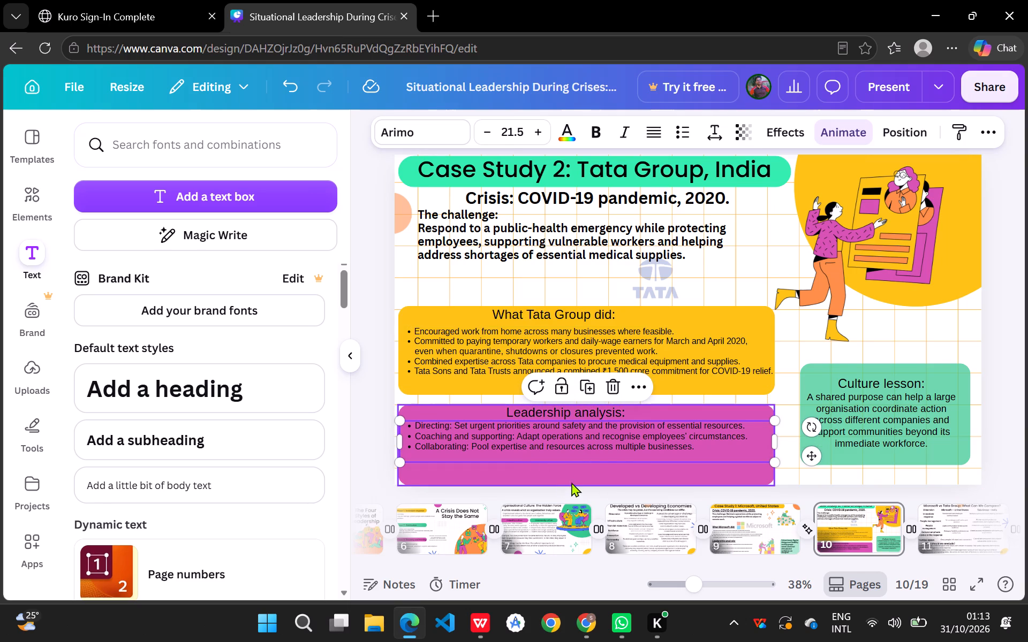
click(575, 472)
drag(585, 484, 585, 484)
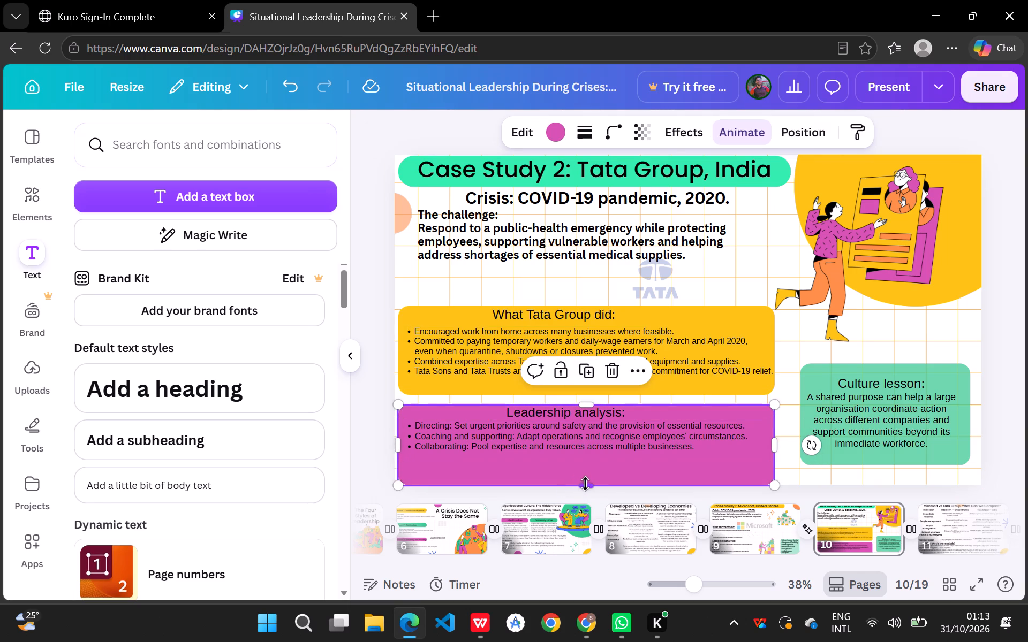
drag(585, 484, 595, 458)
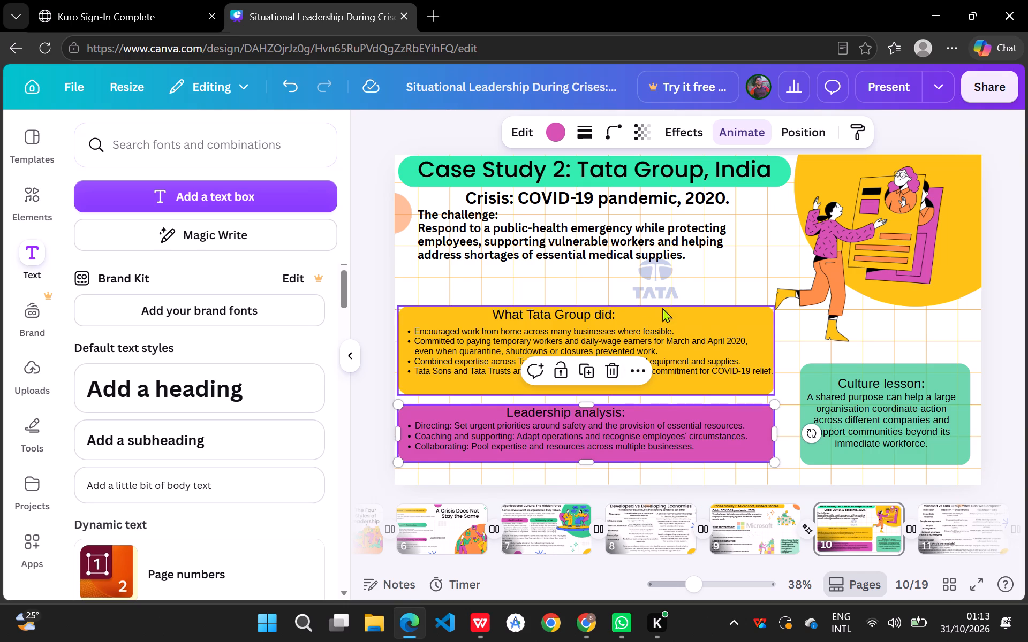
Shorten the yellow What Tata Group did box from its bottom edge so it ends just below the last bullet.
click(657, 385)
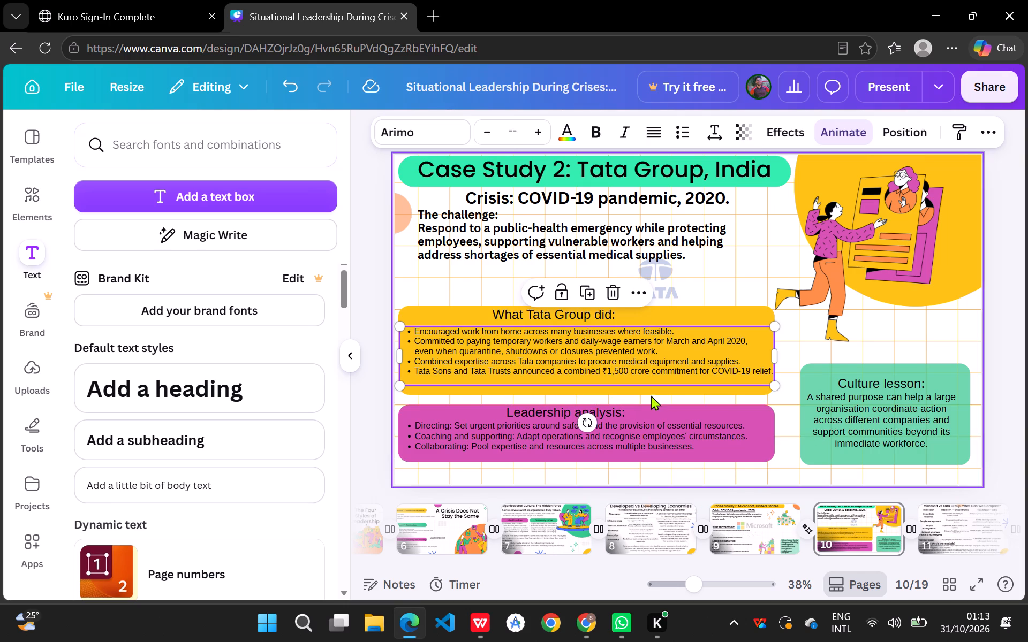
click(651, 389)
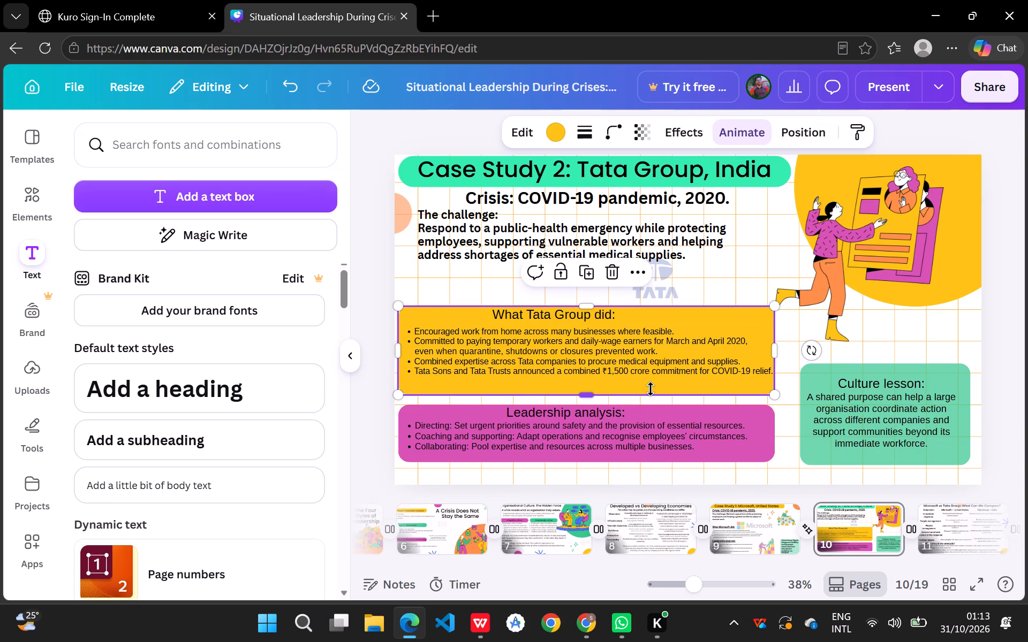
drag(587, 395, 587, 395)
drag(587, 395, 592, 387)
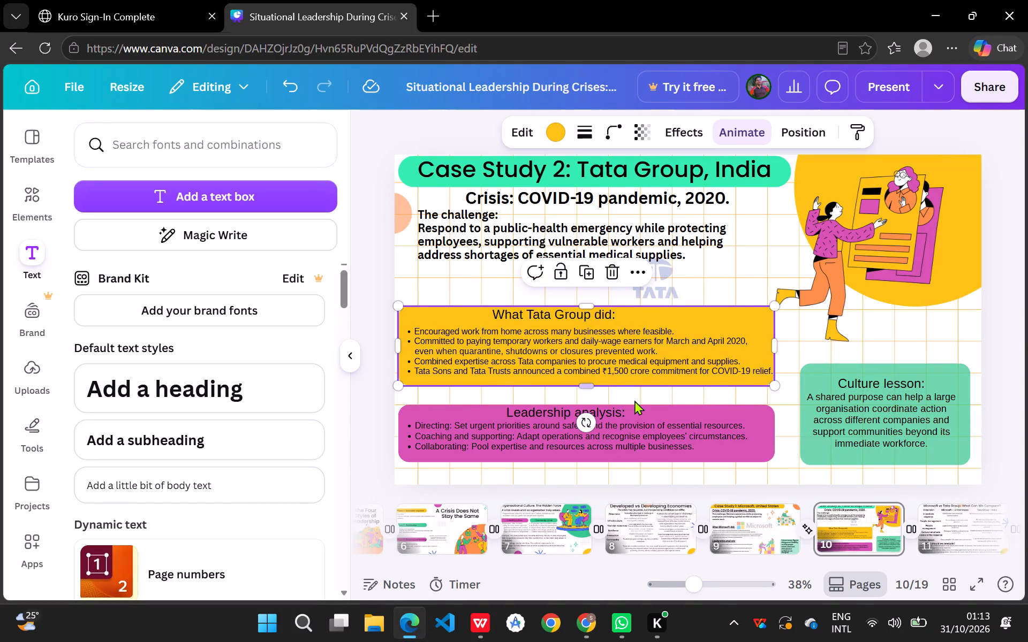
Remove bold from the paragraph under The challenge heading and reduce its font size to 27.
click(633, 243)
click(424, 225)
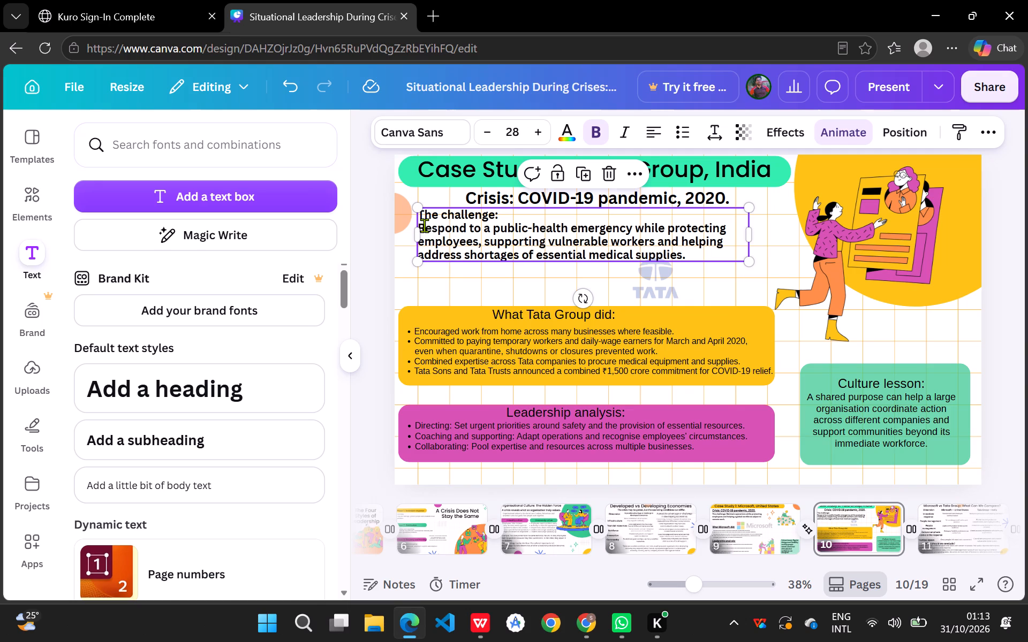
click(420, 226)
drag(420, 226, 692, 254)
click(599, 137)
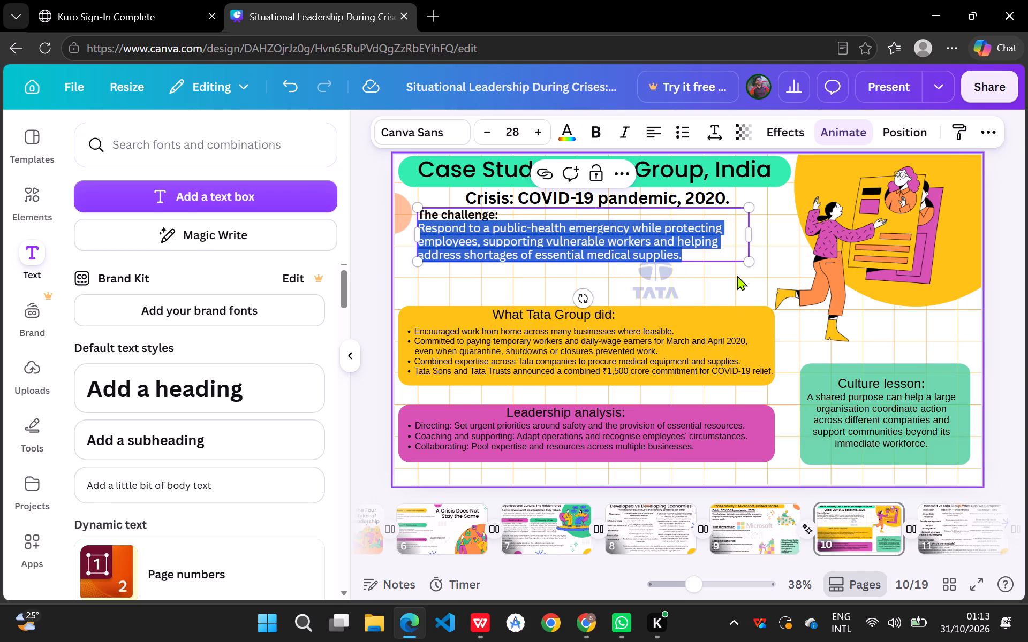
click(485, 131)
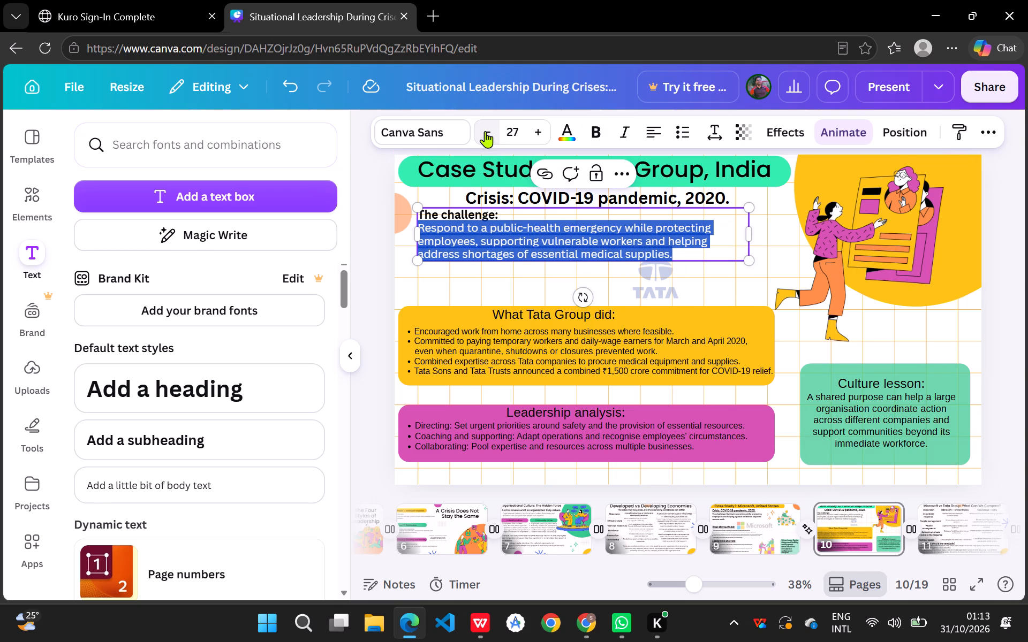
click(460, 288)
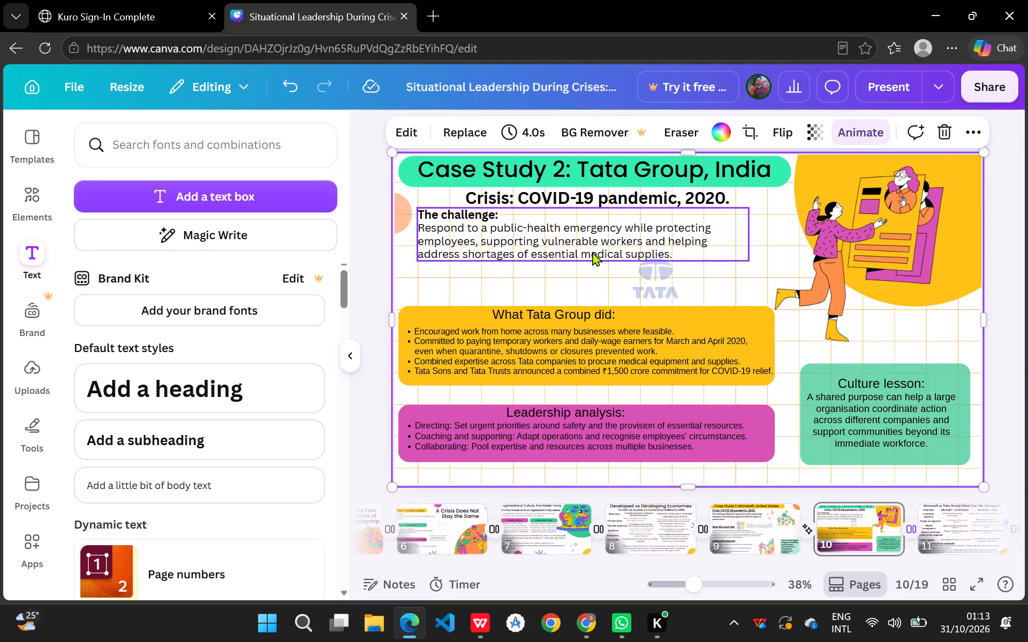
Widen The challenge text box to about 1,169, lining up its right edge with the yellow box below.
click(714, 237)
drag(750, 237, 774, 235)
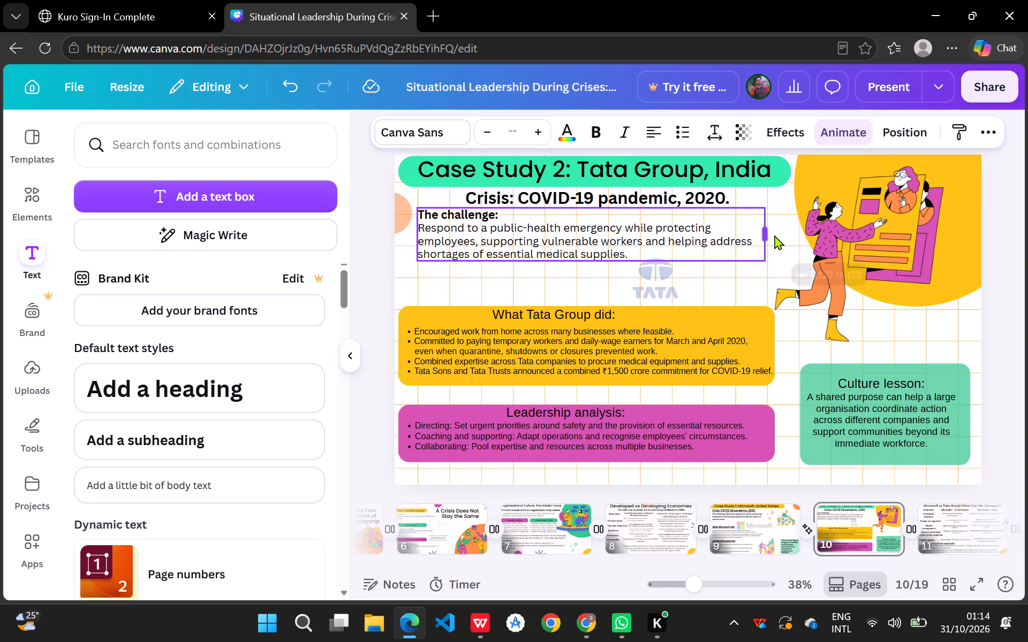
drag(774, 235, 778, 235)
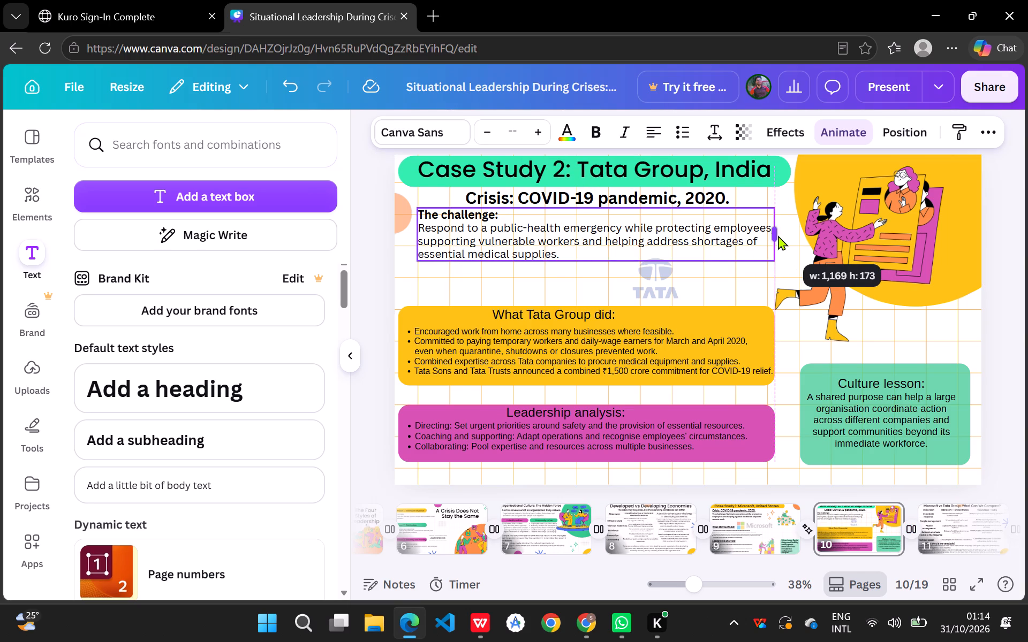
drag(778, 235, 778, 235)
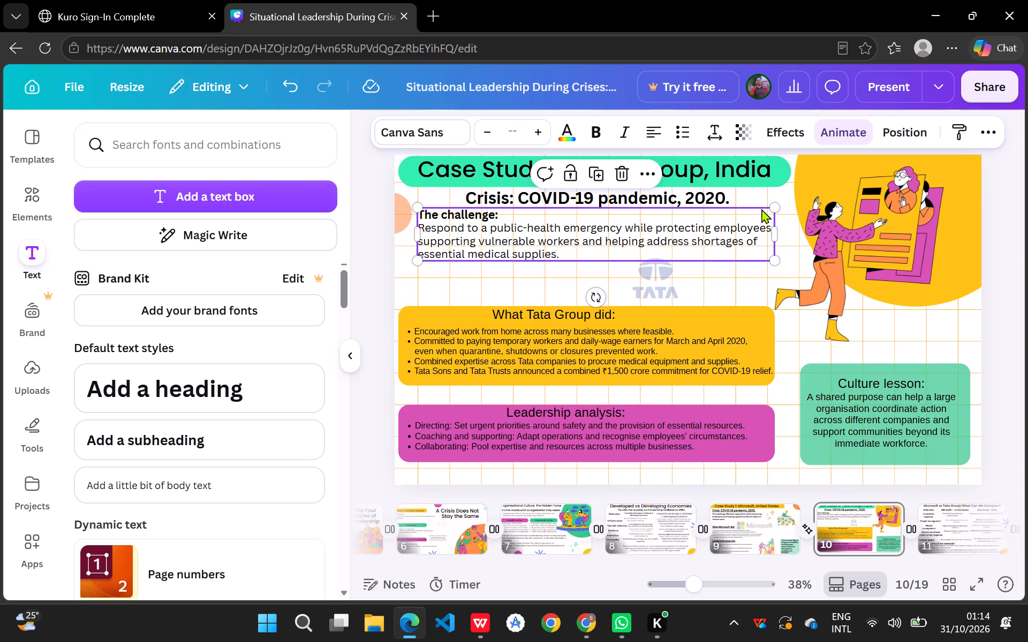
Move the Crisis: COVID-19 pandemic, 2020. line sideways so it starts almost flush with The challenge text below it.
click(743, 195)
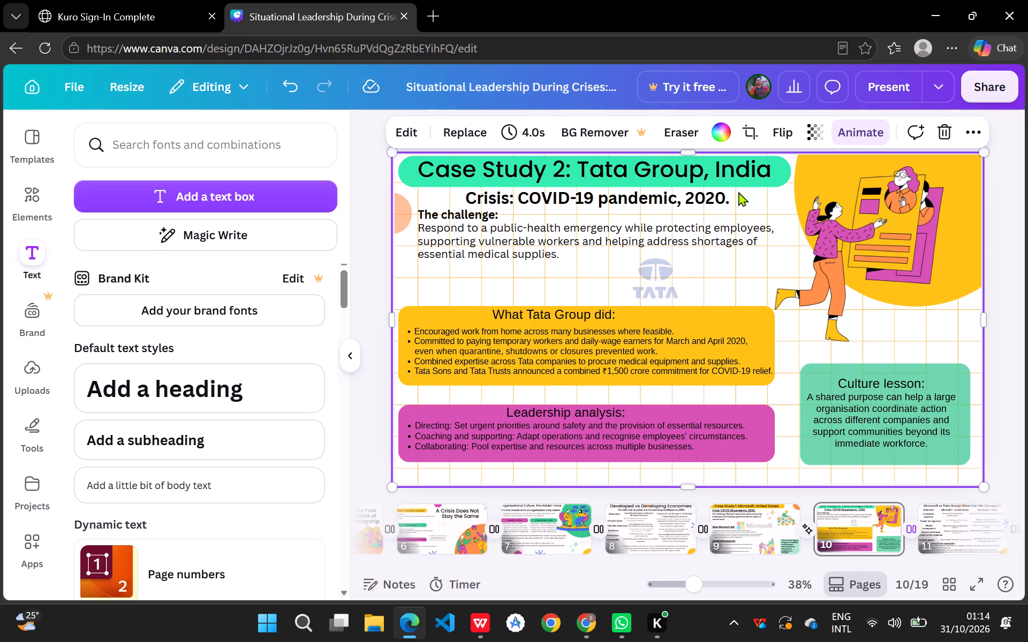
click(738, 192)
click(731, 195)
drag(554, 196, 514, 198)
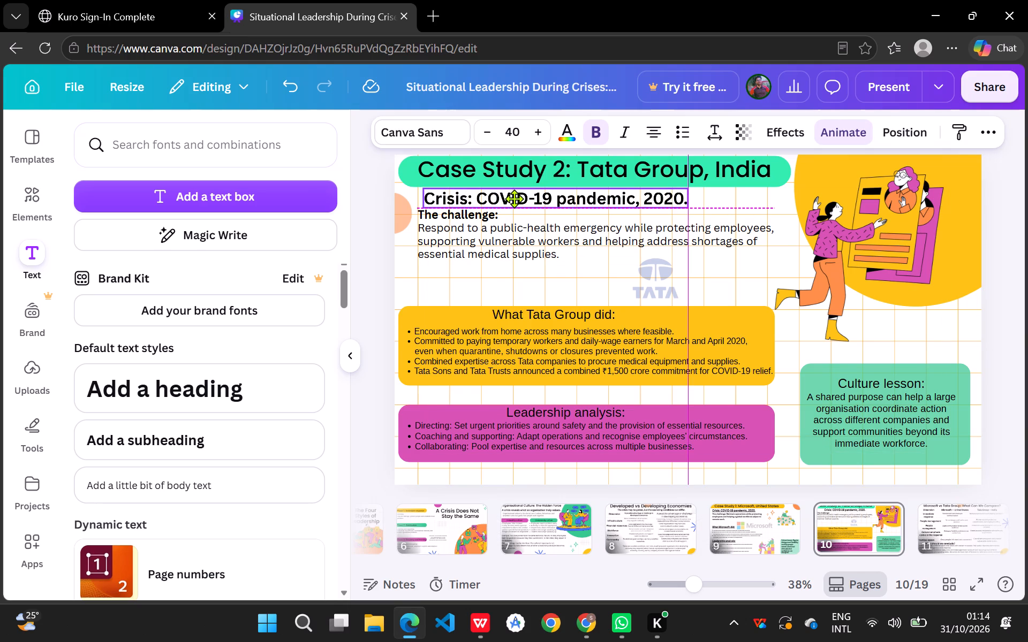
drag(514, 198, 509, 196)
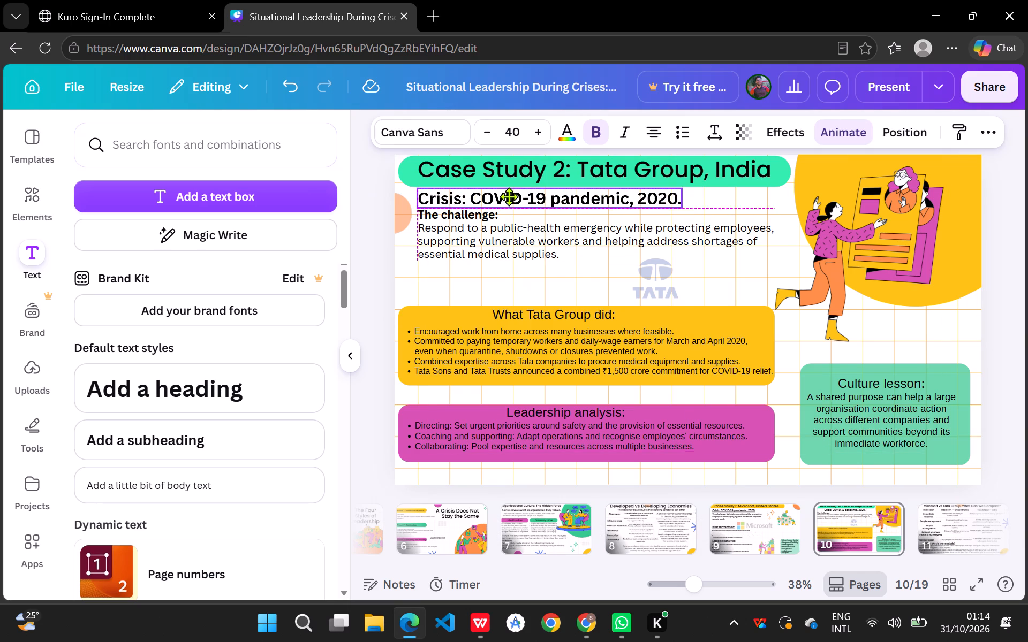
drag(509, 196, 509, 196)
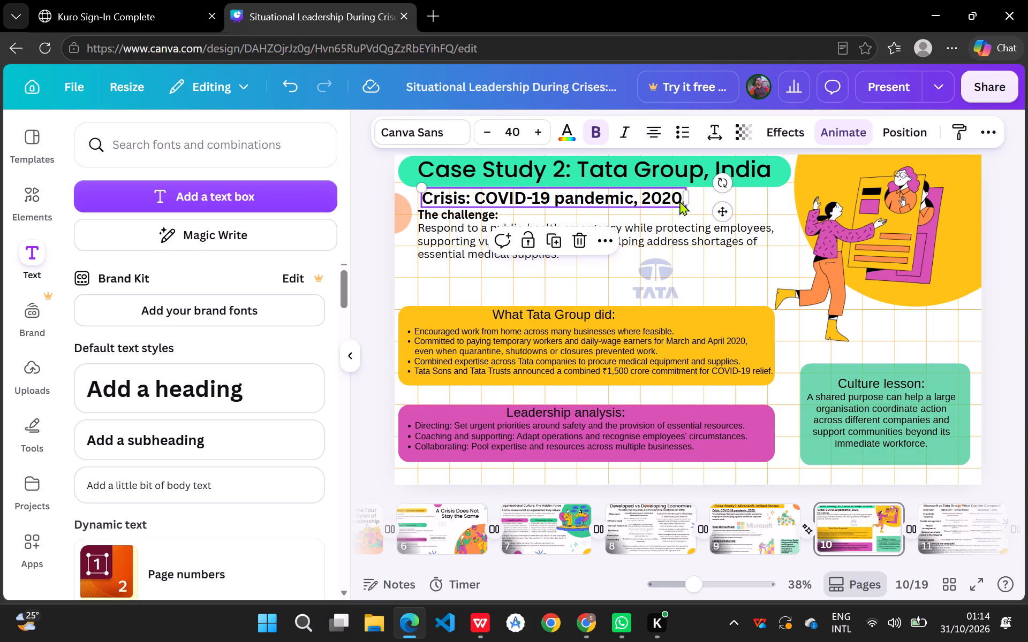
click(693, 198)
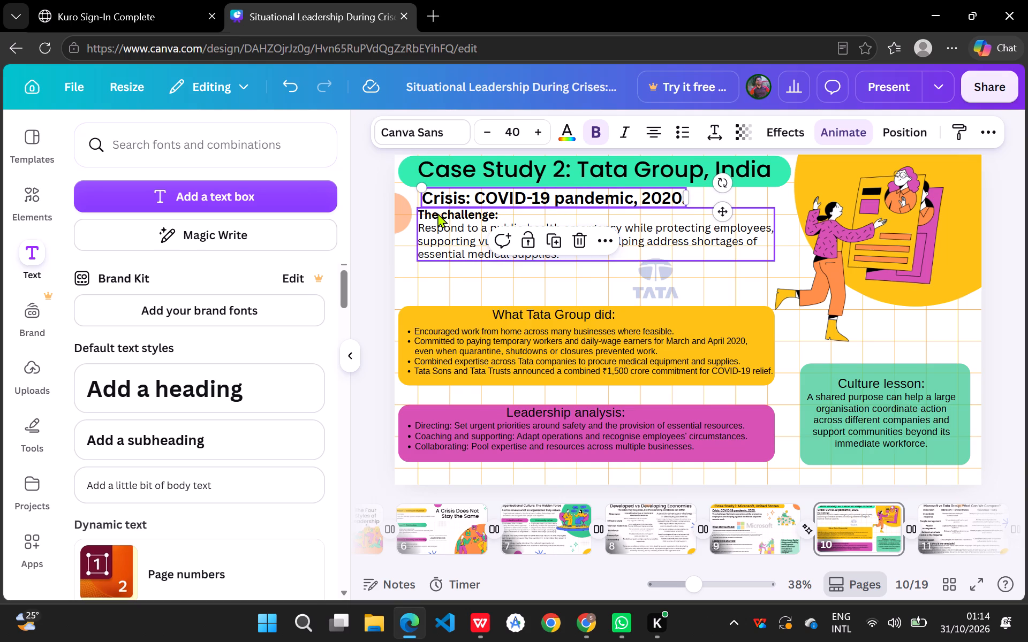
Move The challenge text box slightly down to leave a small gap beneath the Crisis line.
click(437, 213)
drag(652, 250, 652, 260)
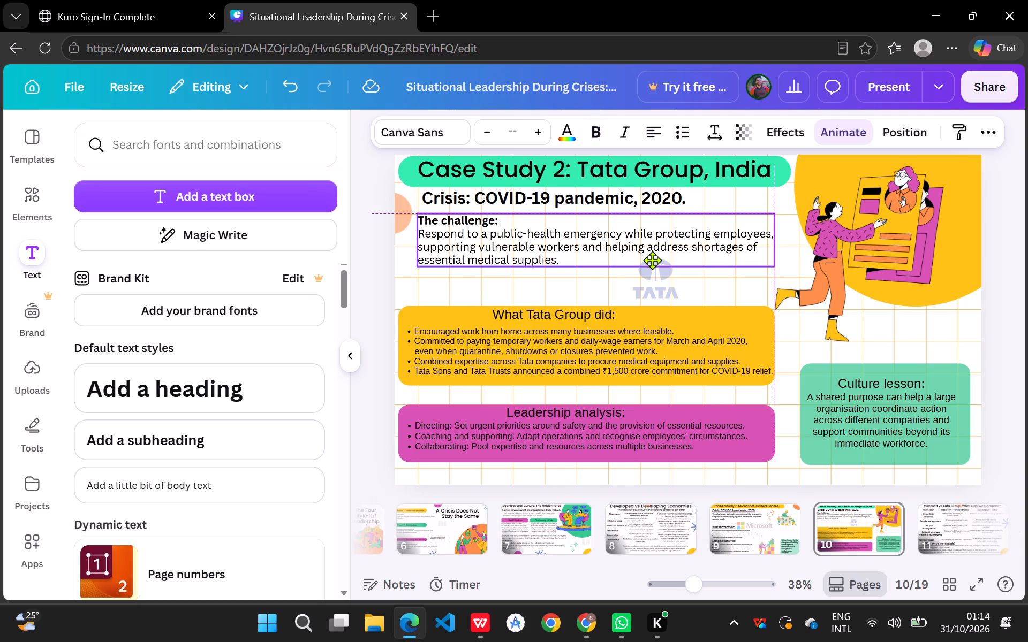
drag(652, 260, 653, 260)
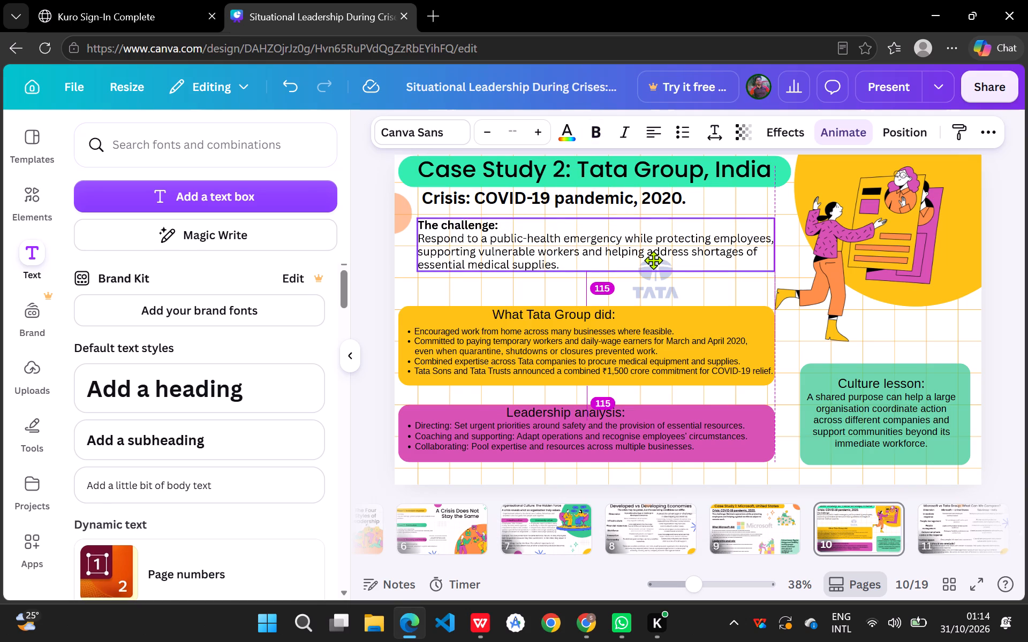
drag(653, 260, 653, 256)
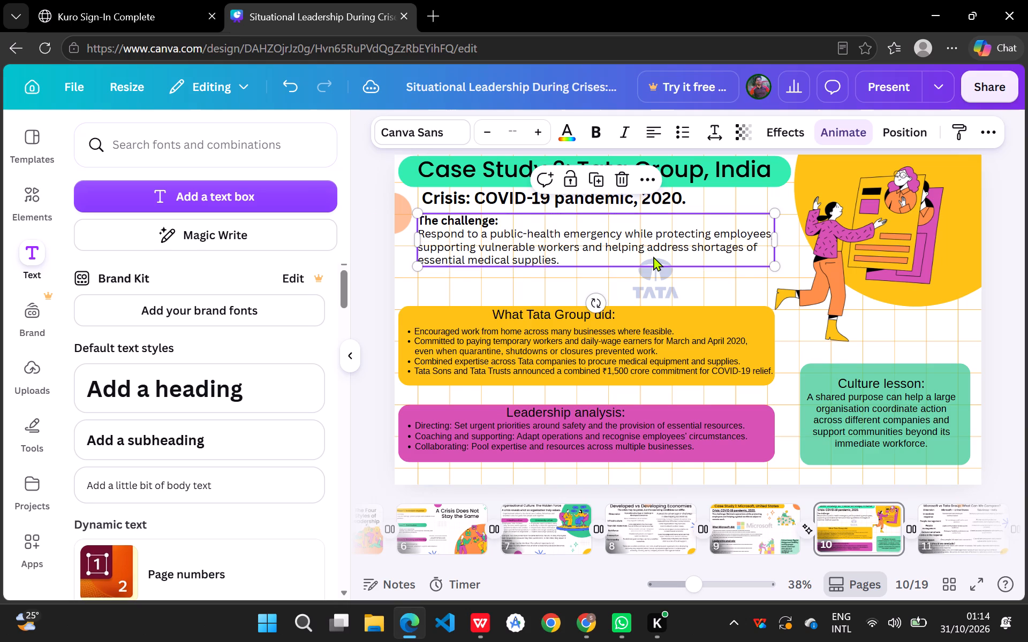
click(551, 284)
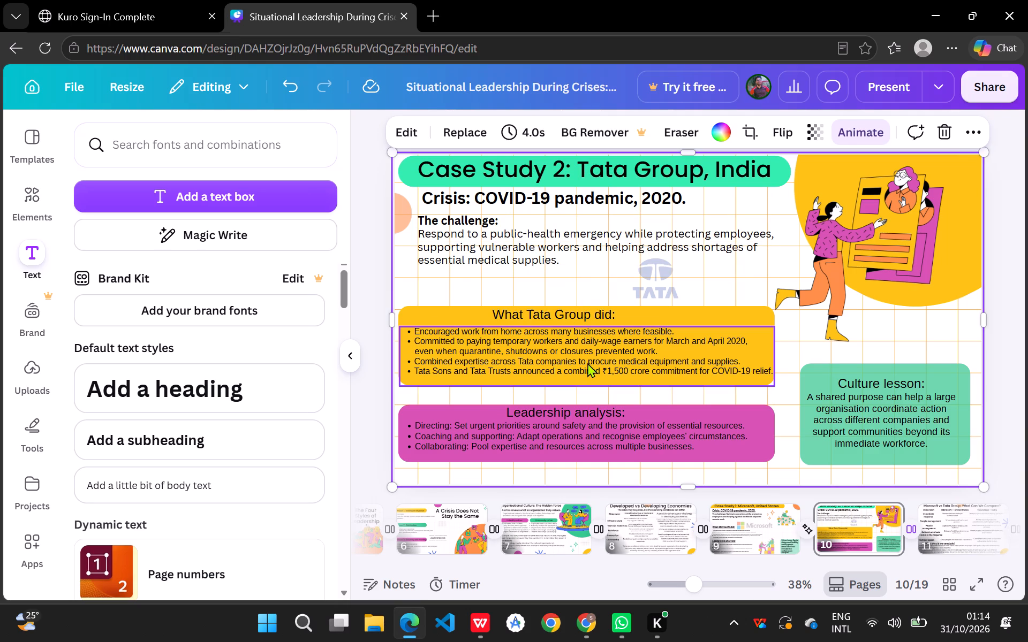
Shift the What Tata Group did bullets, heading and yellow box down so the block sits just above the pink Leadership analysis box.
click(587, 369)
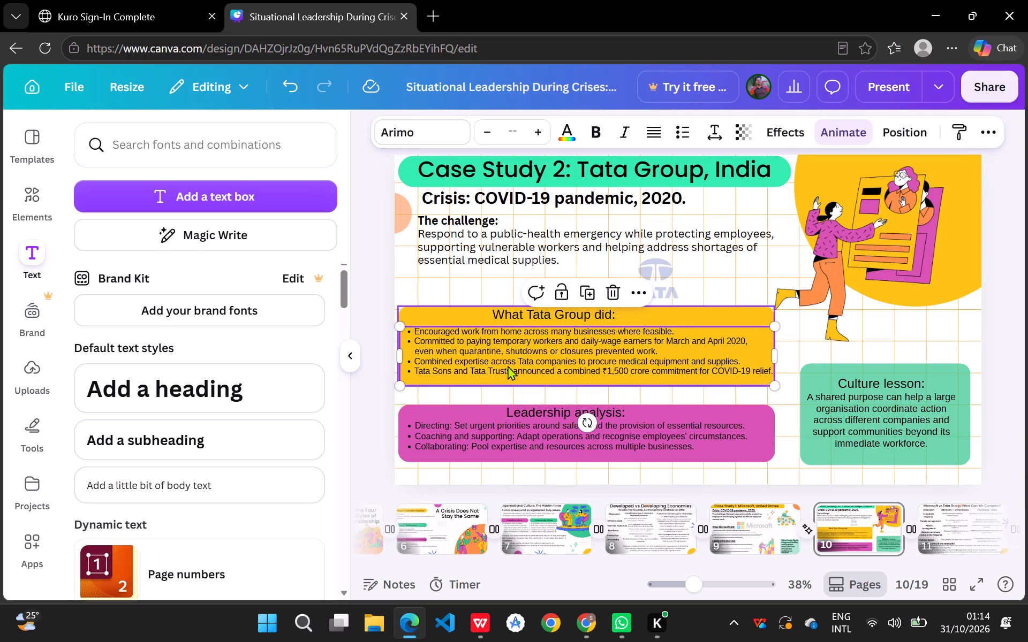
drag(510, 365, 509, 377)
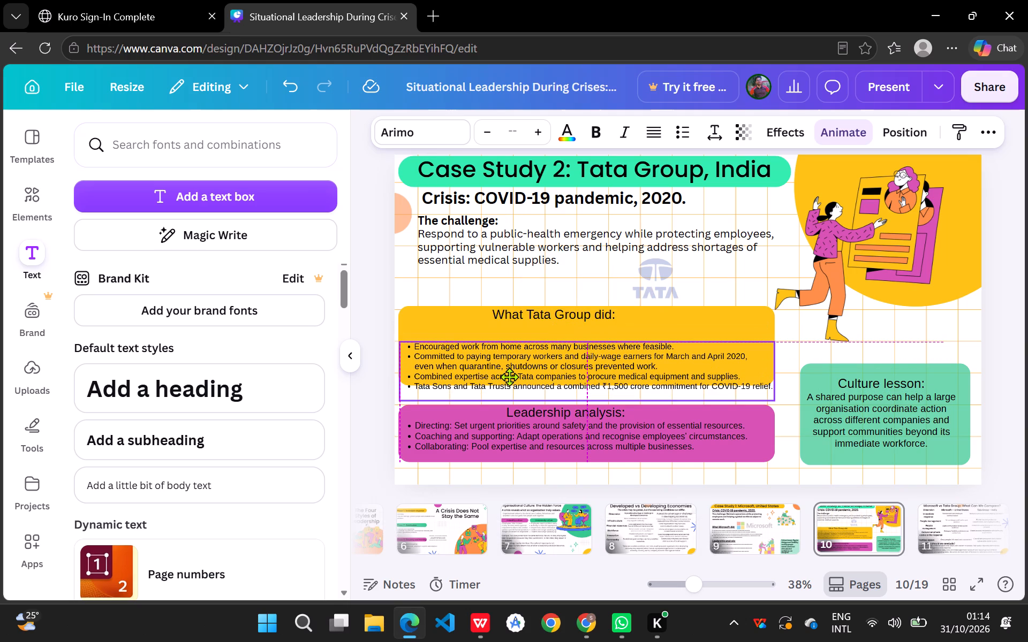
drag(509, 377, 509, 378)
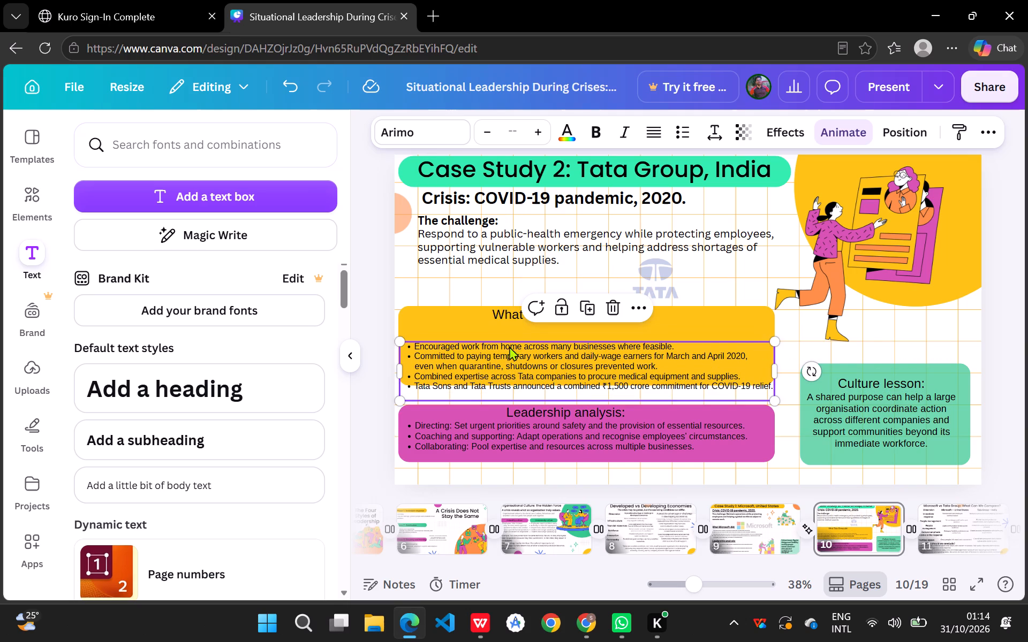
drag(510, 312, 510, 322)
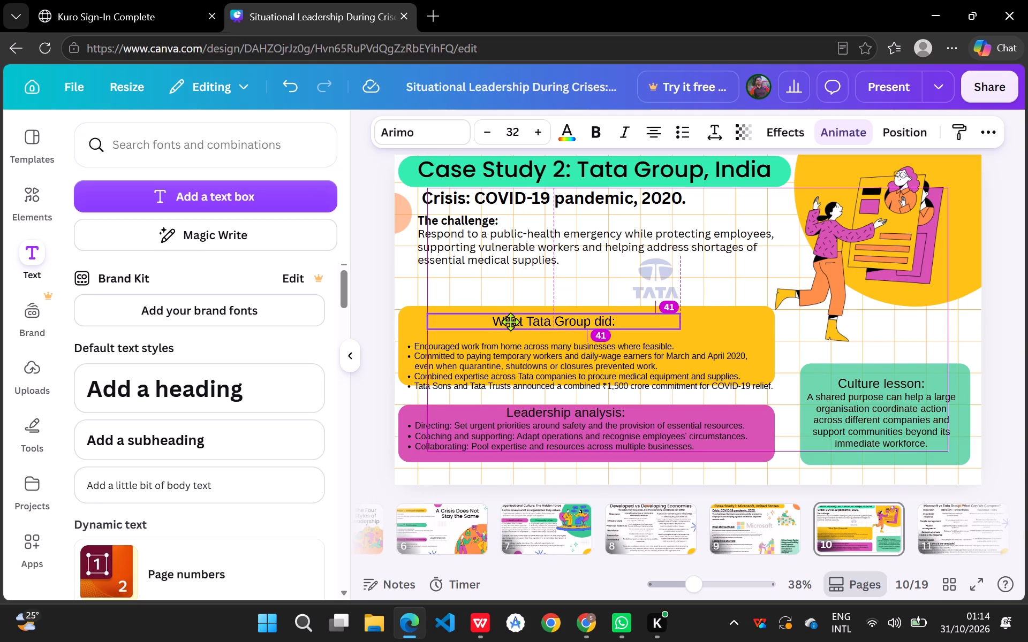
drag(510, 322, 511, 324)
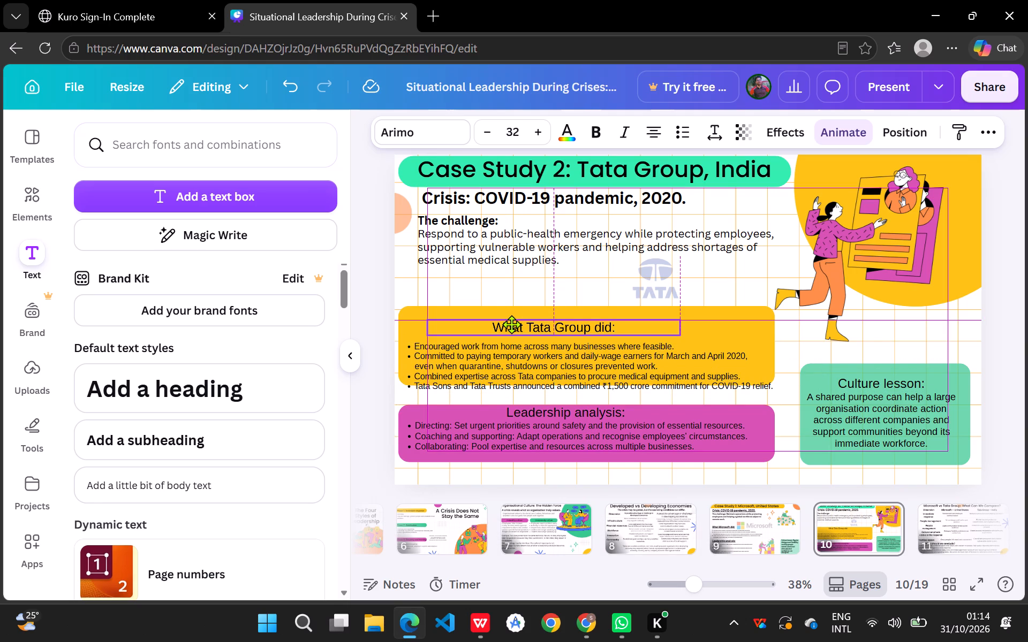
drag(511, 324, 520, 322)
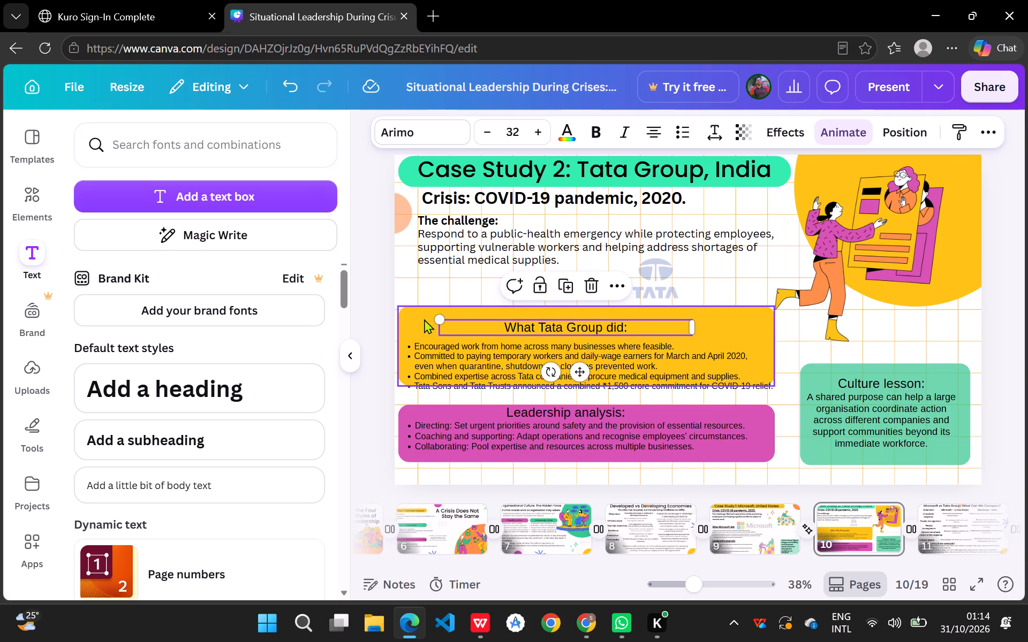
drag(424, 319, 424, 332)
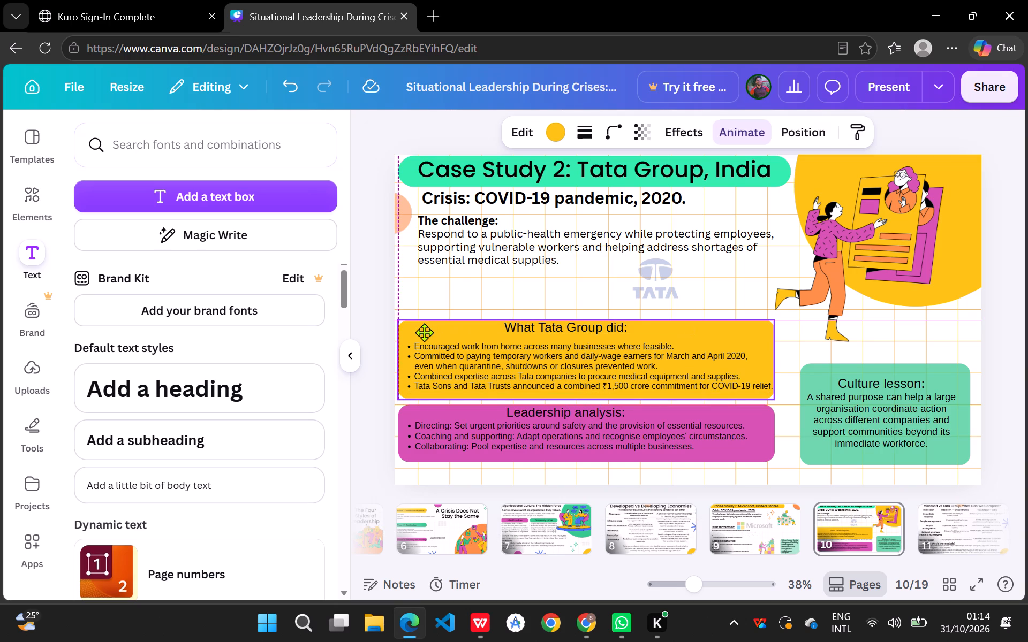
drag(424, 332, 425, 328)
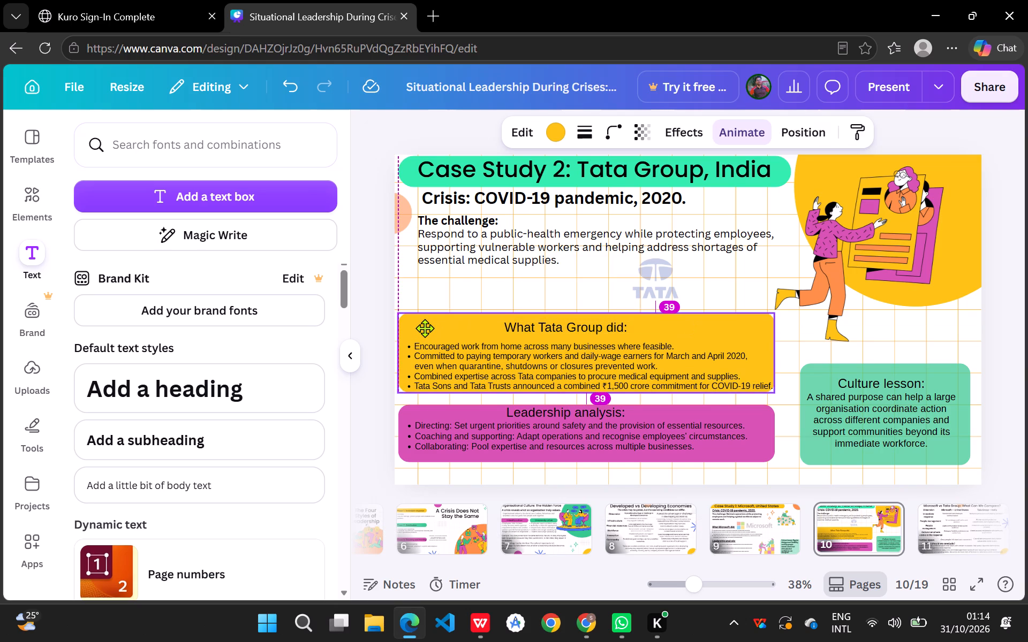
drag(425, 328, 426, 331)
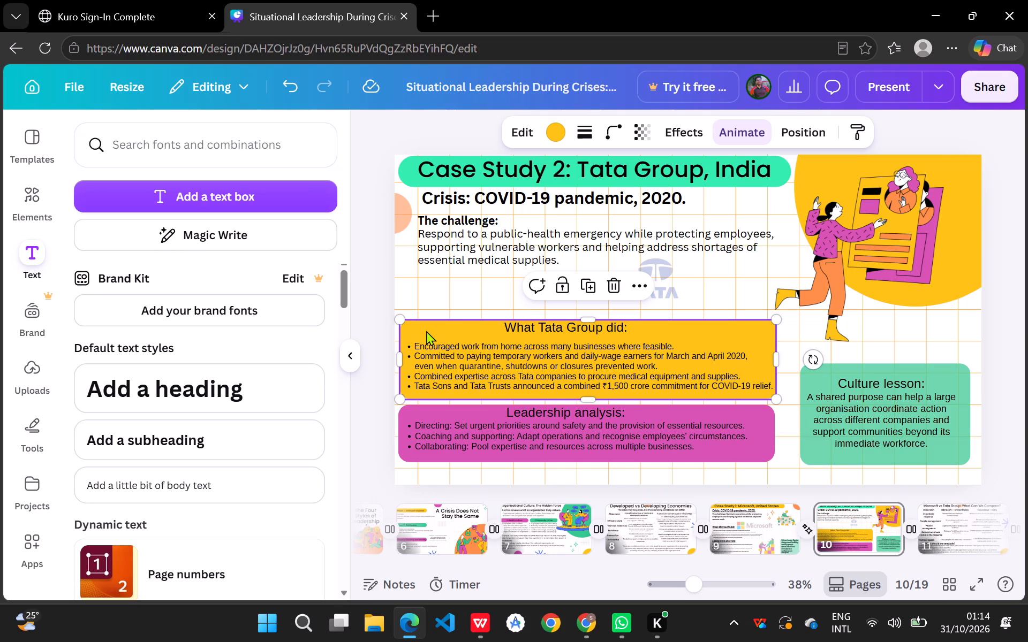
click(479, 284)
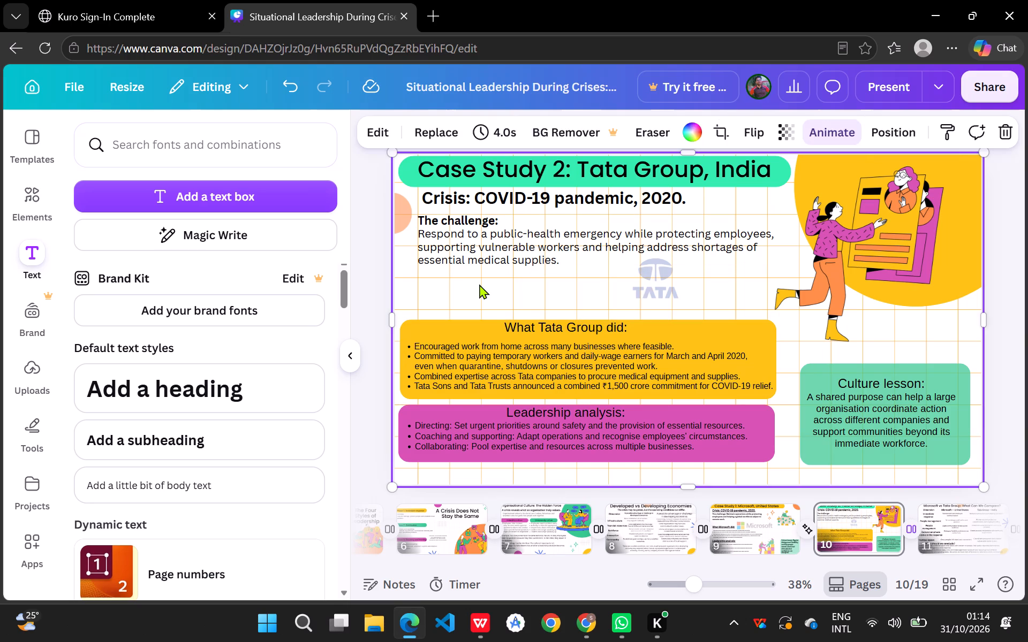
Move the Tata logo slightly down and left, into the gap between The challenge text and the yellow box.
drag(652, 282, 642, 289)
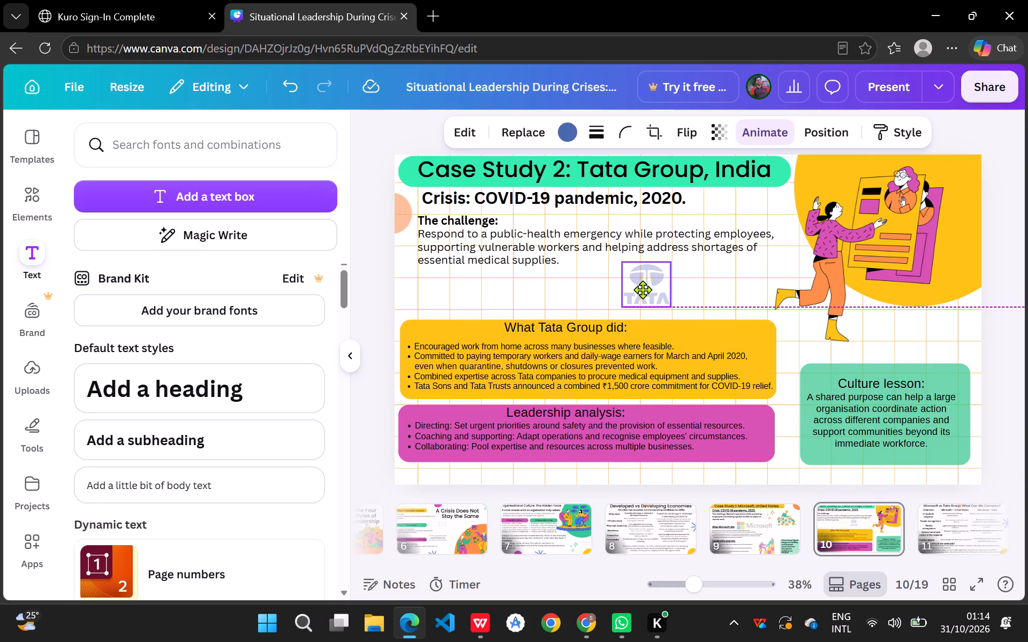
drag(642, 289, 642, 288)
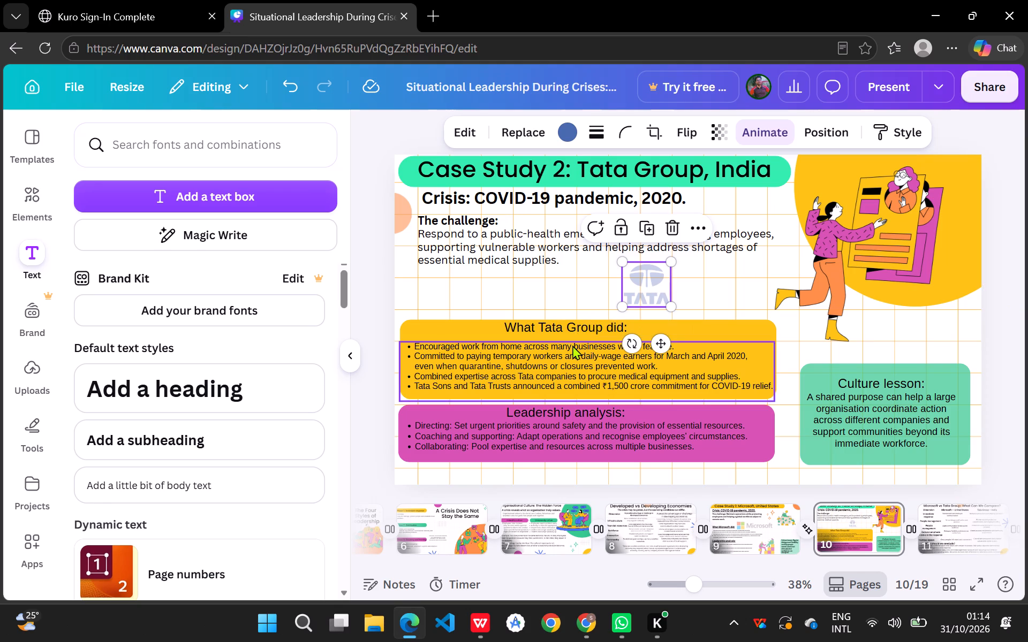
Extend the yellow What Tata Group did box slightly upward from its top edge to give its heading more room.
click(421, 333)
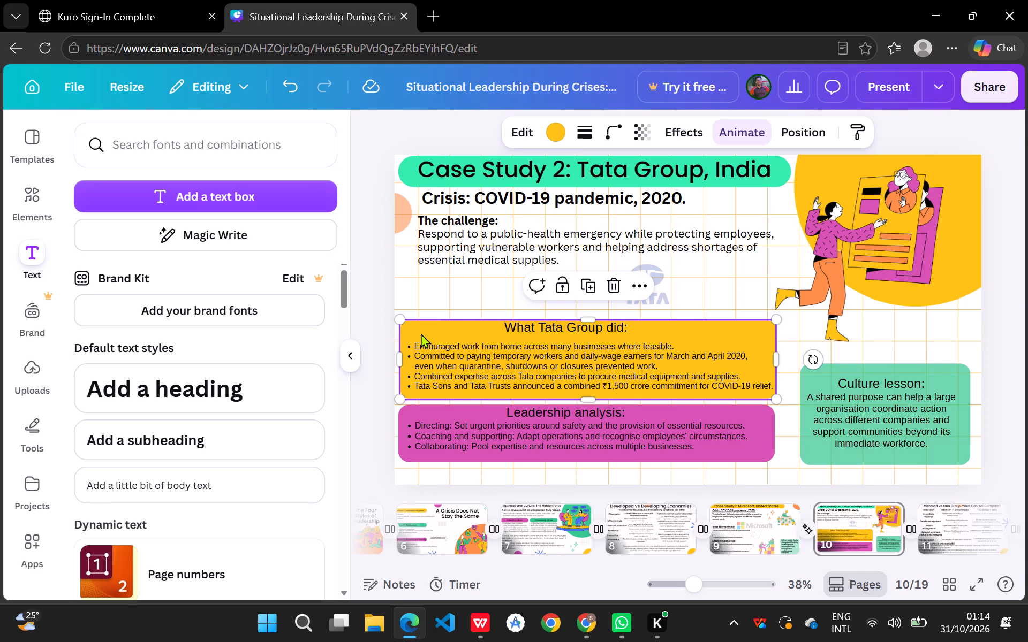
click(588, 322)
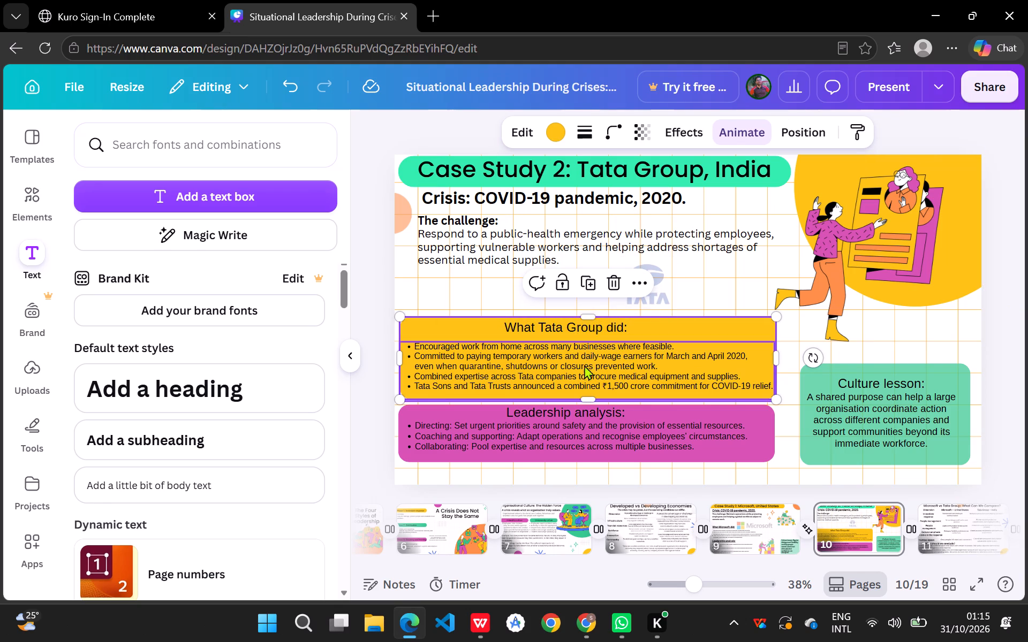
Nudge the Leadership analysis bullets and heading slightly down inside the pink box.
click(588, 437)
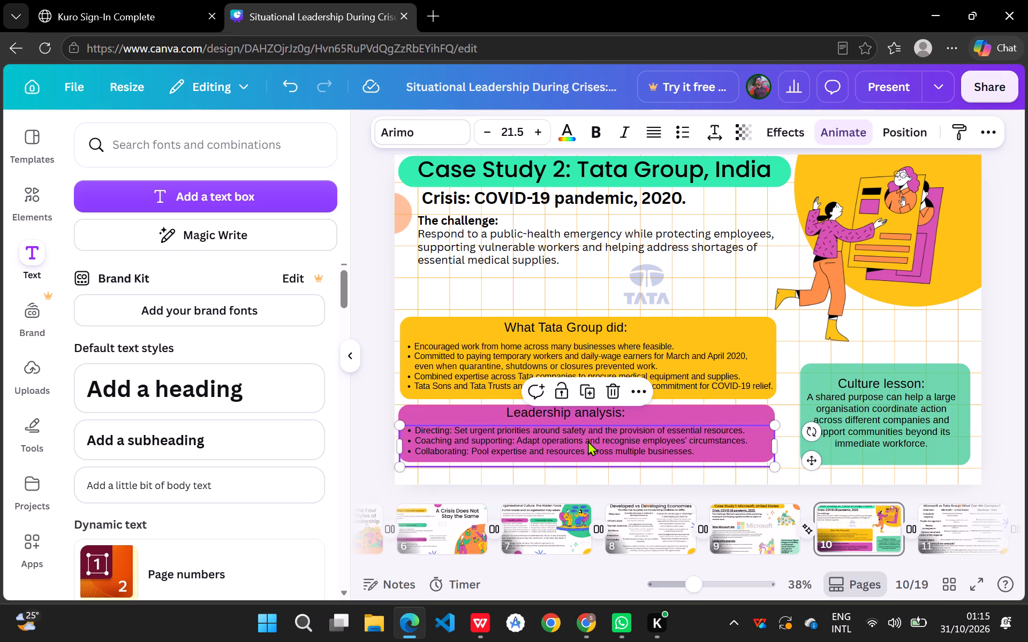
click(581, 411)
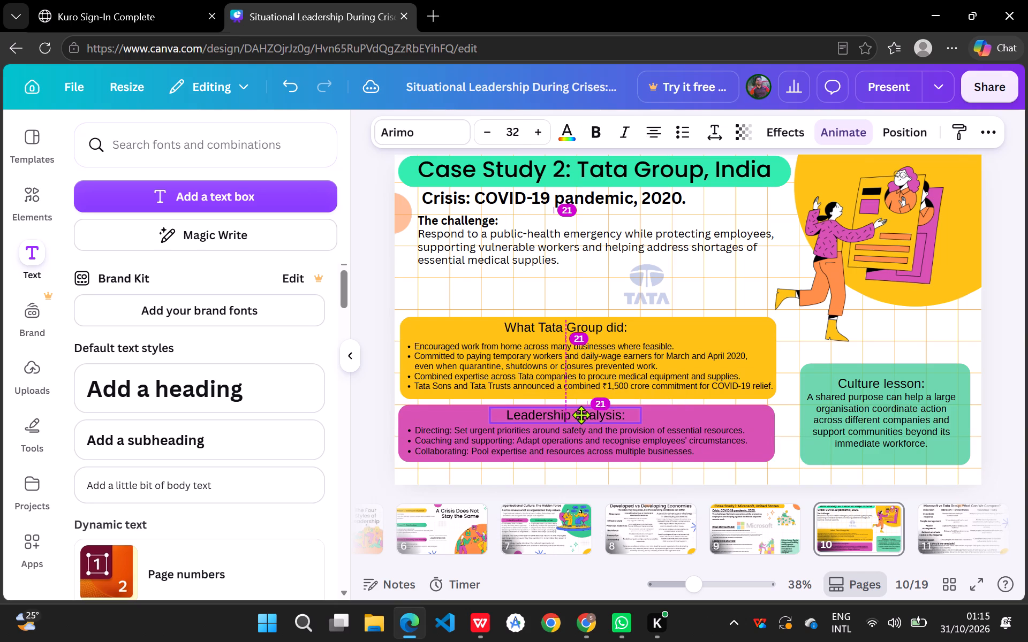
click(670, 478)
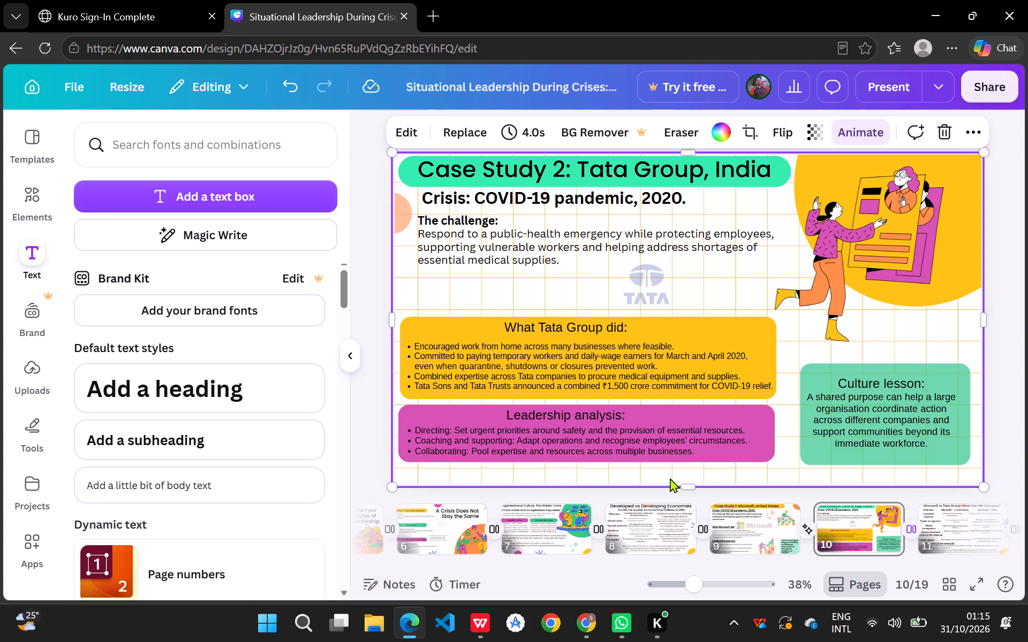
Enlarge the Tata logo slightly and shift it left, keeping it between The challenge text and the yellow box.
click(649, 293)
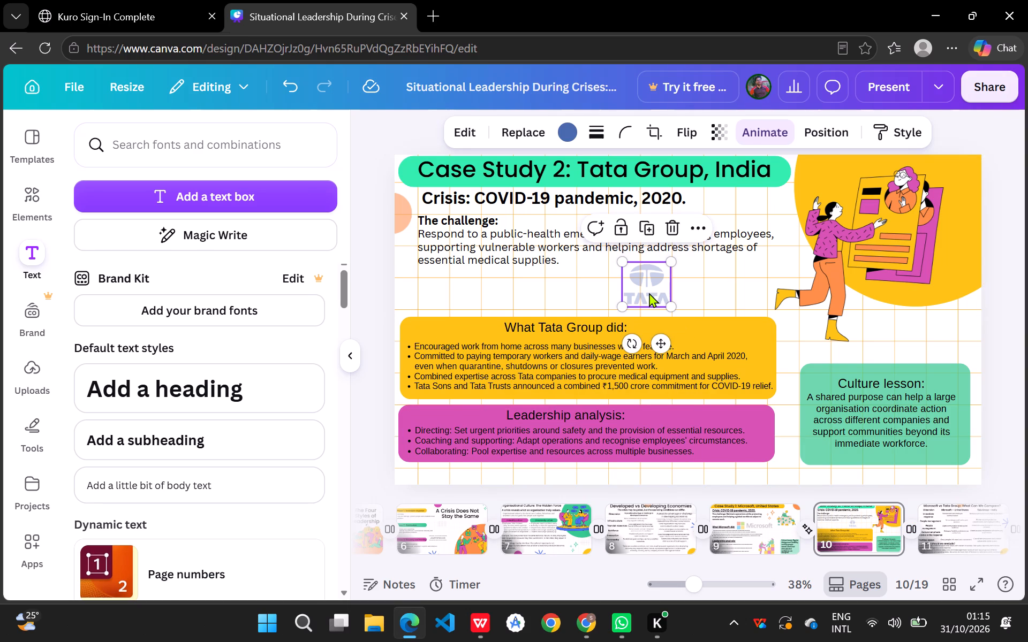
drag(668, 303, 676, 305)
drag(655, 287, 646, 285)
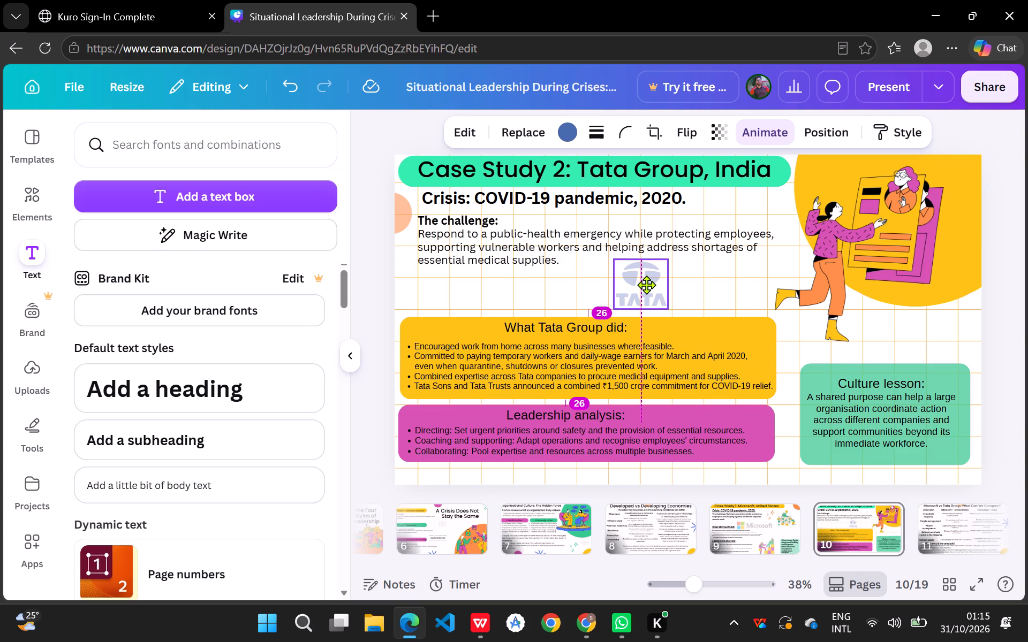
drag(646, 285, 646, 285)
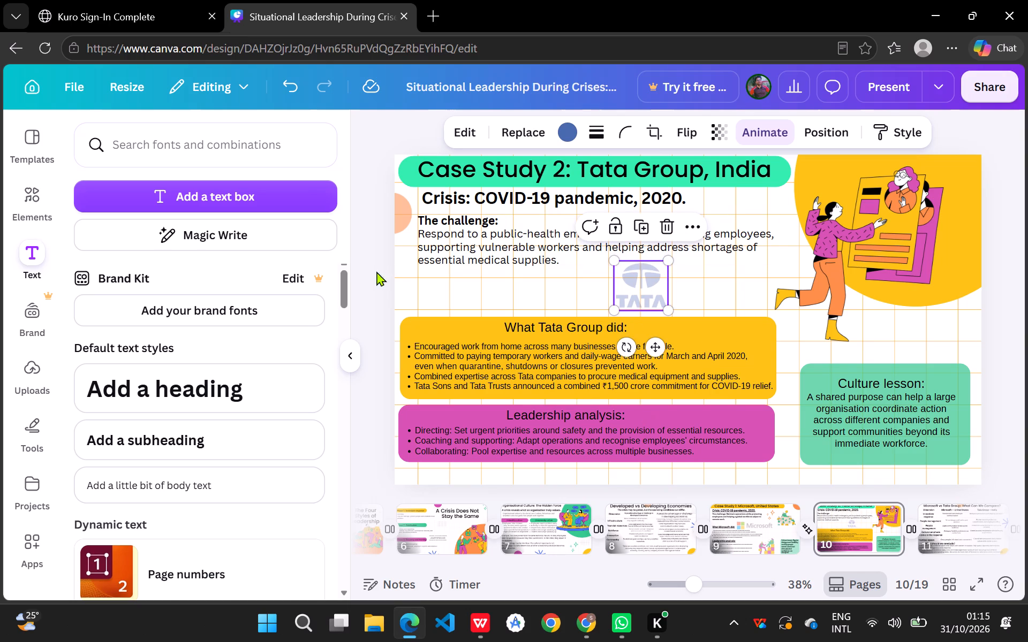
click(489, 279)
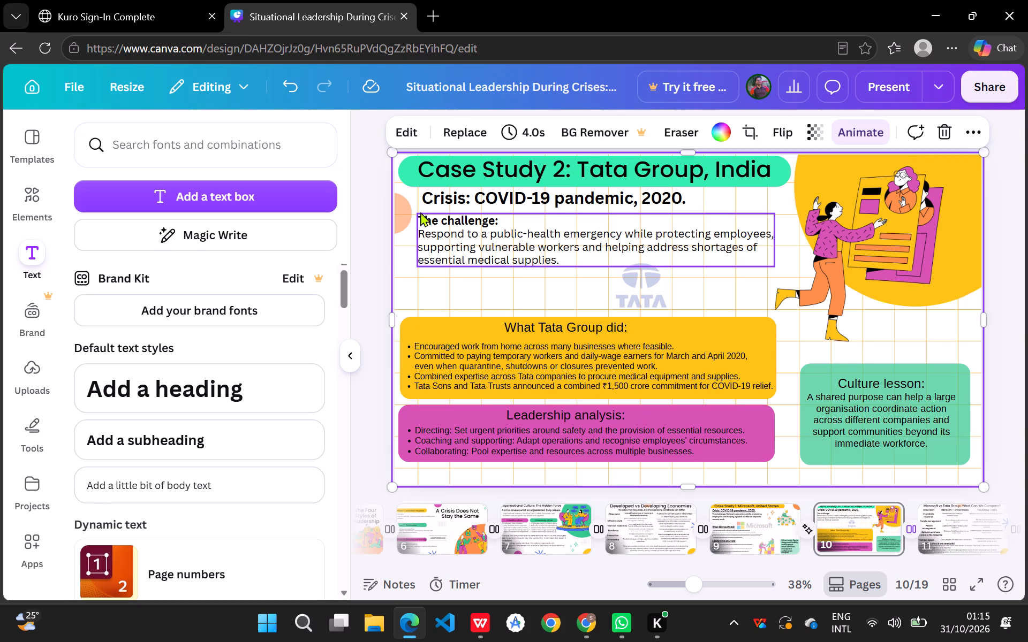
Open slide 6, A Crisis Does Not Stay the Same, keeping its place in the slide order.
click(429, 220)
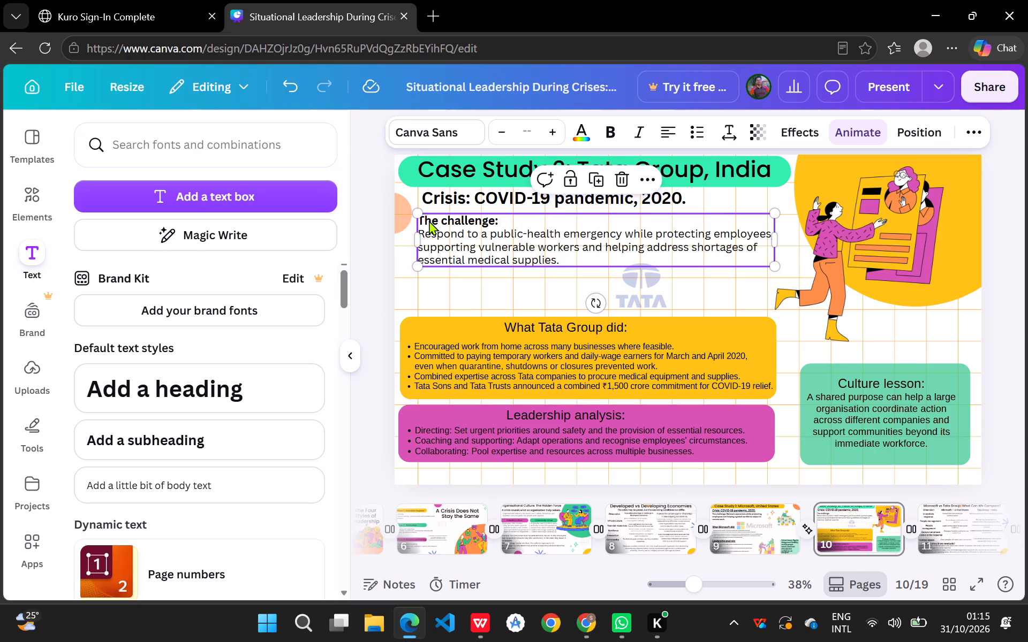
click(451, 529)
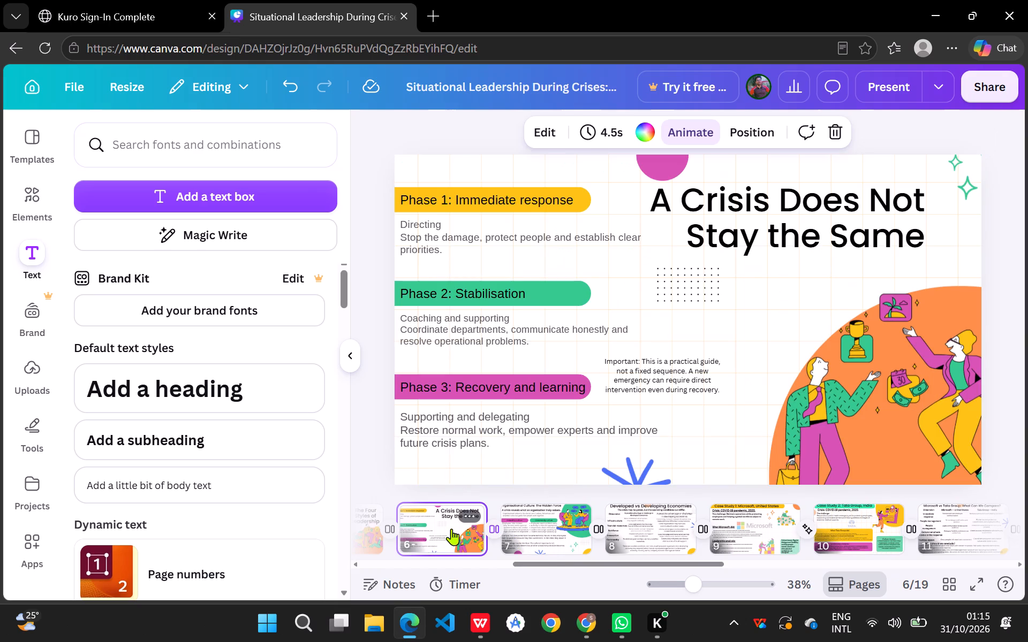
drag(443, 530, 504, 536)
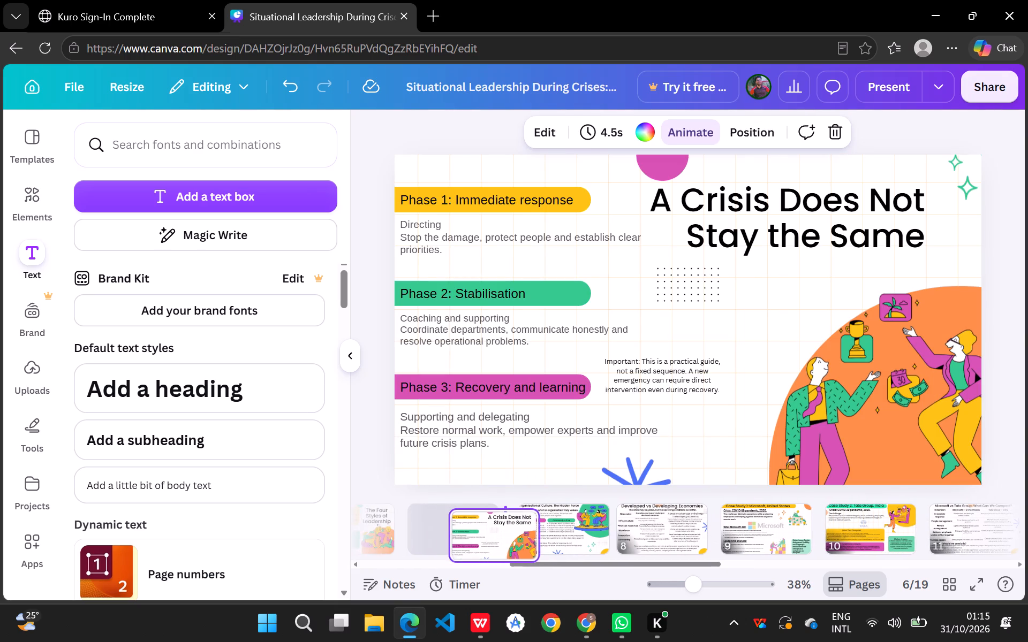
drag(504, 536, 466, 531)
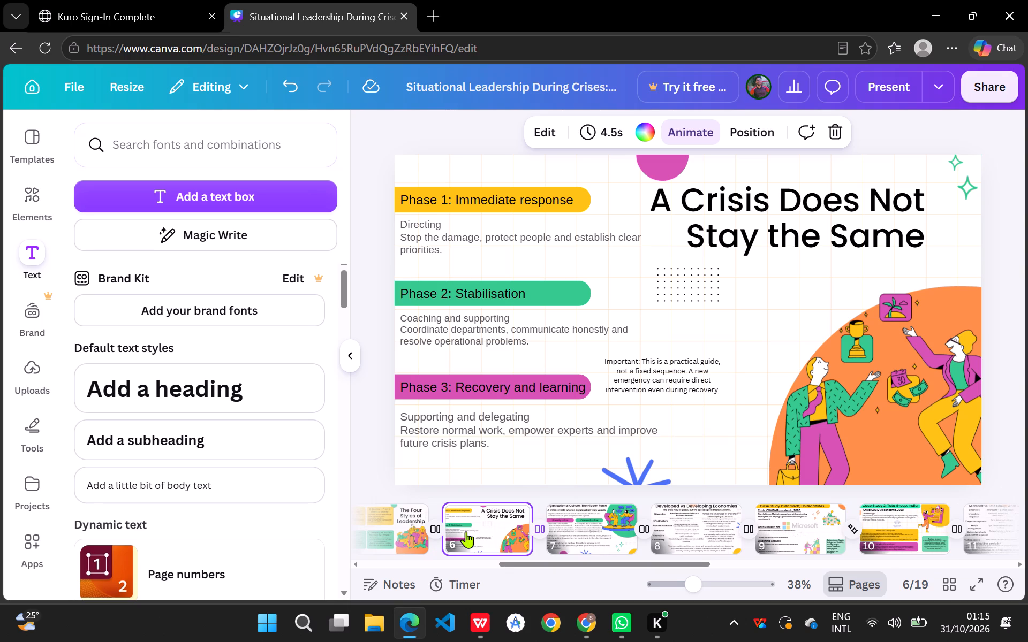
Review slides 5, 4, 3 and 2, and the Microsoft case study on slide 9, for layout and text consistency.
click(409, 523)
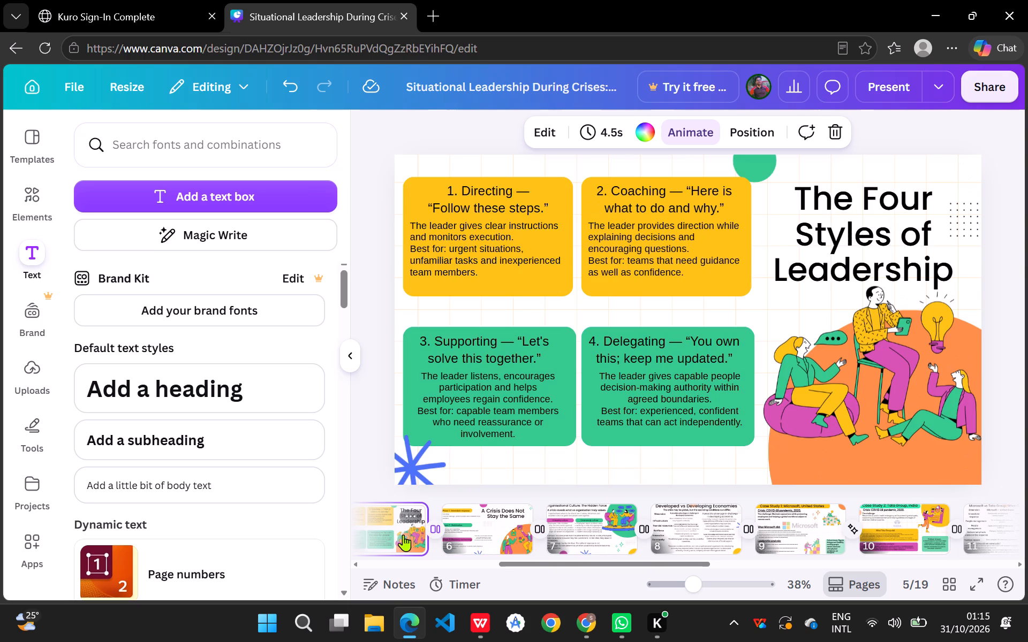
scroll(511, 545, right, 1)
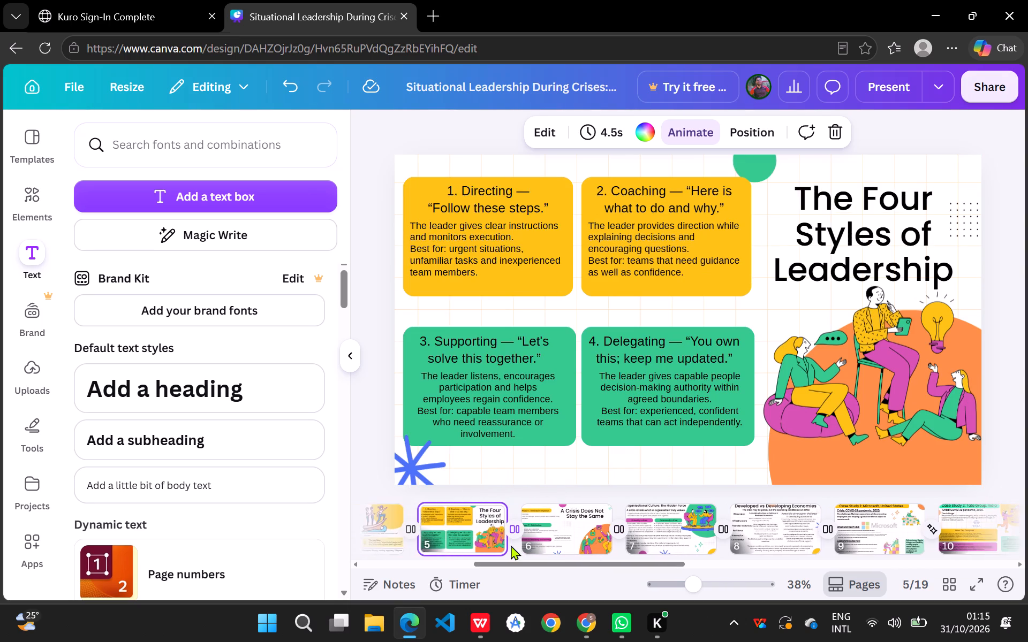
scroll(511, 545, right, 2)
click(664, 538)
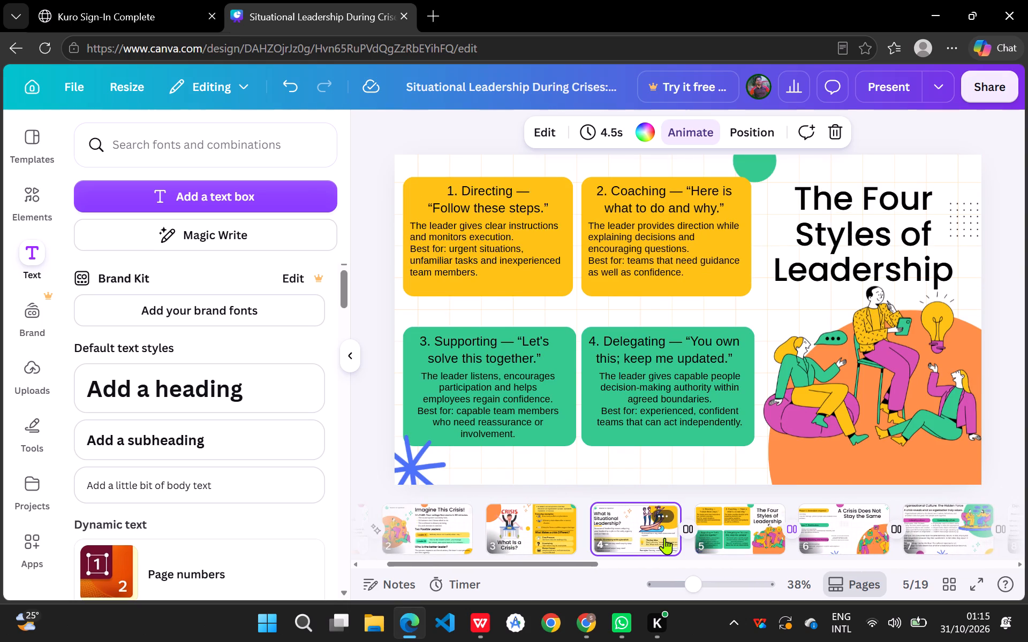
scroll(784, 427, left, 2)
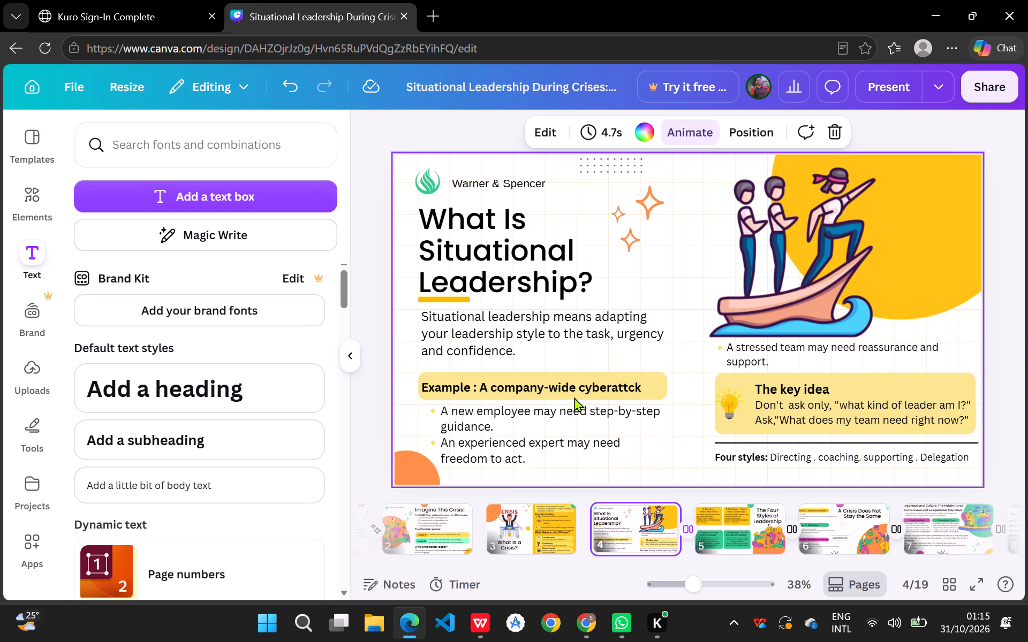
click(545, 539)
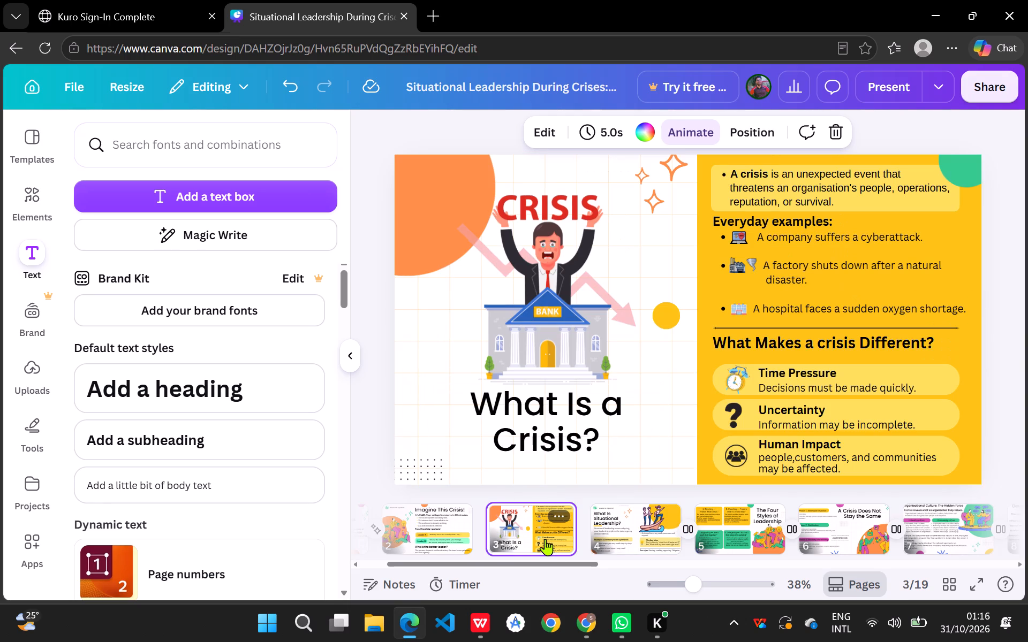
click(450, 540)
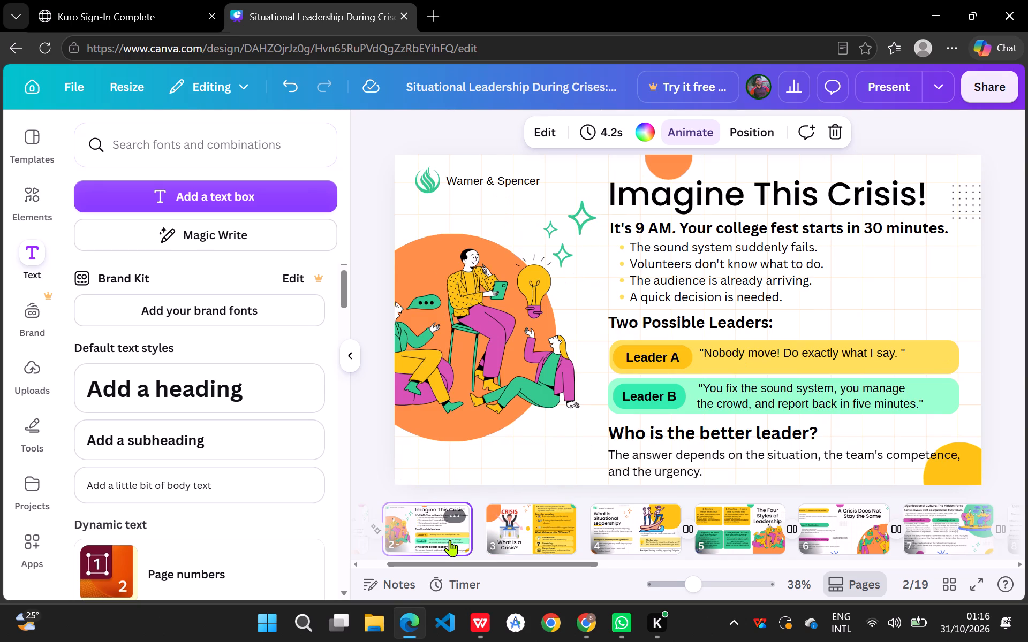
scroll(814, 504, left, 6)
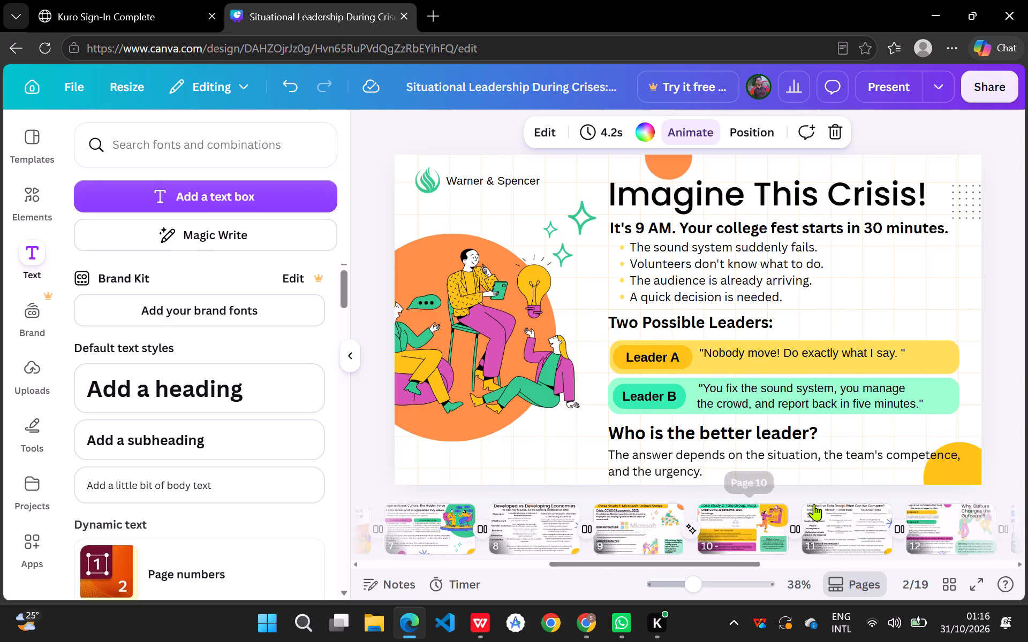
click(642, 533)
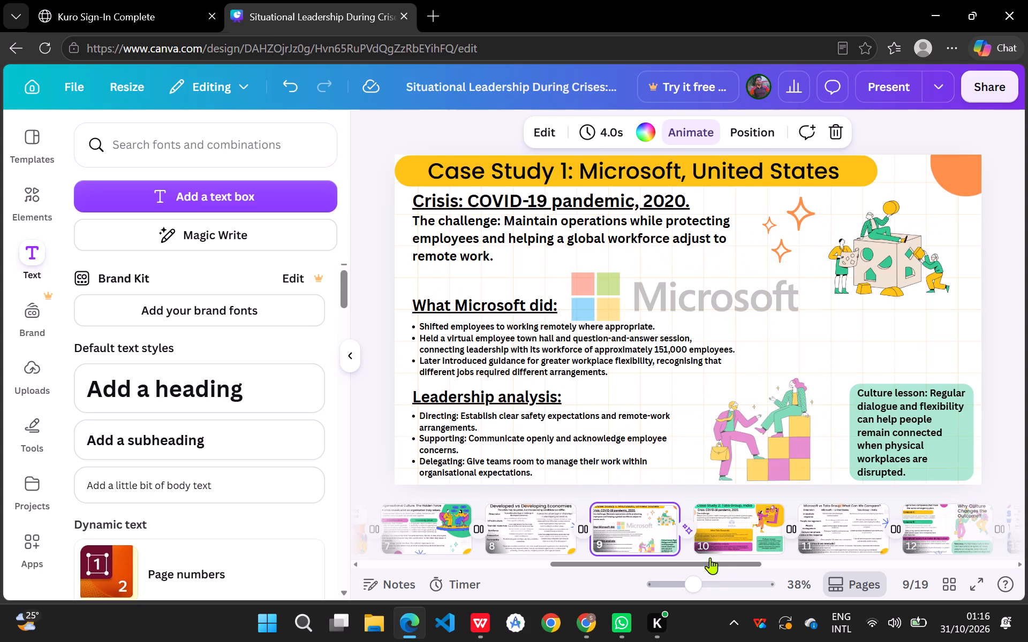
Underline the Crisis: COVID-19 pandemic, 2020 heading on slide 10, the Tata Group case study.
click(736, 534)
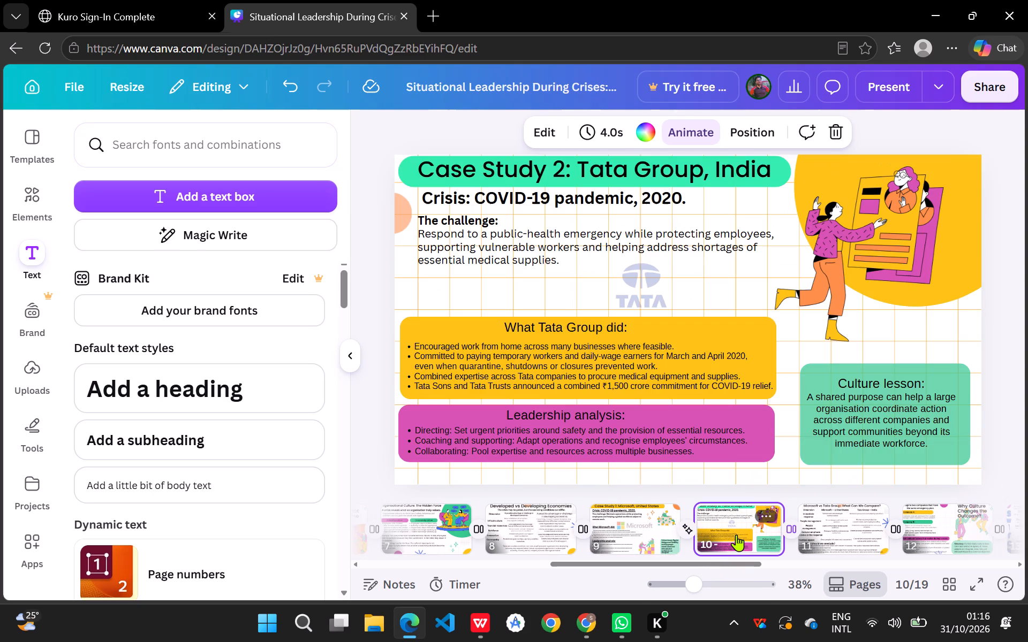
click(428, 192)
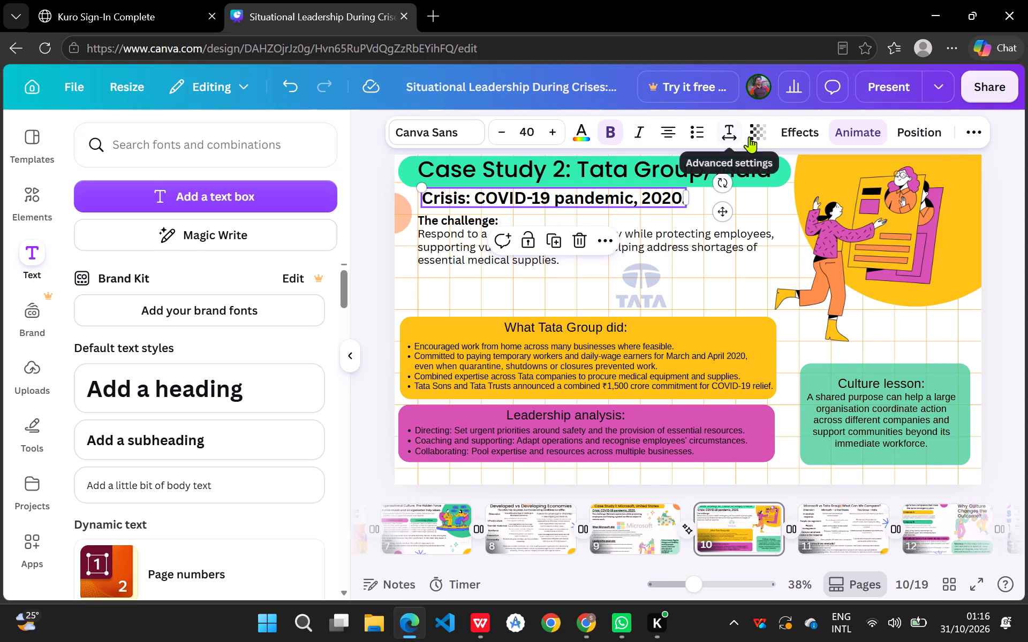
click(973, 135)
click(878, 171)
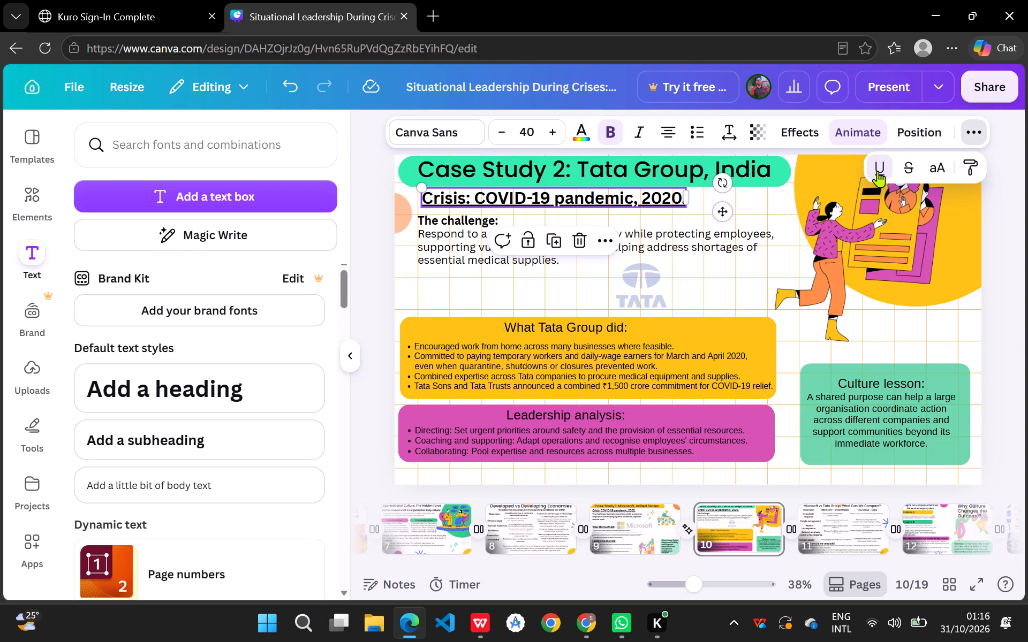
click(556, 295)
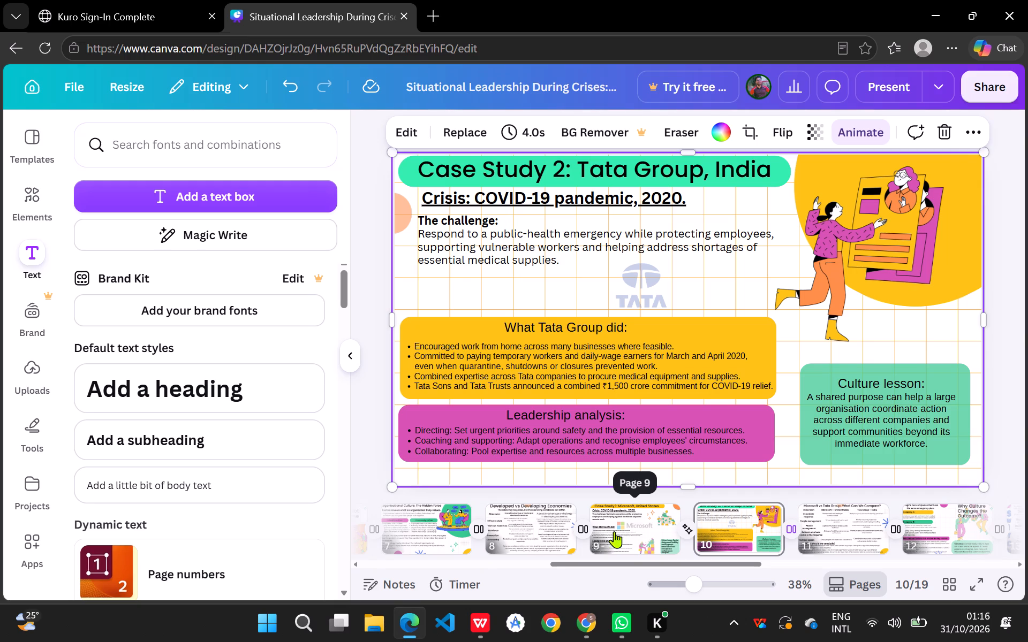
Compare slides 9 and 10, and raise the Tata logo's transparency value on slide 10 to a little over 70.
click(645, 531)
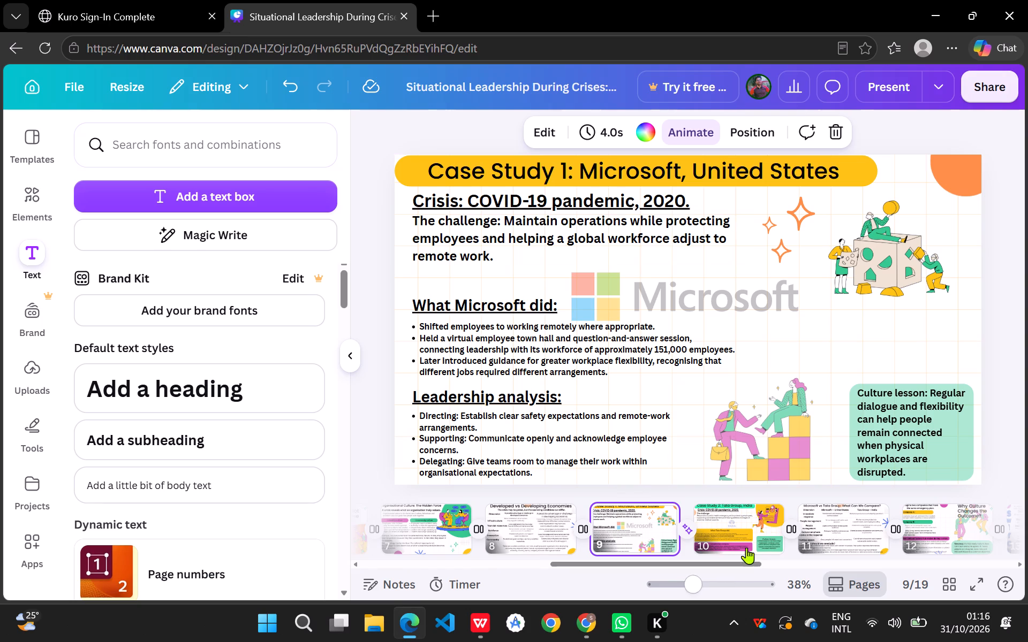
click(747, 531)
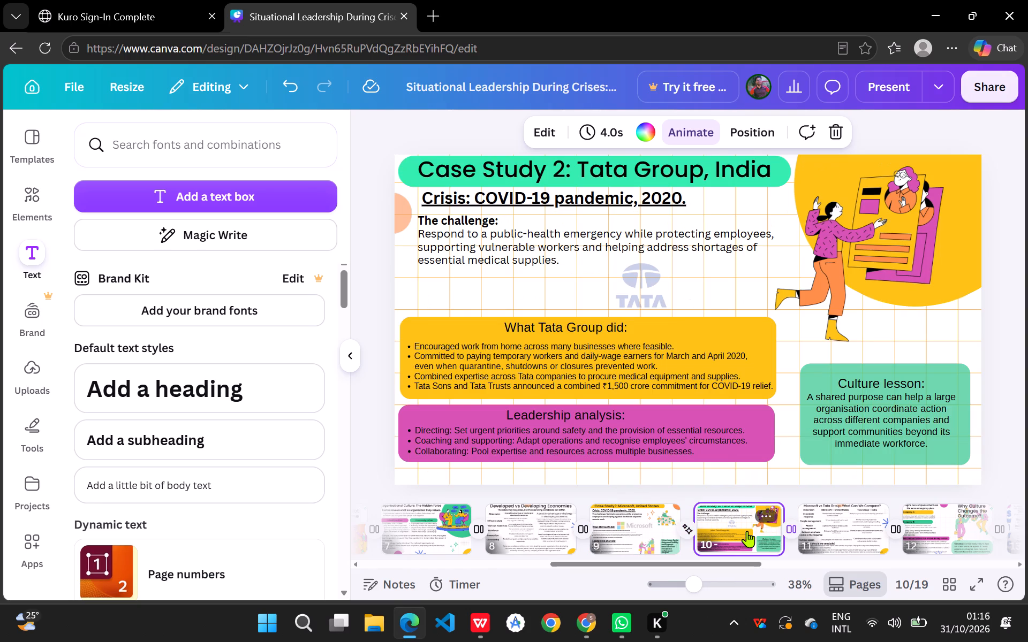
click(840, 526)
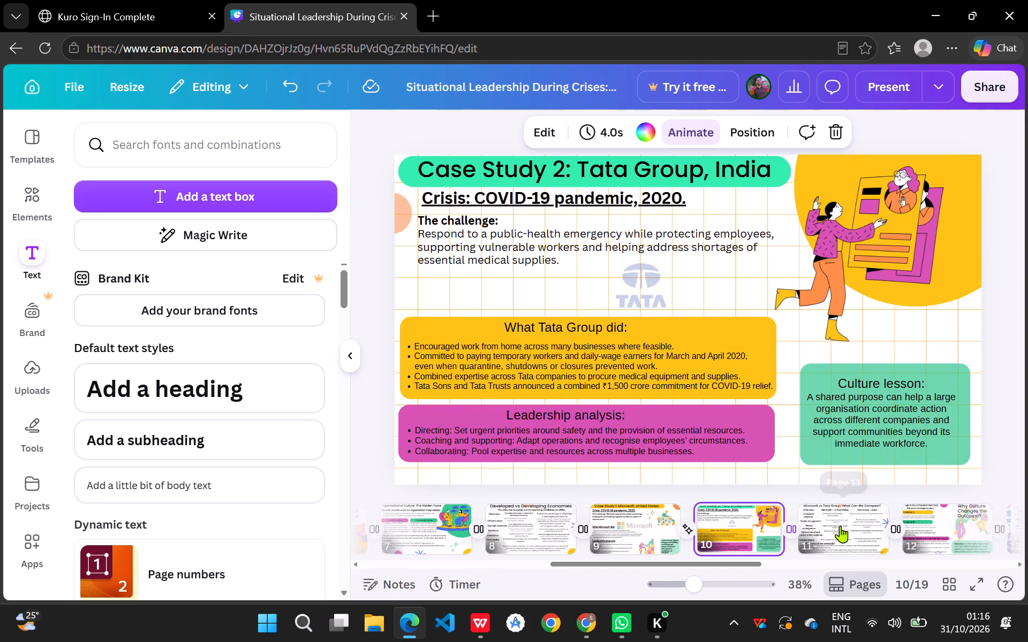
click(734, 533)
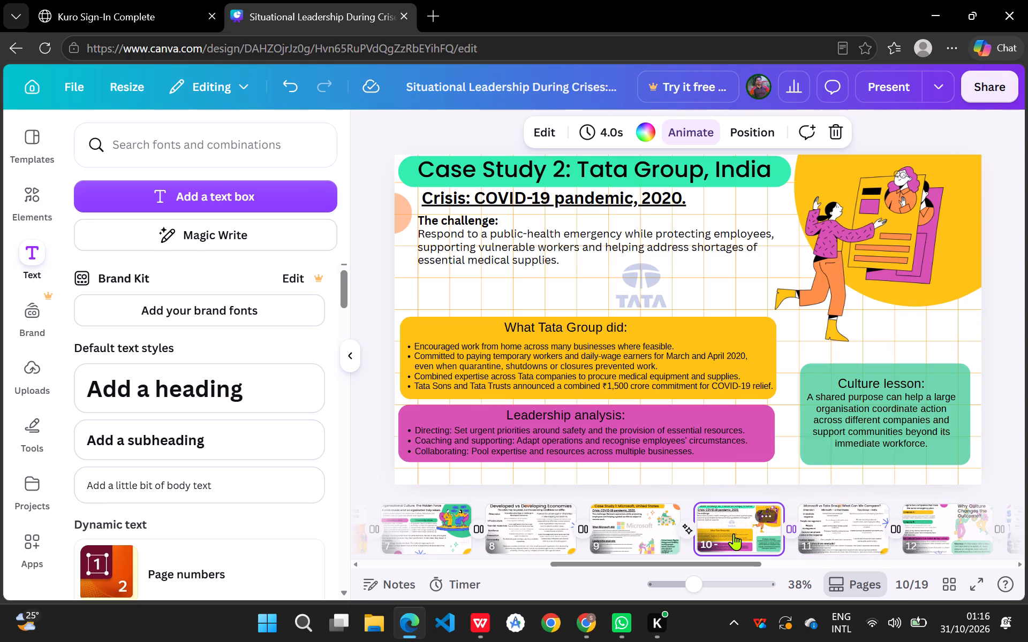
click(639, 284)
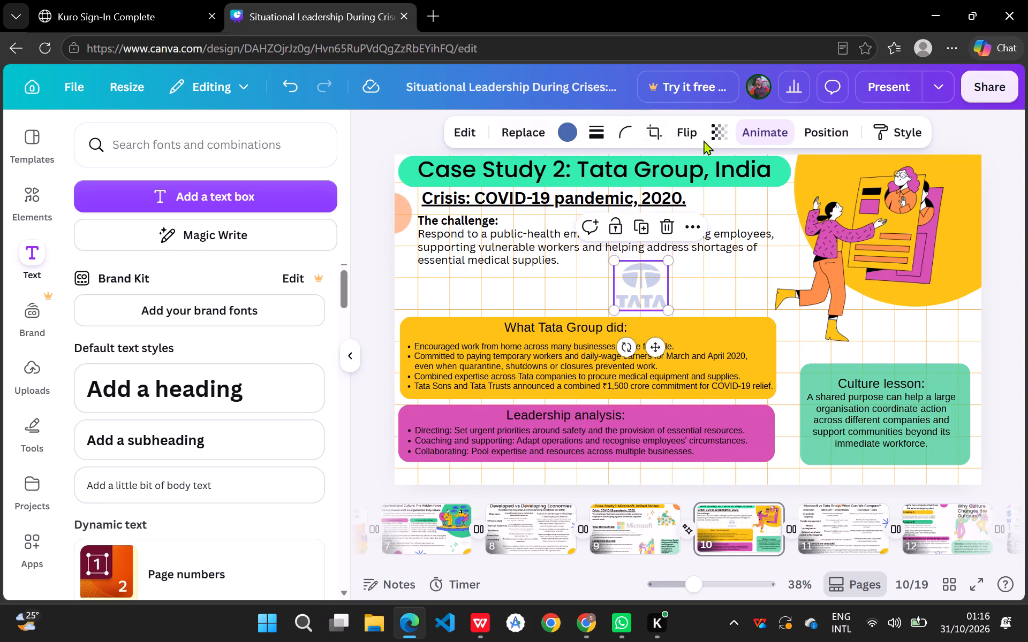
click(722, 133)
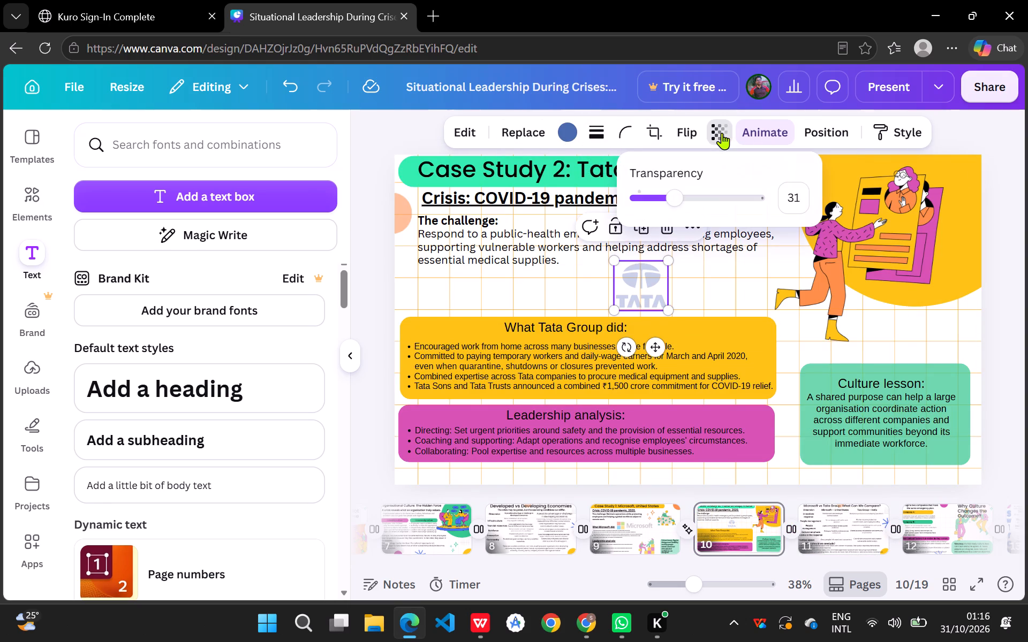
drag(676, 208, 687, 207)
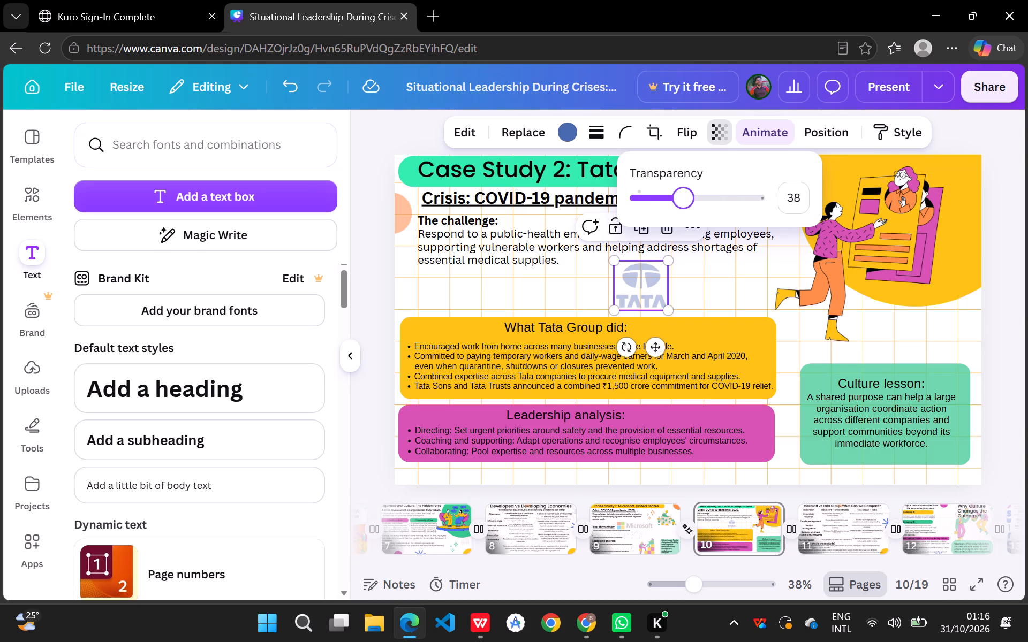
drag(687, 207, 760, 211)
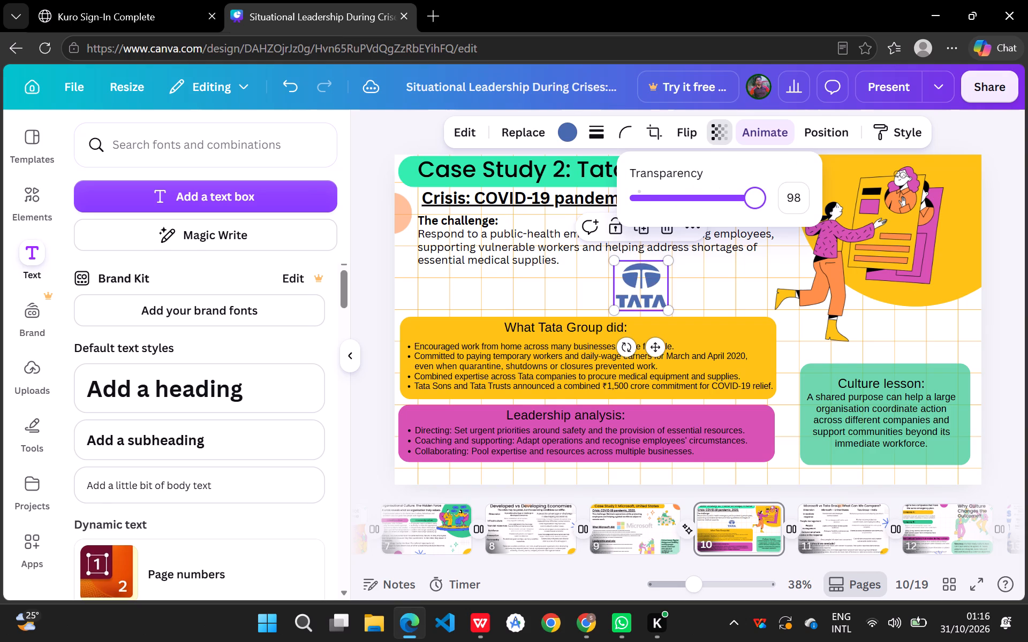
drag(760, 211, 723, 217)
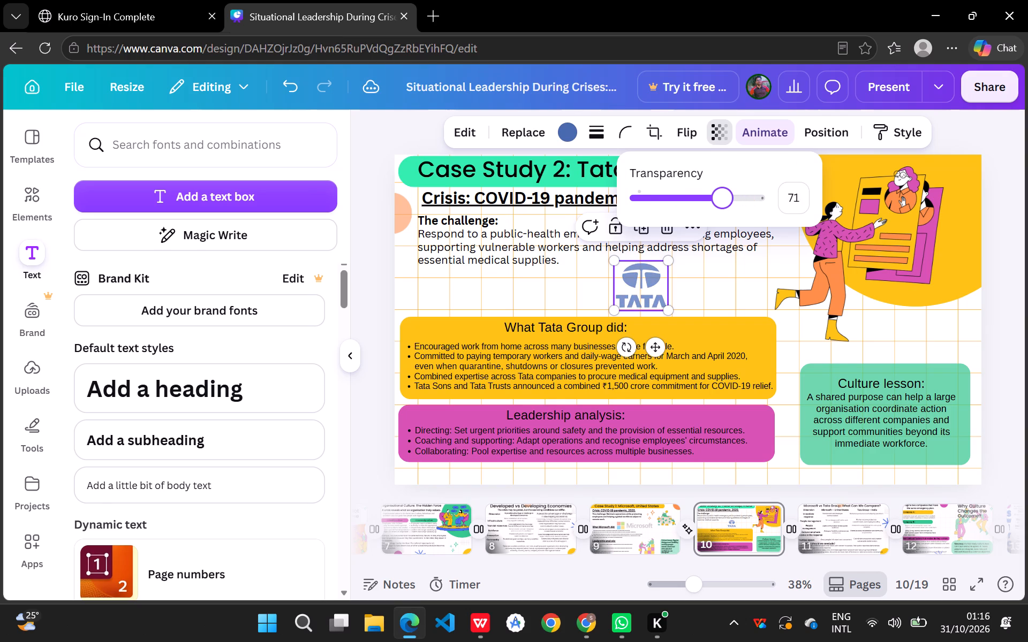
drag(723, 217, 727, 217)
click(577, 287)
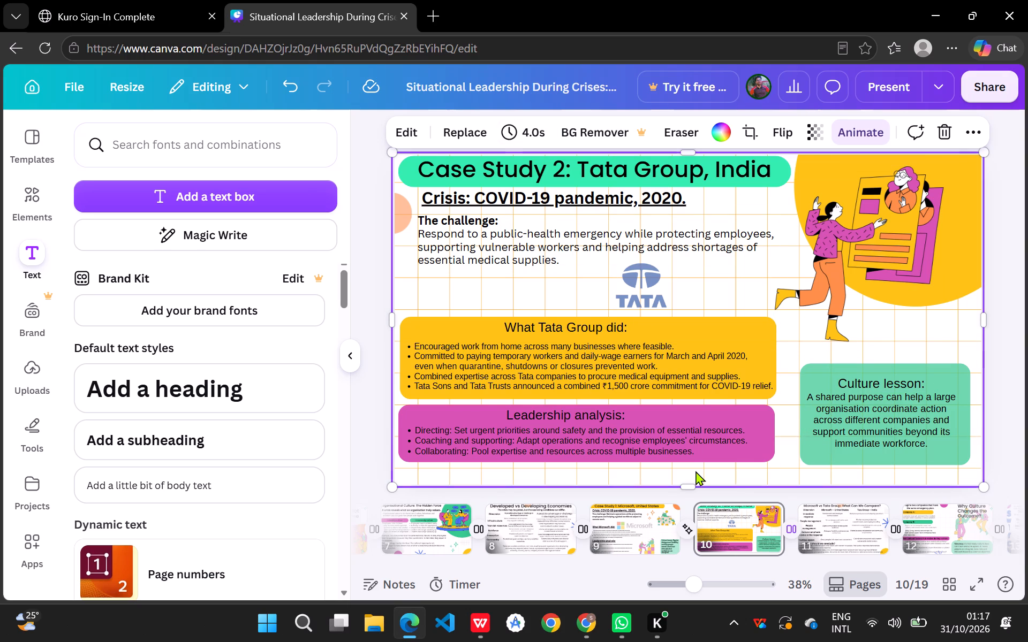
Look over slide 11, recheck slide 10, and open slide 12, Why Culture Changes the Outcome?
click(840, 531)
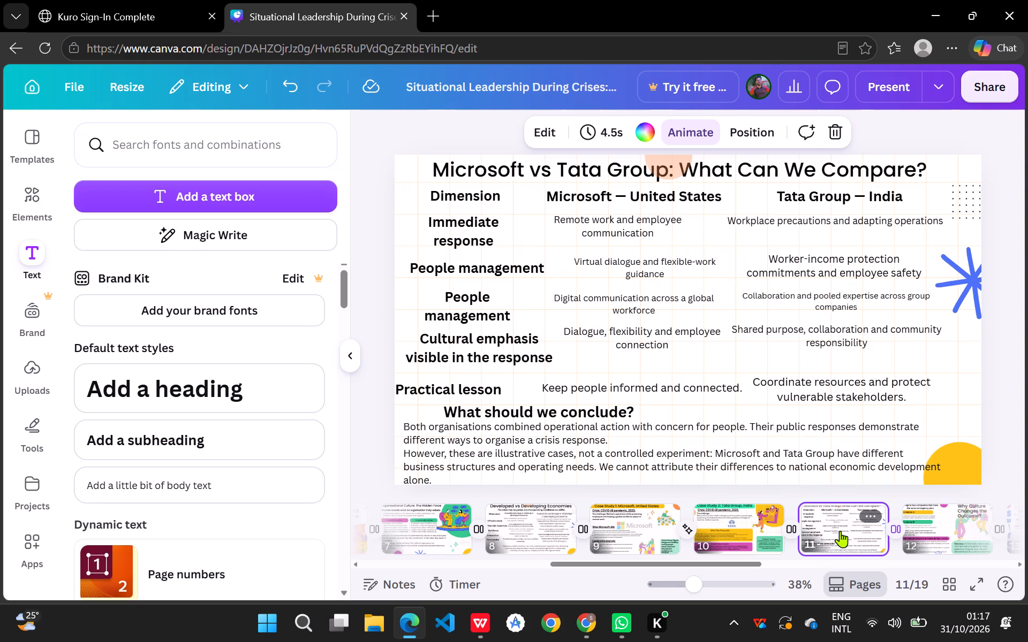
click(730, 524)
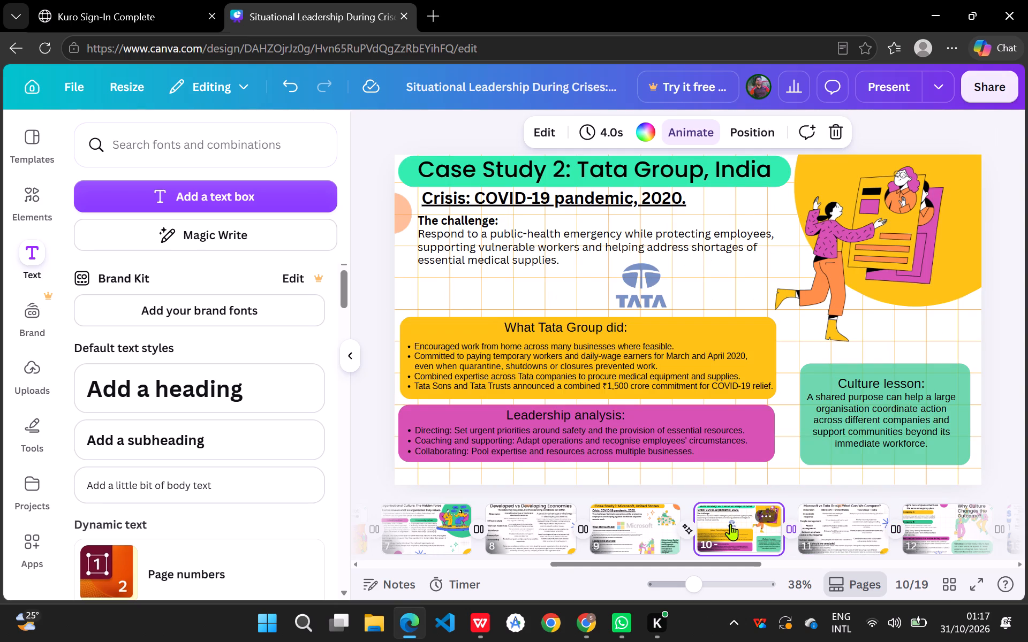
click(944, 516)
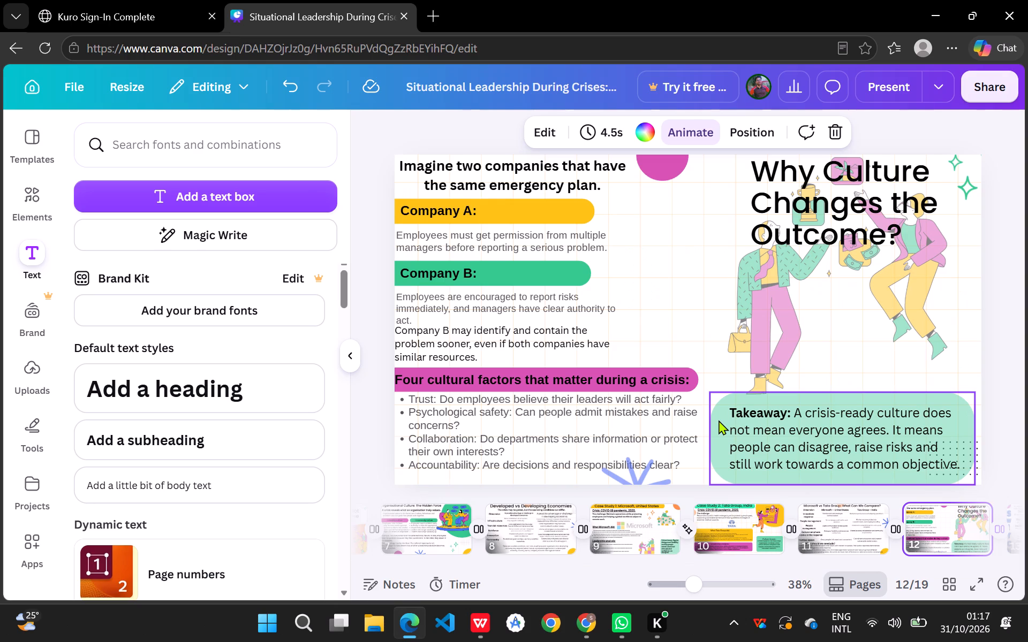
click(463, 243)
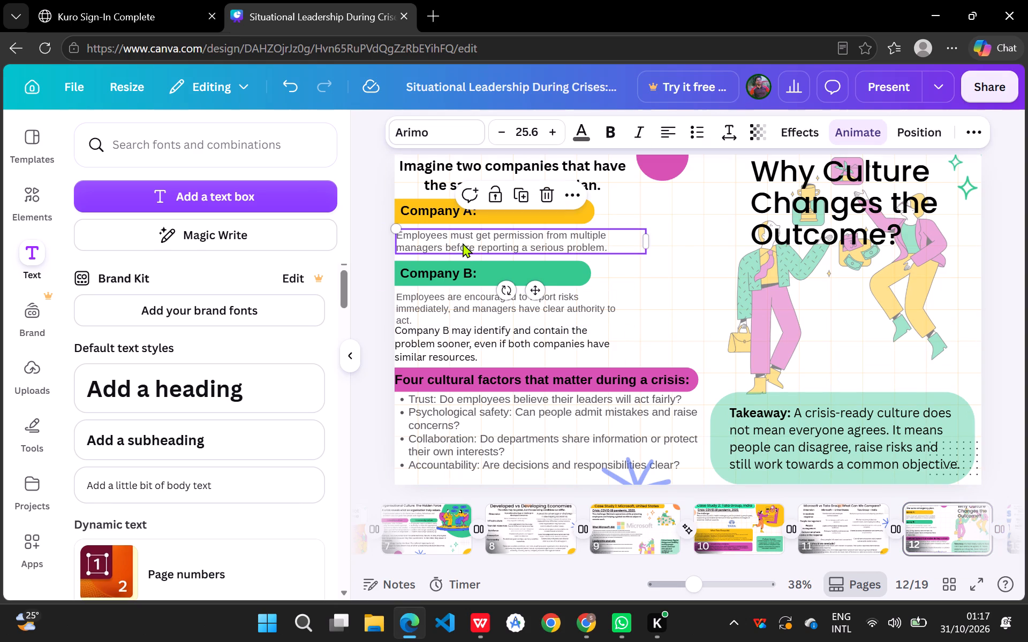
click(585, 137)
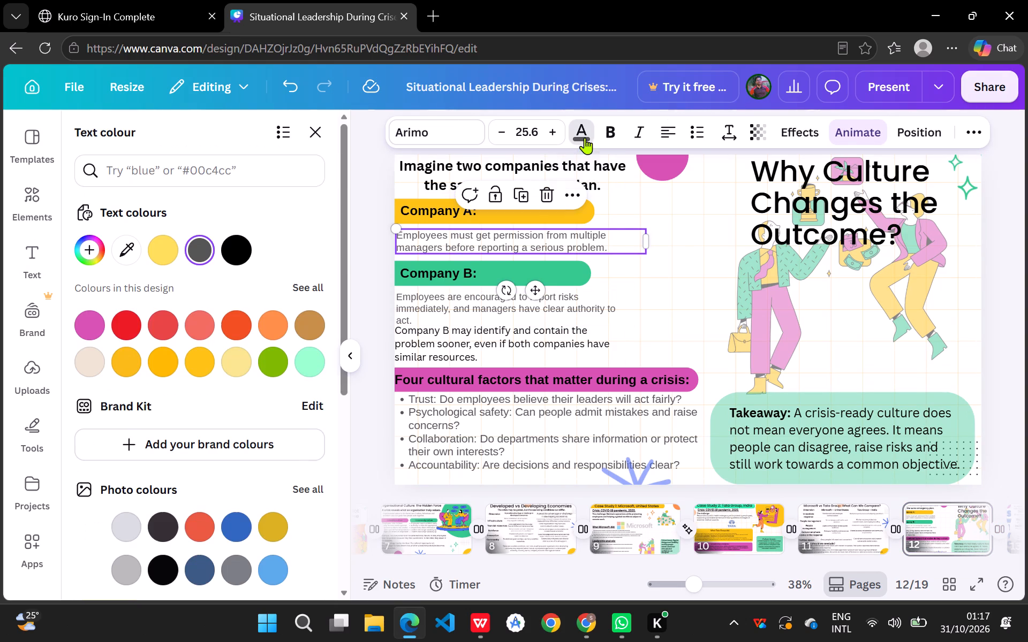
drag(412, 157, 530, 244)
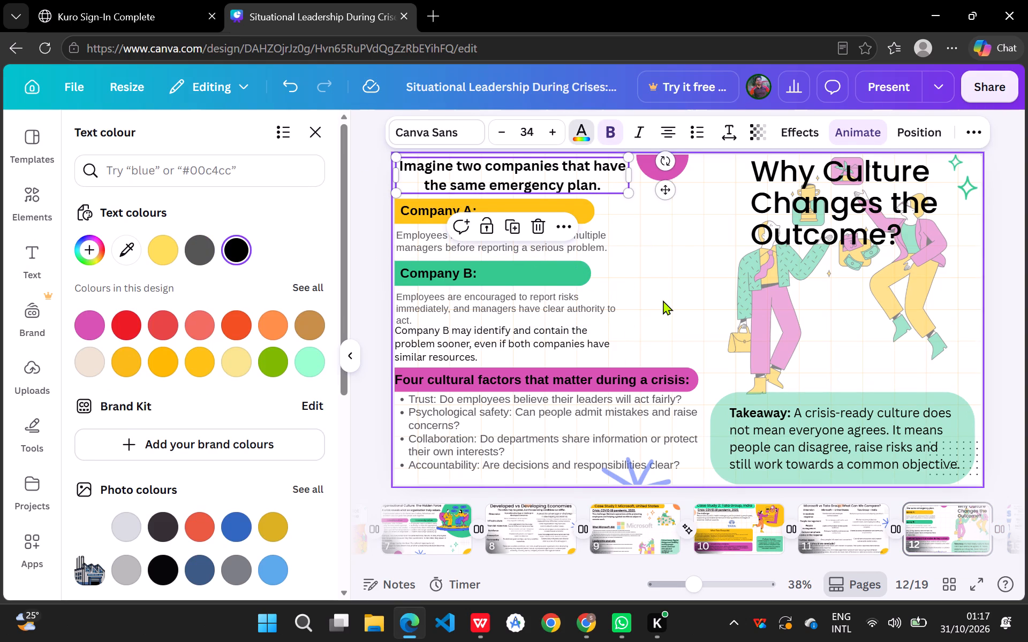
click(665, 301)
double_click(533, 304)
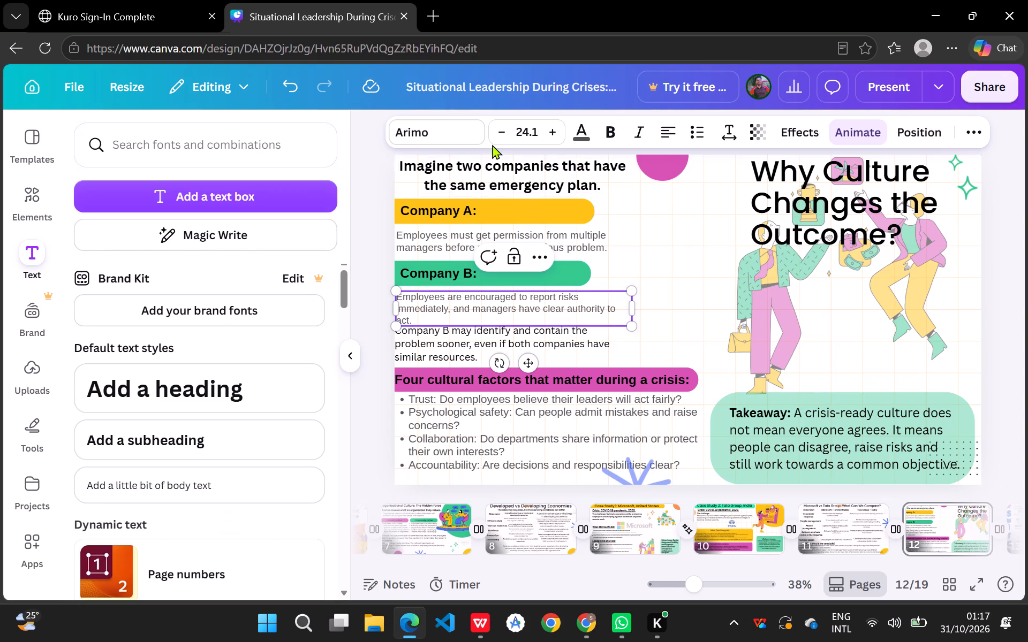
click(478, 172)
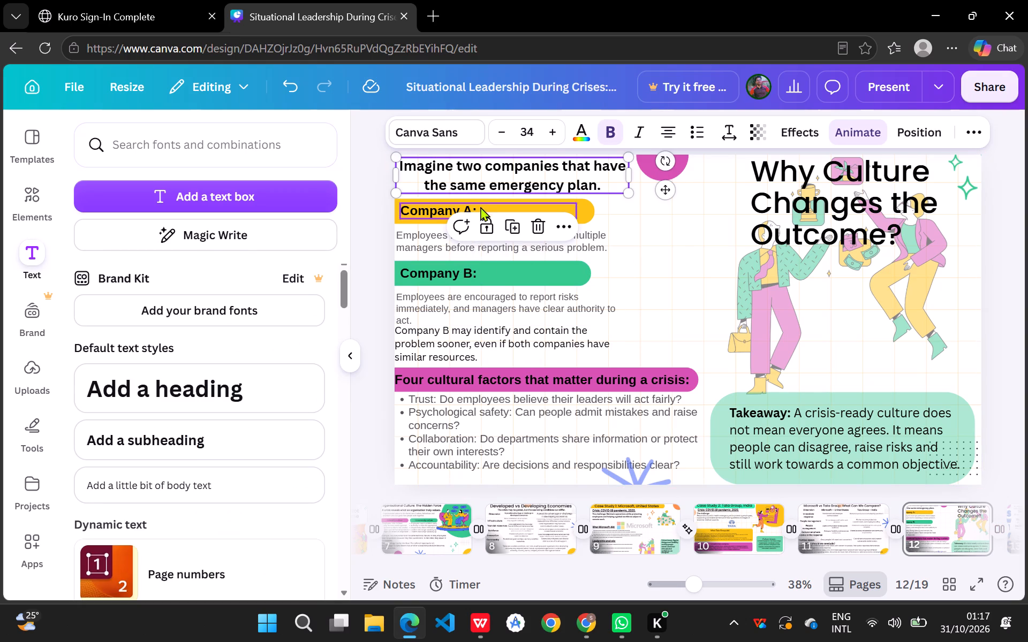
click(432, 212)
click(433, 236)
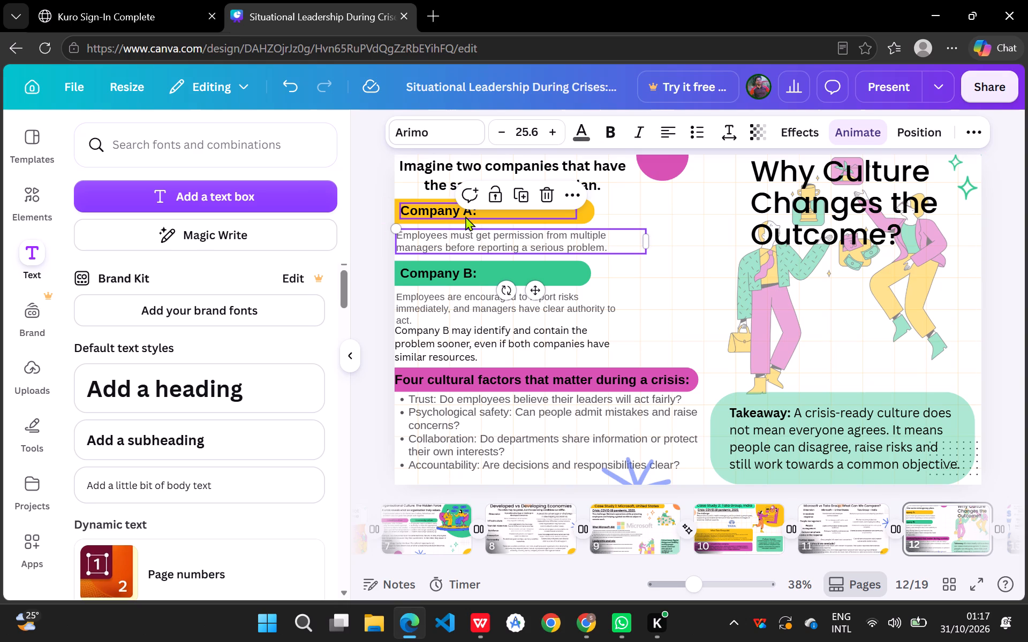
Line up the yellow Company A bar on slide 12 with the green Company B bar and shorten its rounded end slightly.
drag(585, 222, 610, 220)
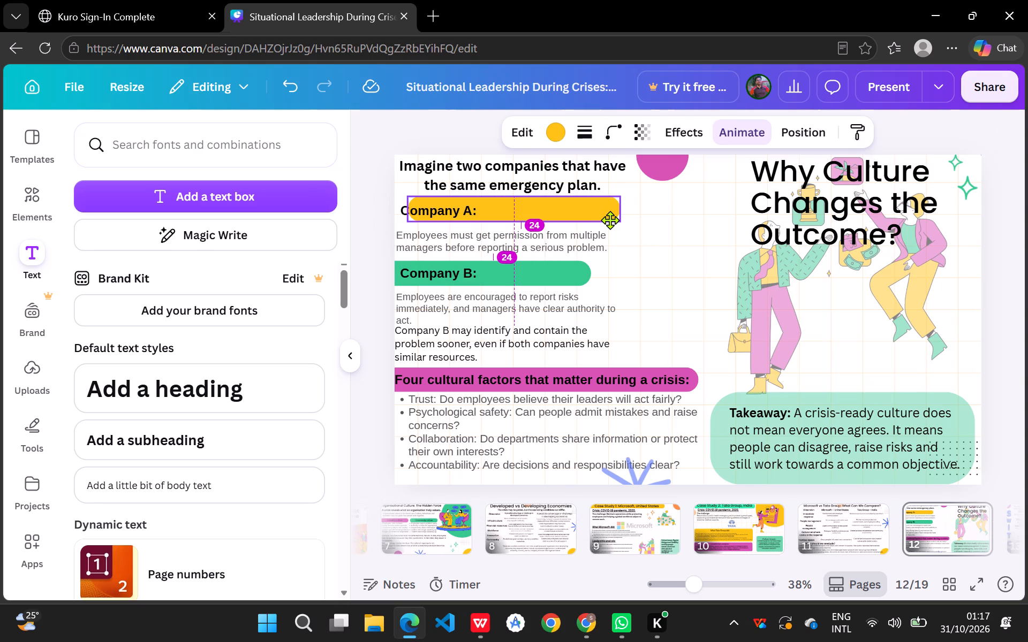
drag(610, 220, 602, 220)
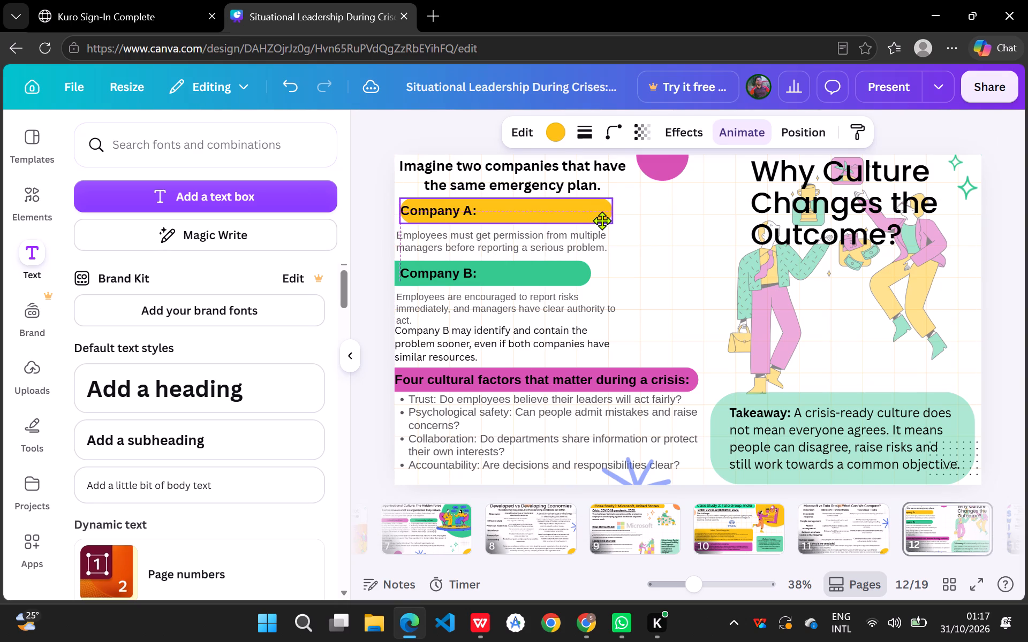
drag(602, 220, 587, 221)
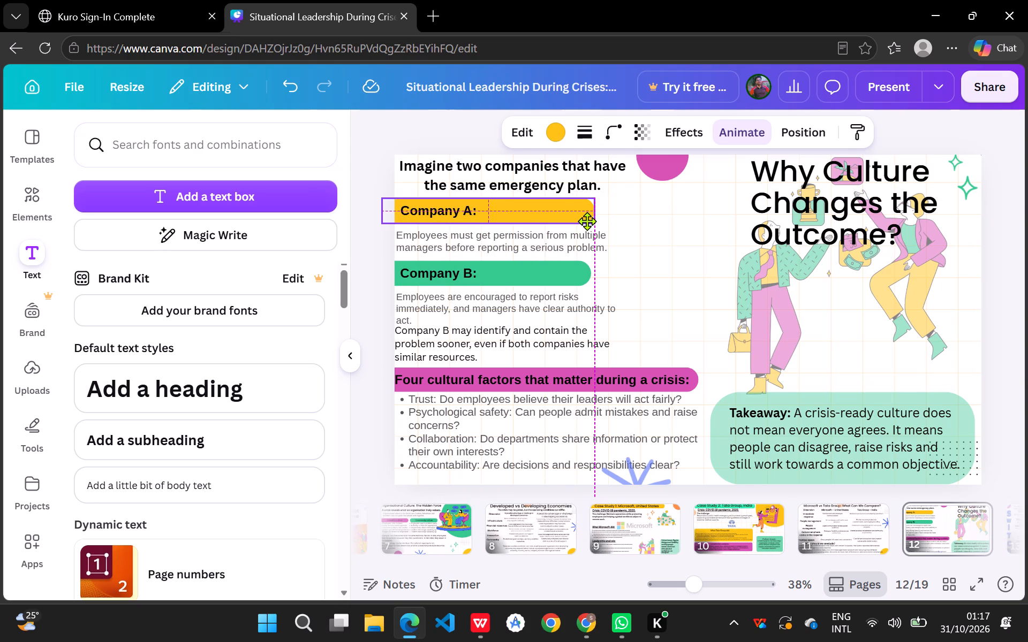
drag(587, 221, 576, 220)
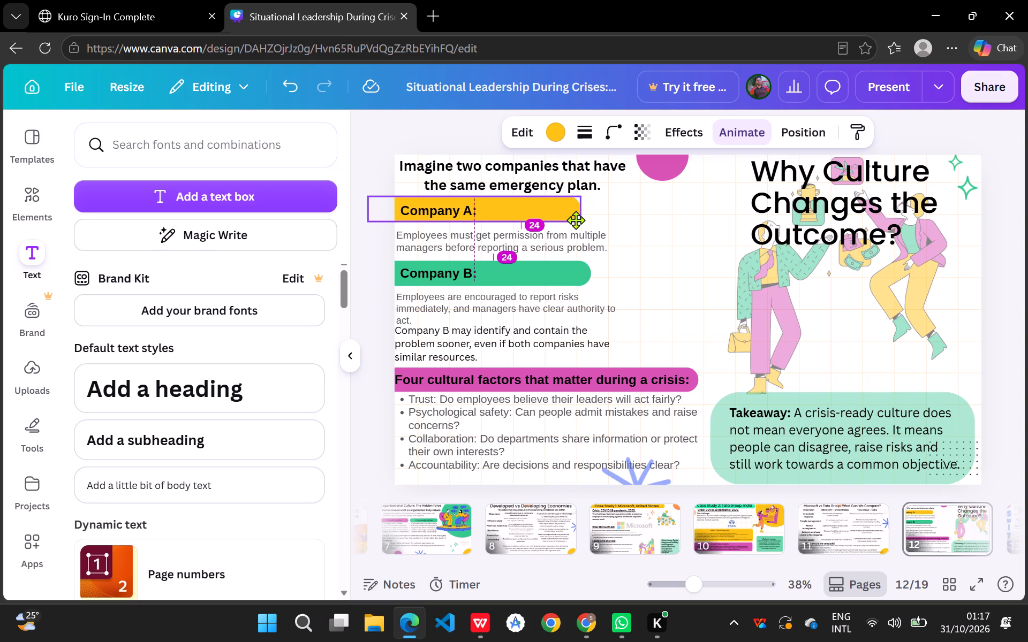
drag(576, 220, 576, 222)
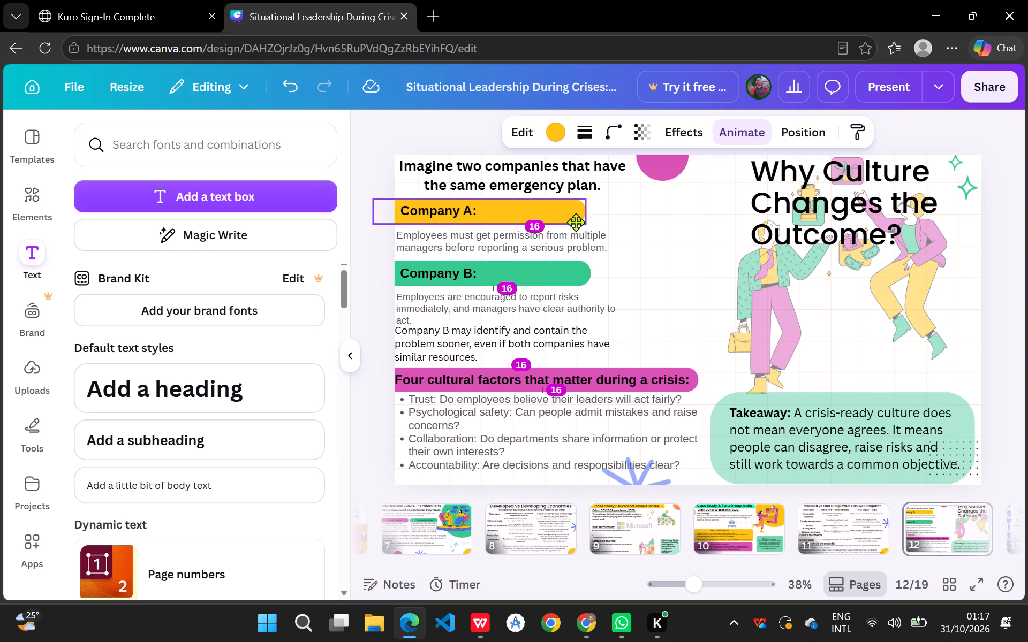
drag(576, 222, 579, 222)
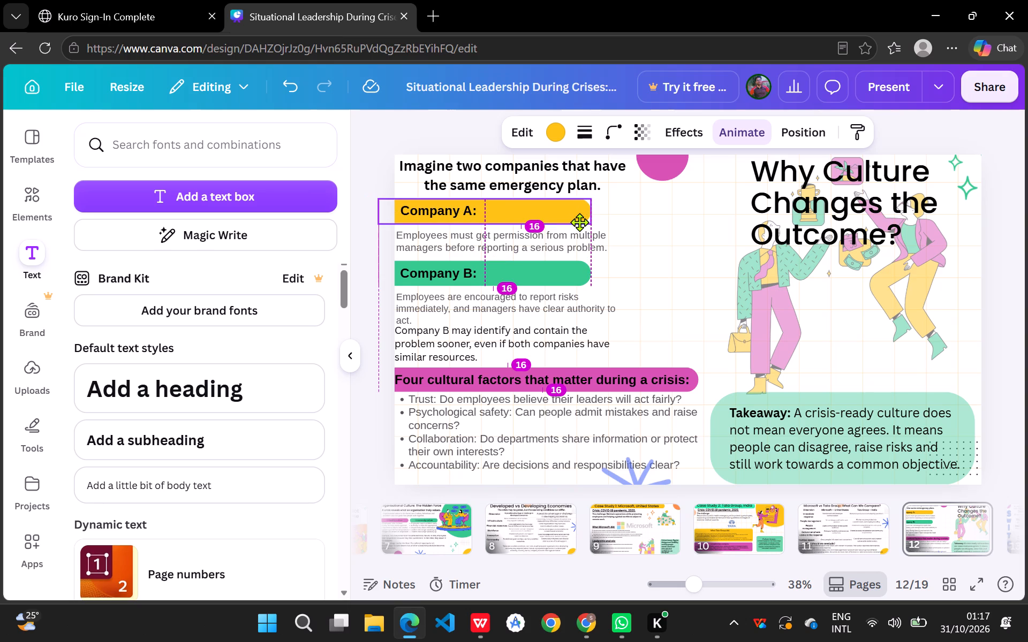
drag(579, 222, 580, 222)
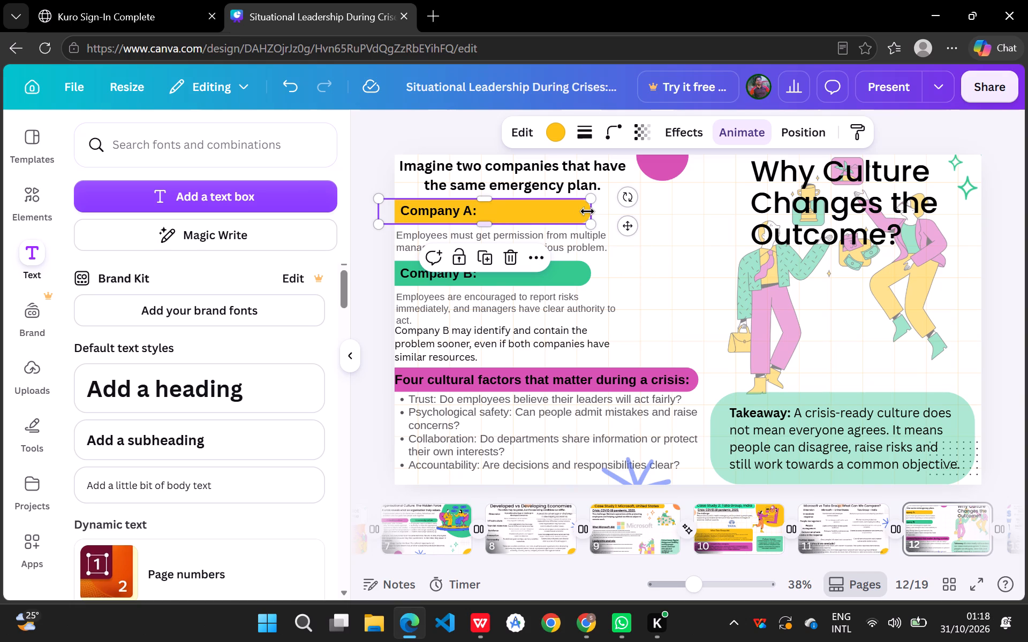
drag(587, 211, 581, 215)
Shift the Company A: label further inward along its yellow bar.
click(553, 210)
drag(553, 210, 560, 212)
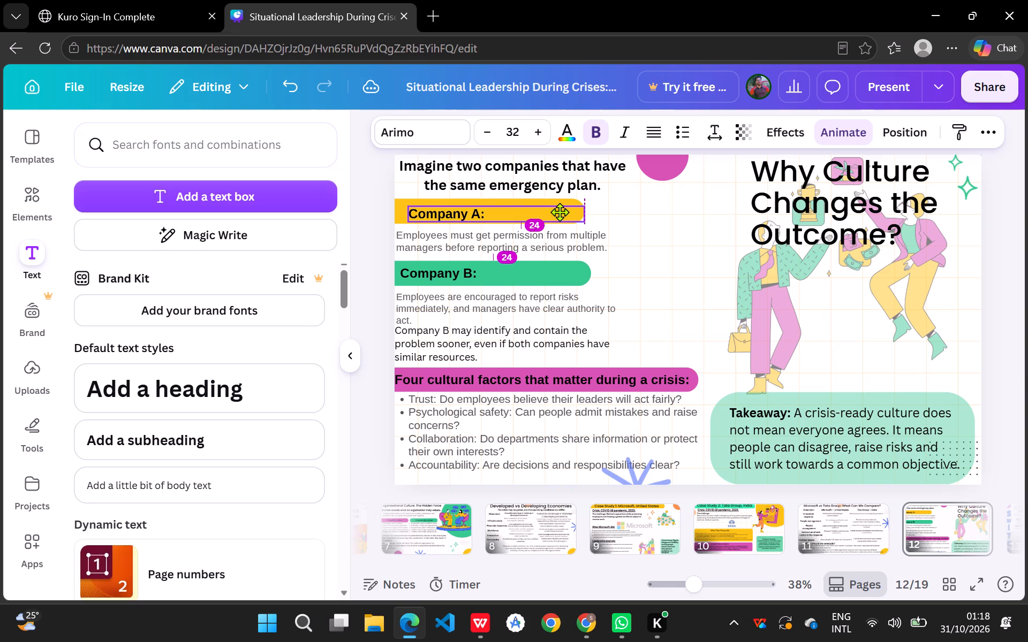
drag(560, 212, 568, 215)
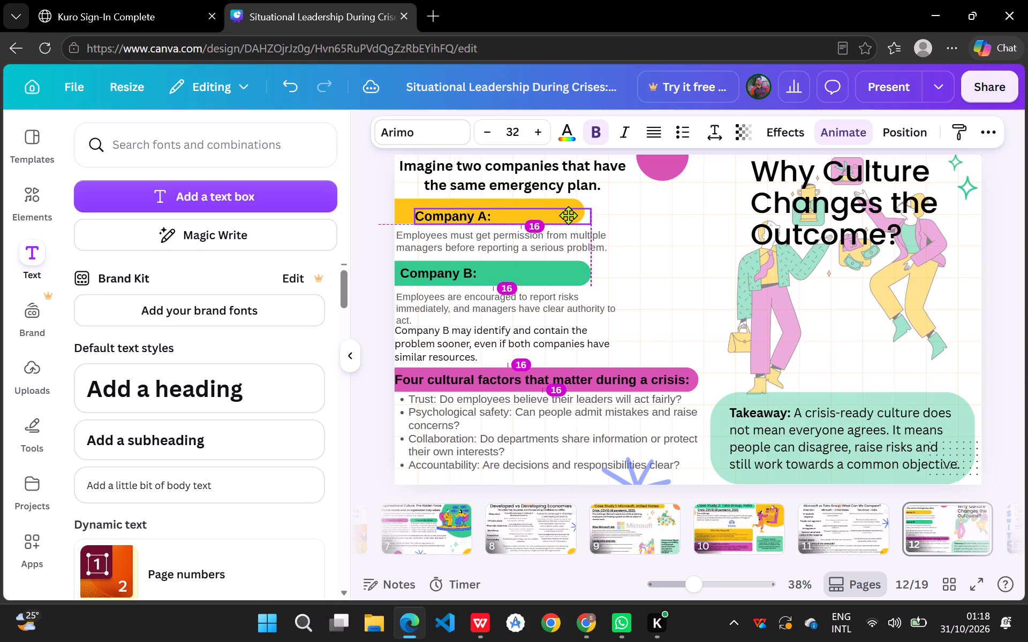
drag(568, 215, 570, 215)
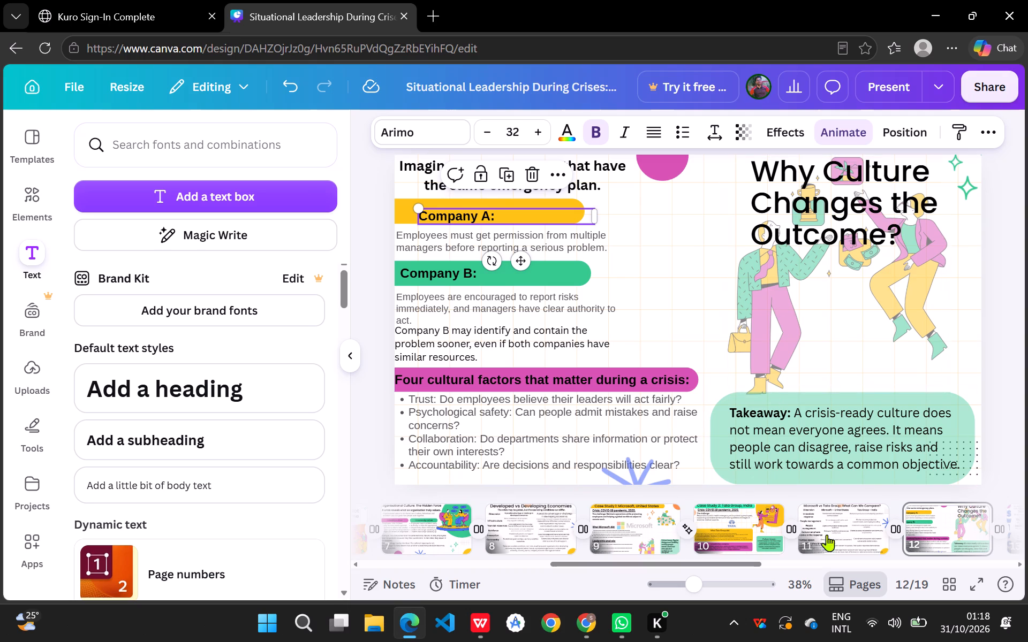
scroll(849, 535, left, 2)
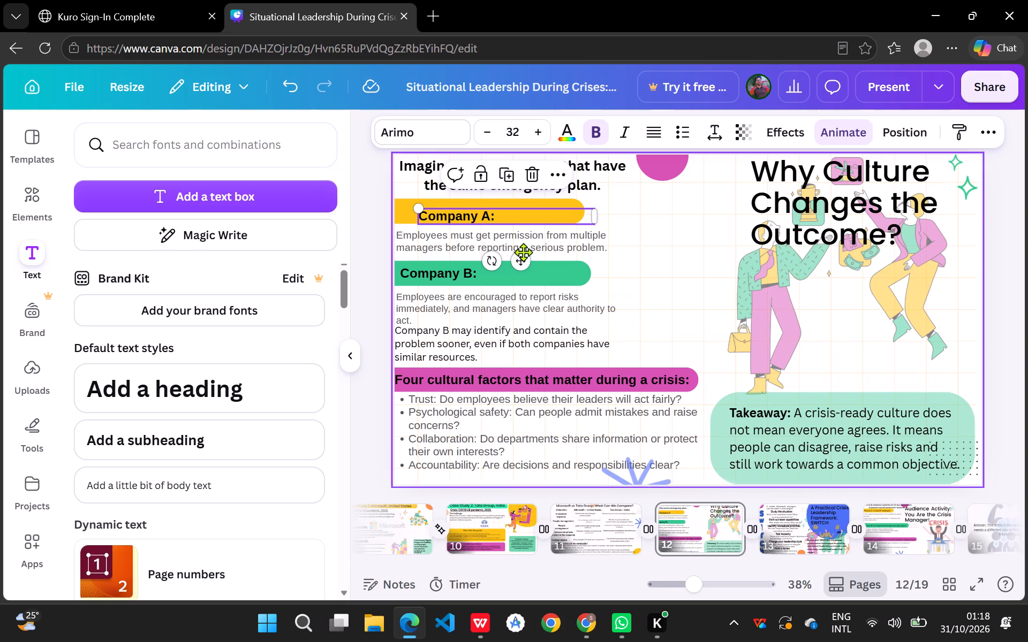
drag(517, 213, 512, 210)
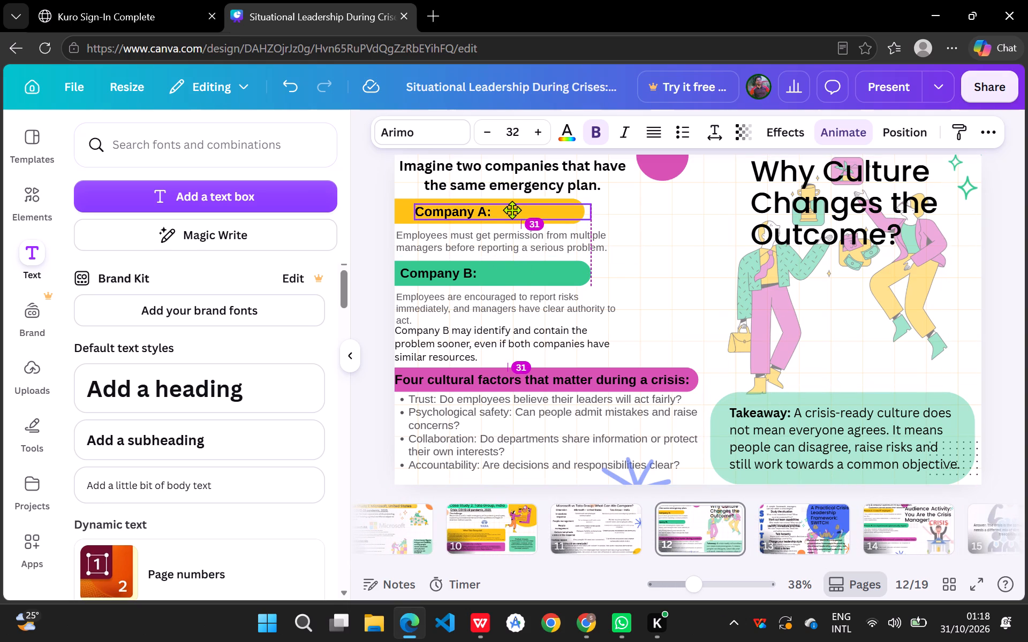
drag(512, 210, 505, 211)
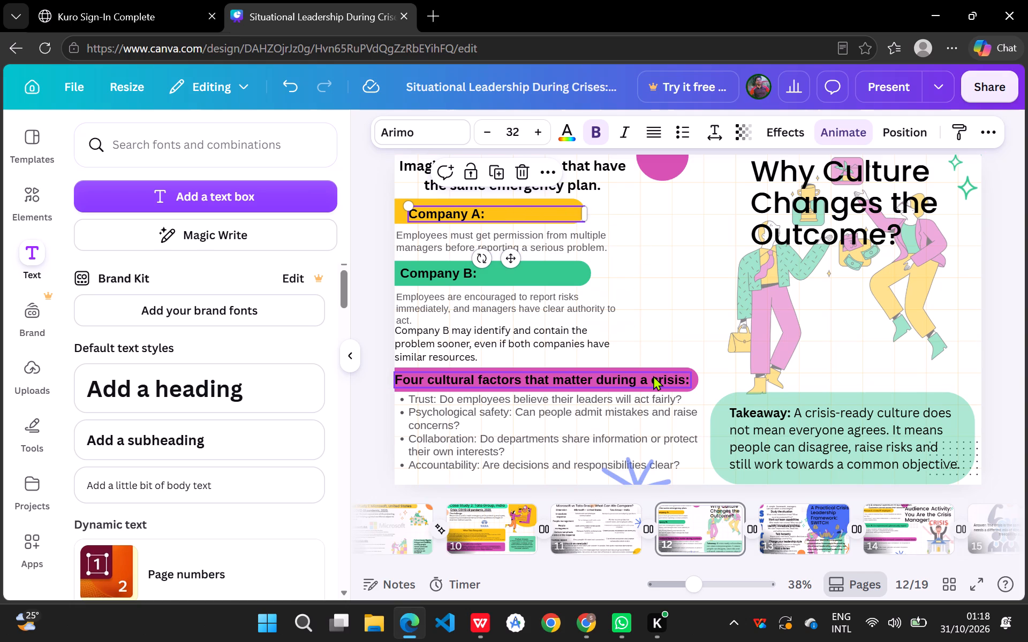
Lengthen the pink bar and position the Four cultural factors that matter during a crisis: heading evenly within it.
click(696, 381)
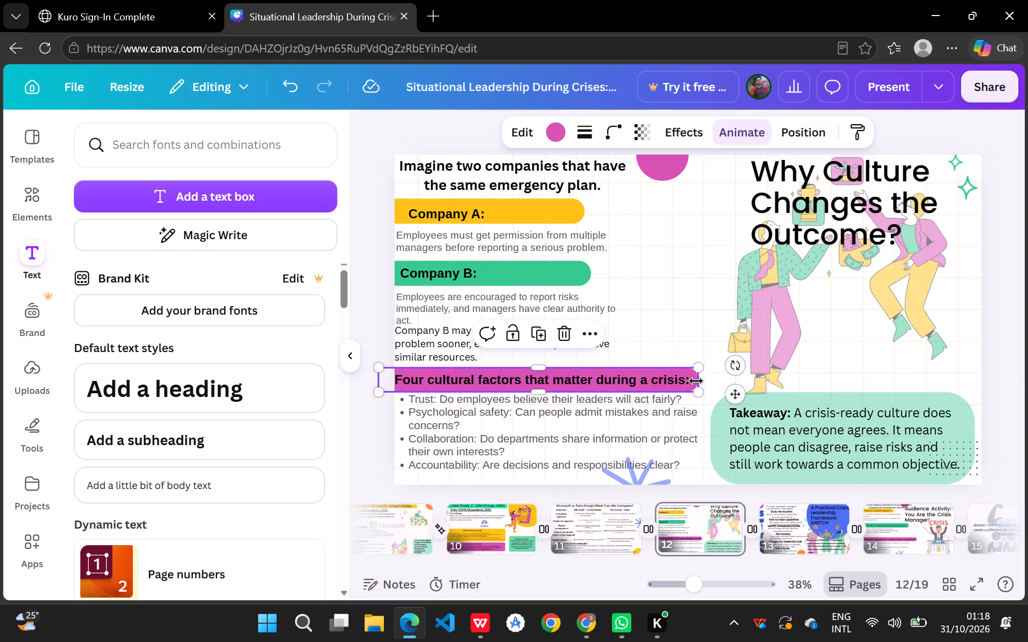
drag(696, 381, 718, 378)
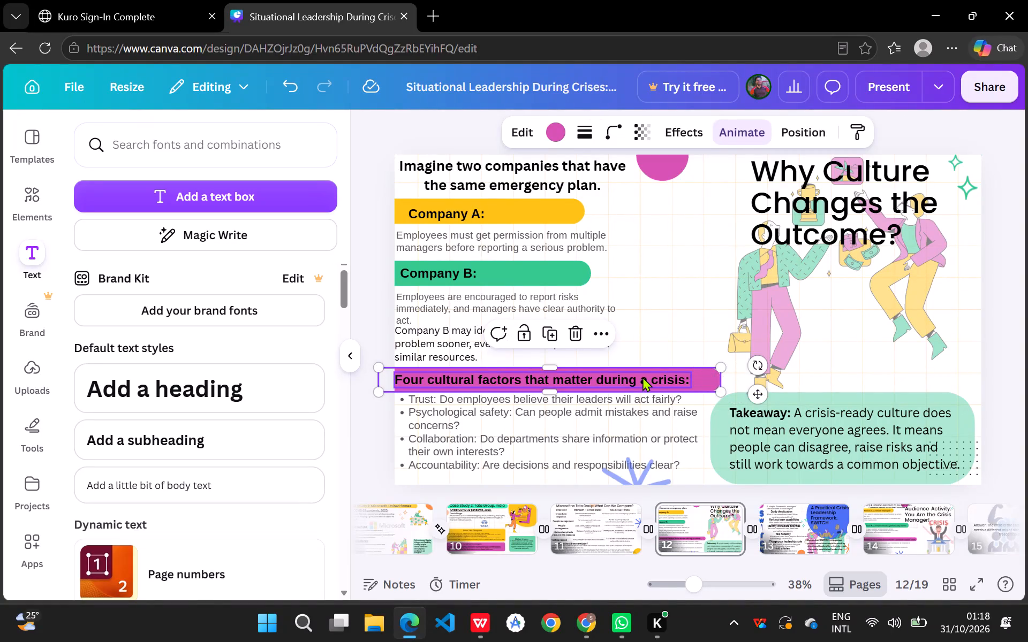
drag(642, 377, 653, 376)
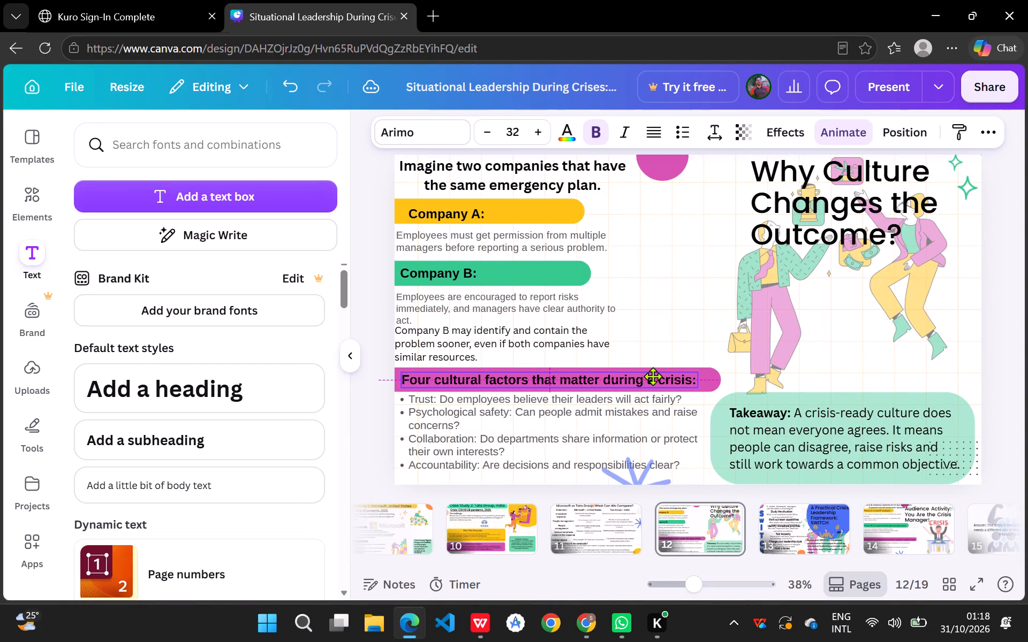
drag(653, 376, 654, 374)
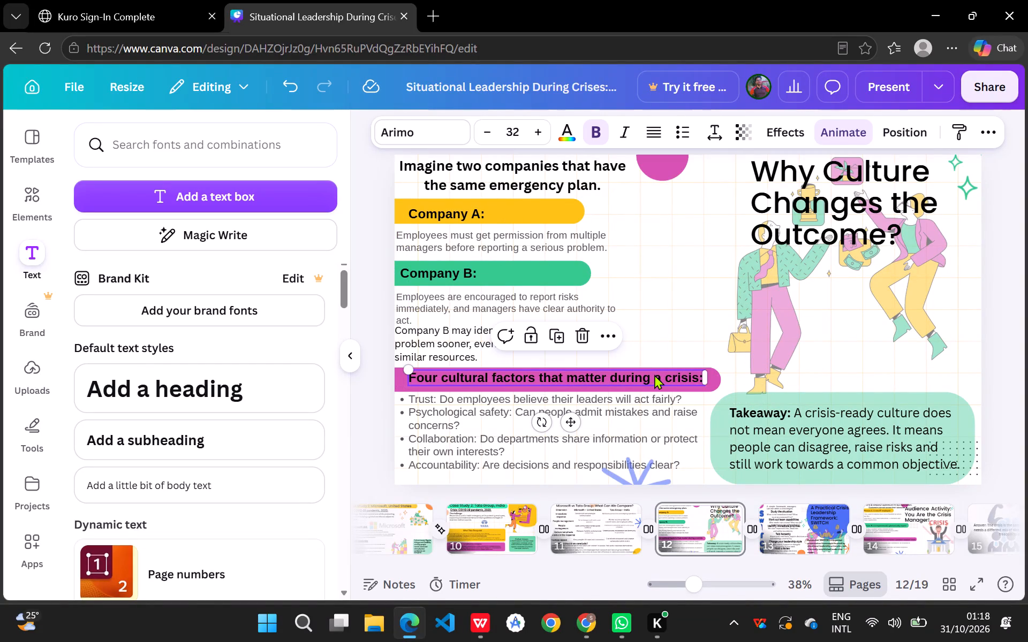
click(654, 374)
drag(654, 374, 654, 380)
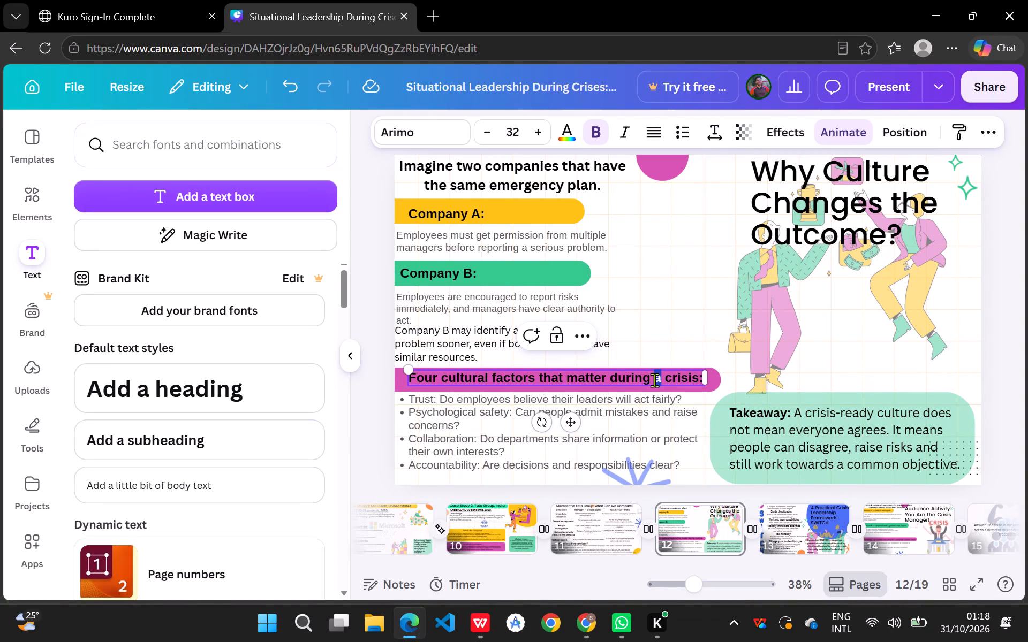
drag(654, 380, 654, 389)
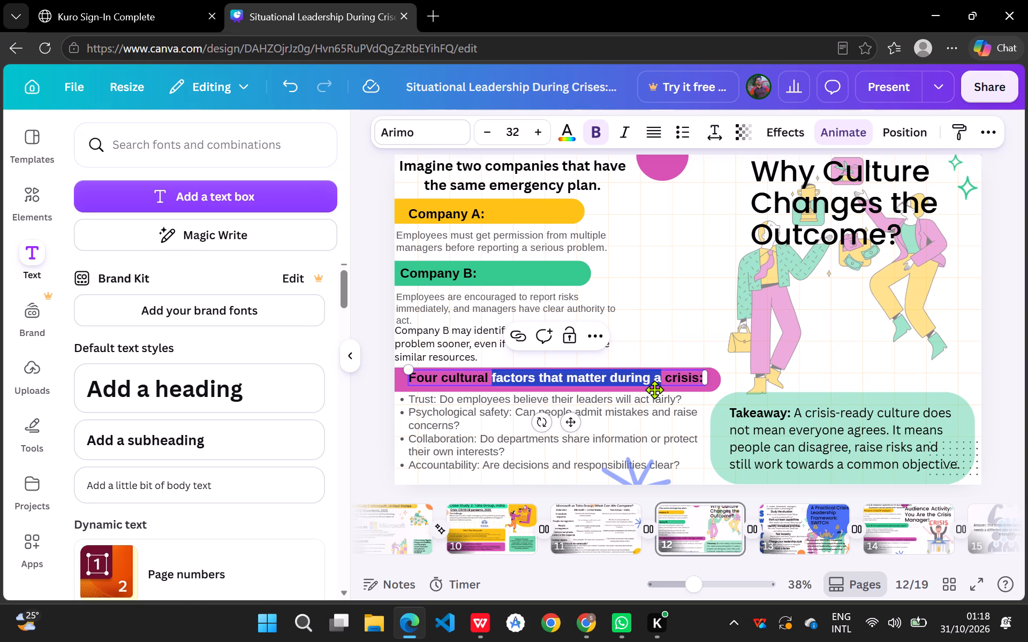
click(662, 322)
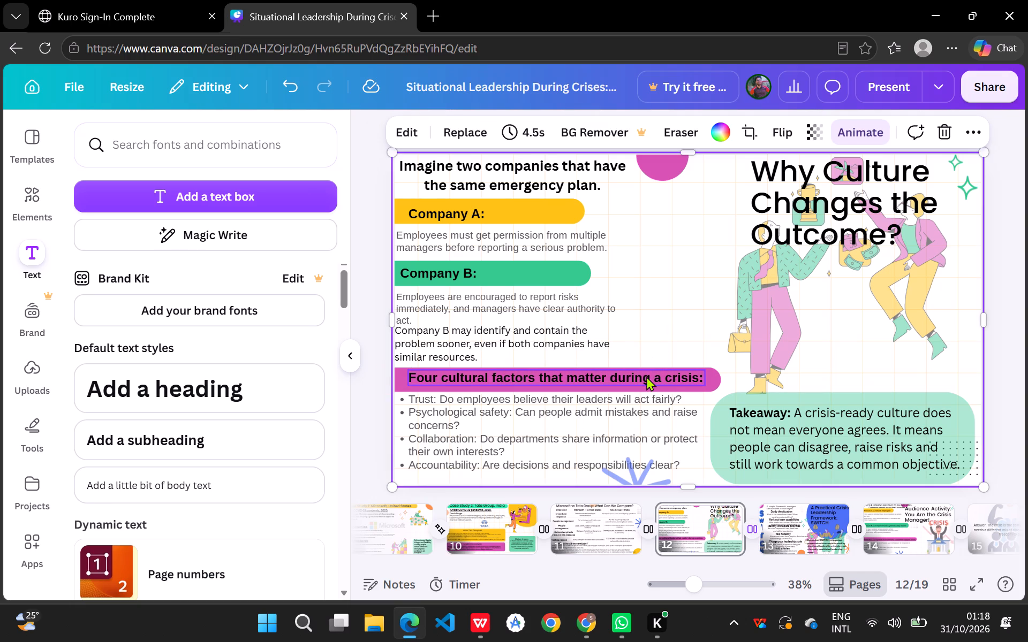
drag(646, 376, 641, 379)
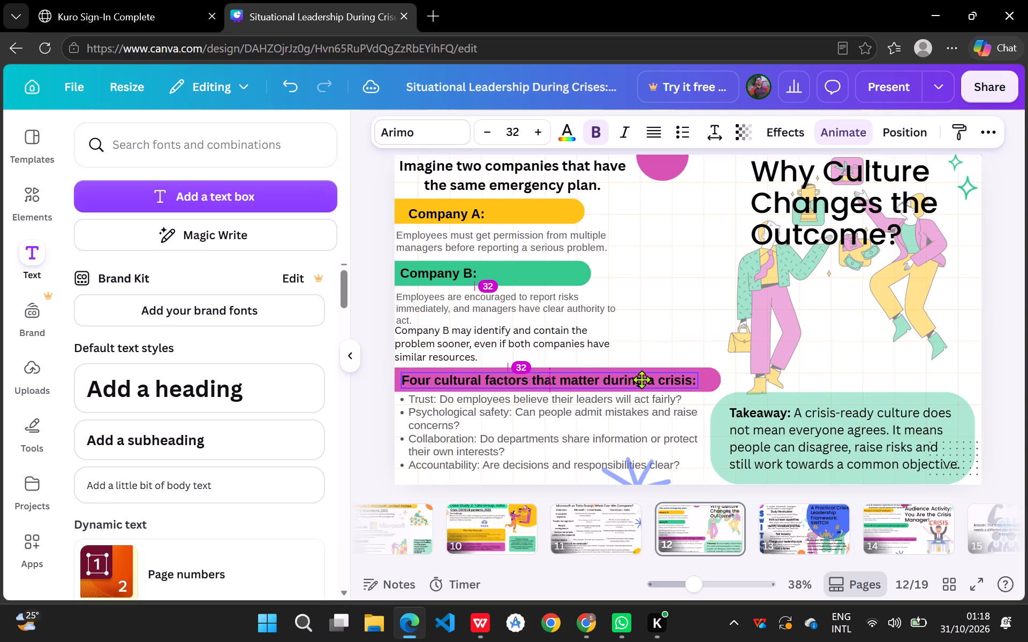
drag(641, 379, 640, 379)
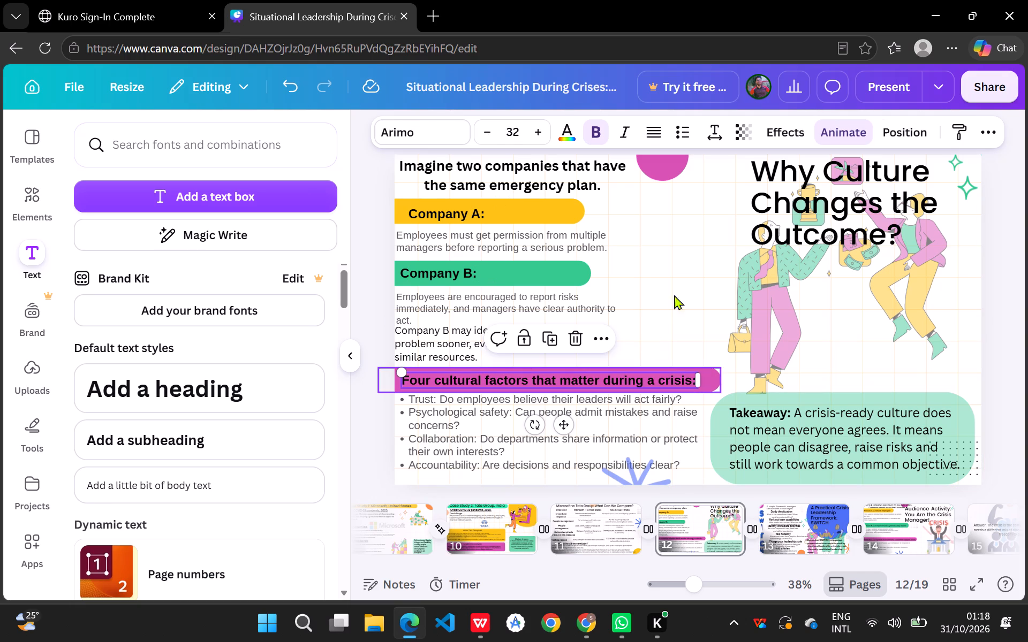
click(684, 275)
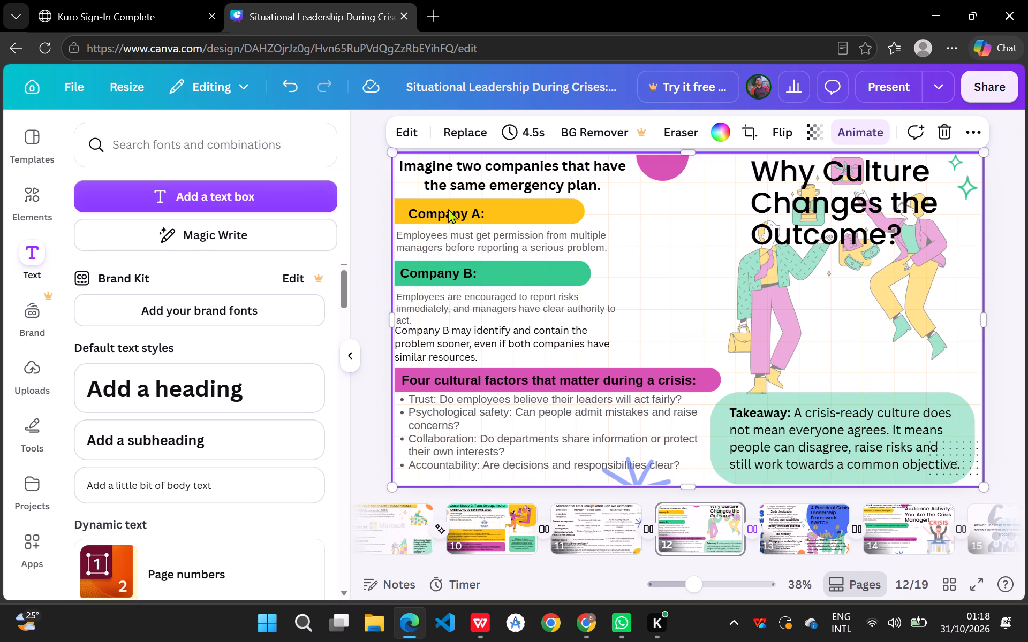
Move the Company A: label close to the start of its yellow bar, vertically centred and in line with the other headings.
click(448, 209)
drag(448, 209, 443, 208)
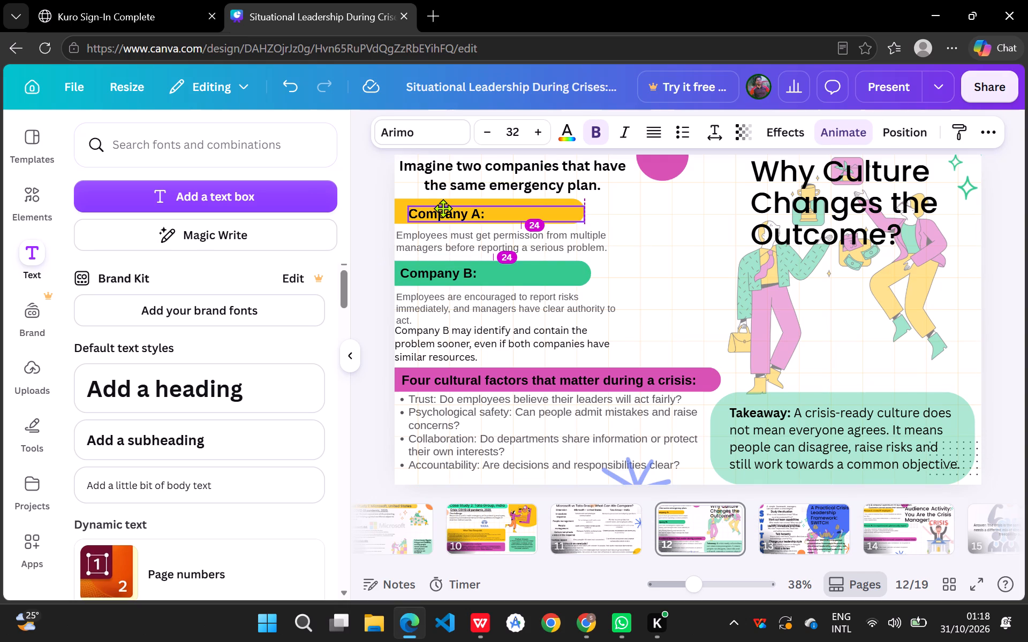
drag(443, 208, 443, 207)
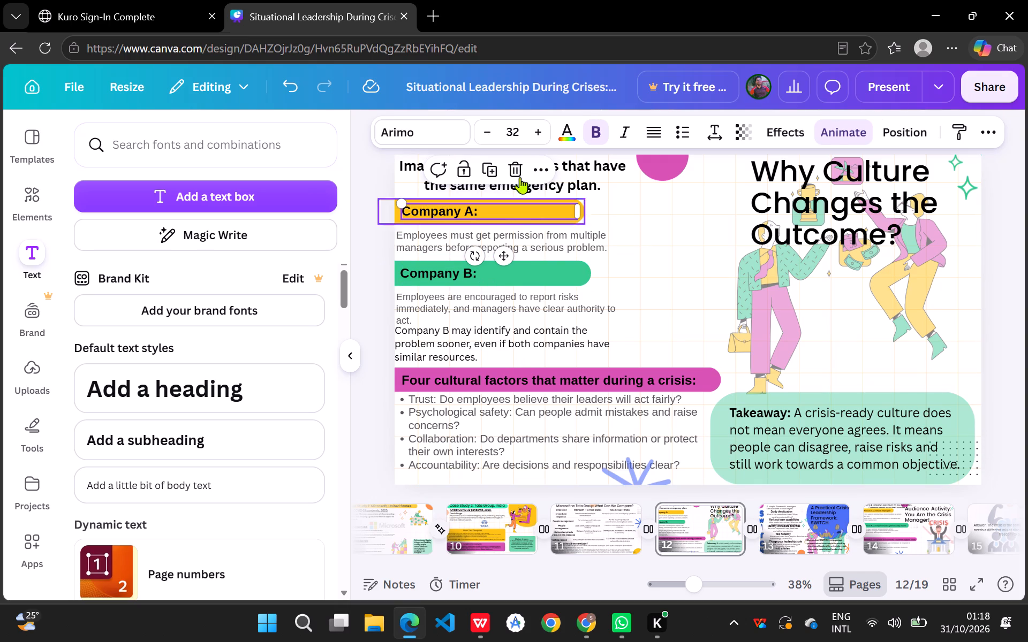
click(660, 221)
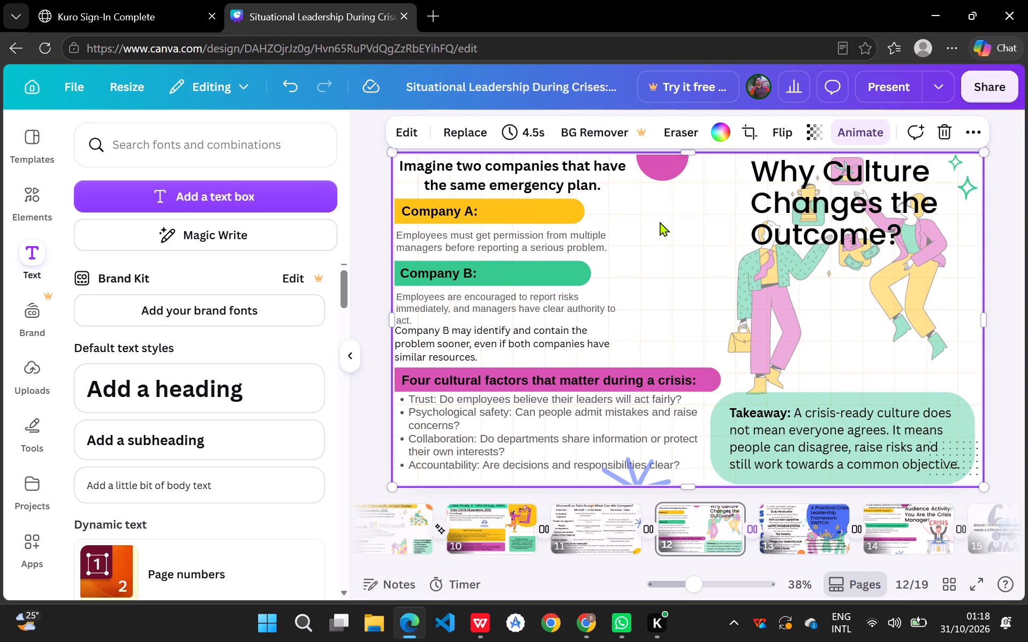
Shorten the green Company B bar to match the length of the yellow Company A bar.
click(569, 274)
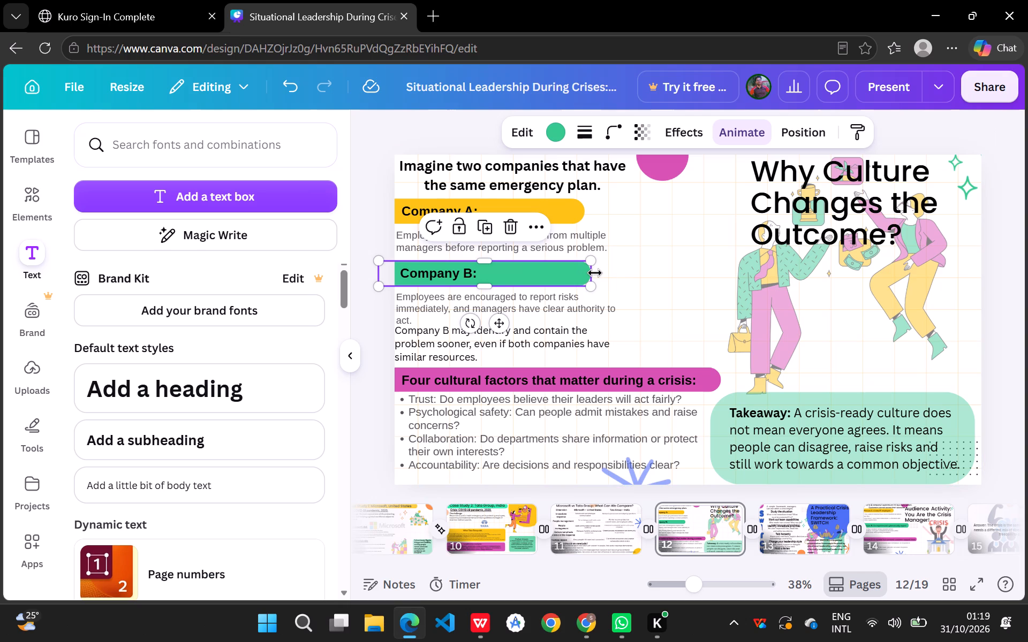
drag(595, 273, 589, 274)
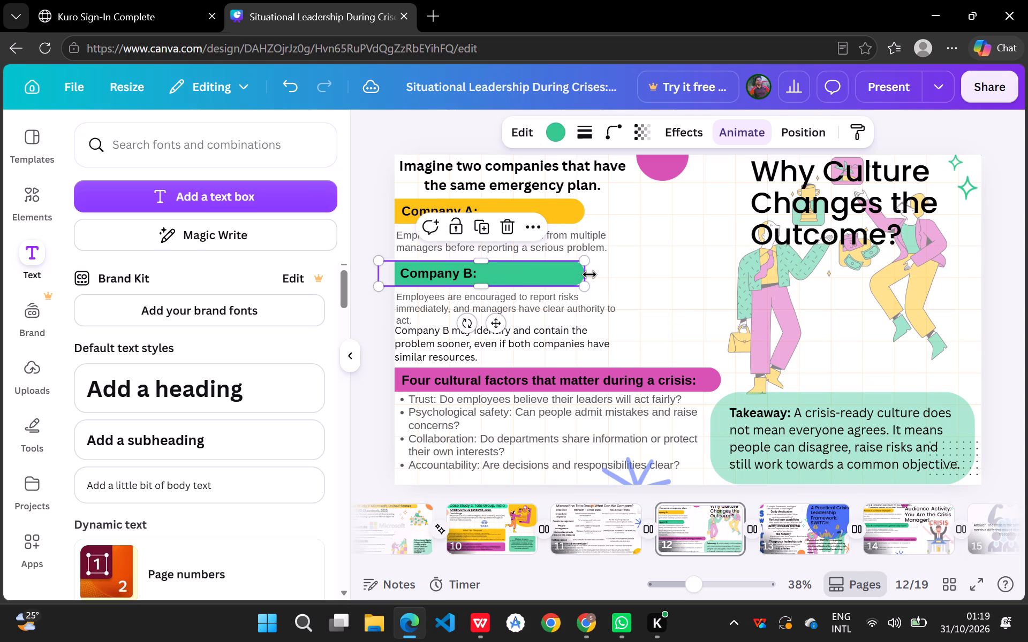
click(688, 292)
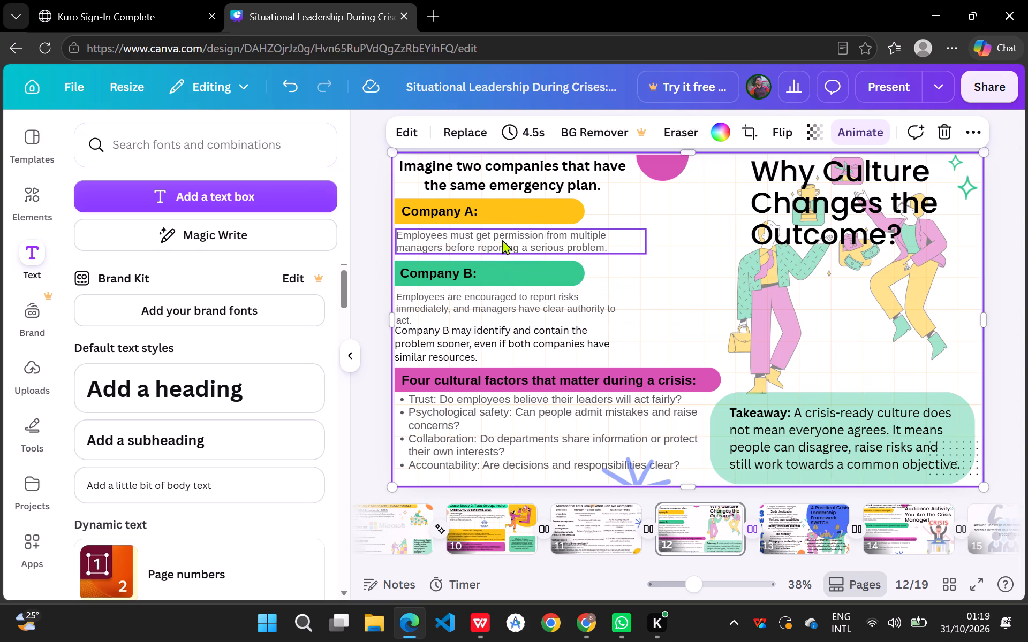
Change the grey body text under Company A, Company B and the four cultural factors heading to black (#000000).
click(502, 240)
click(566, 131)
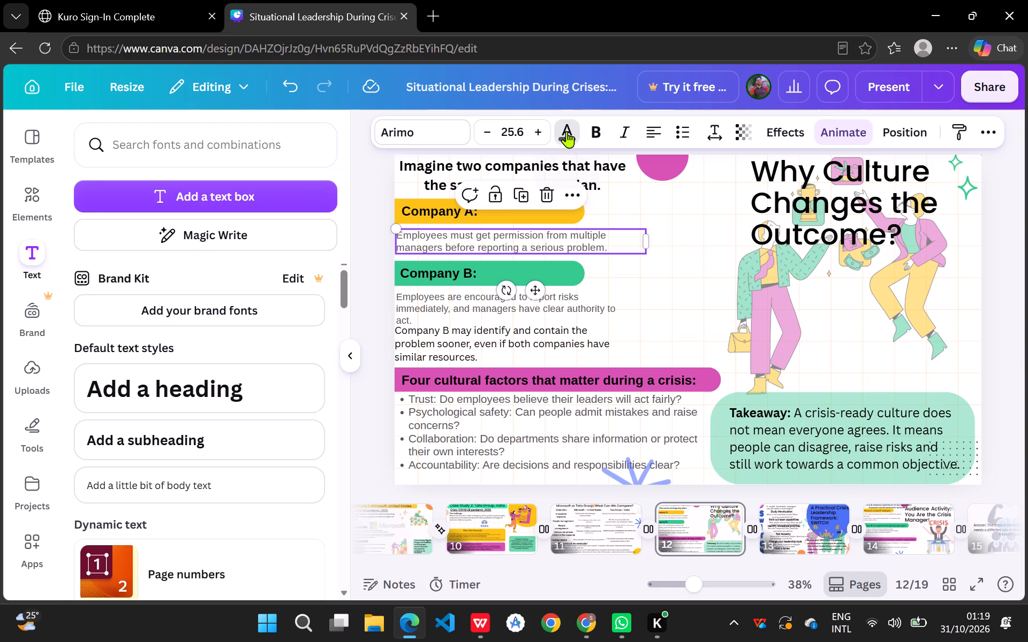
click(238, 257)
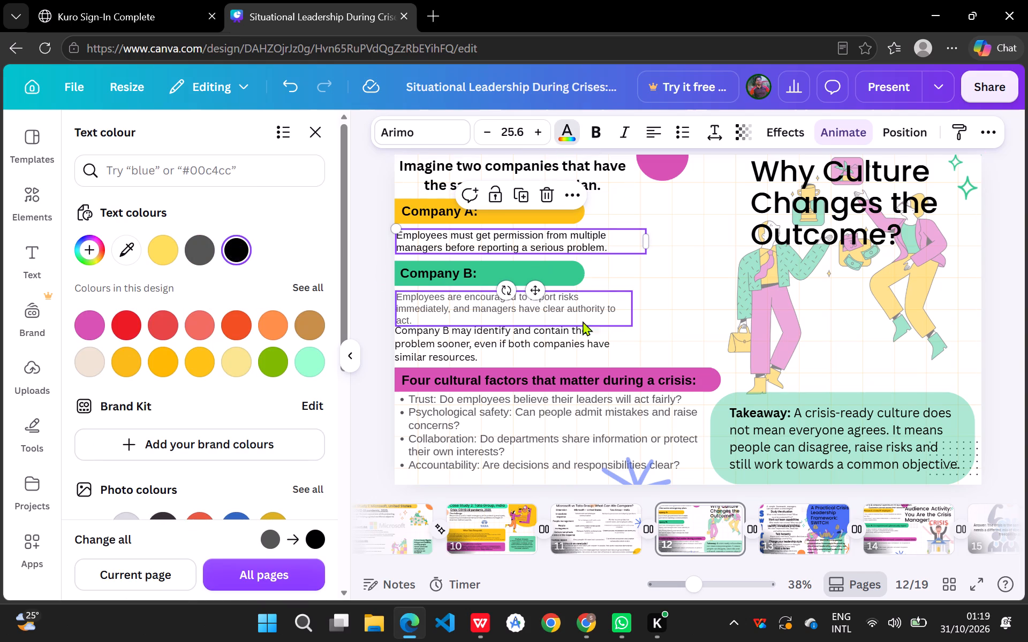
click(576, 308)
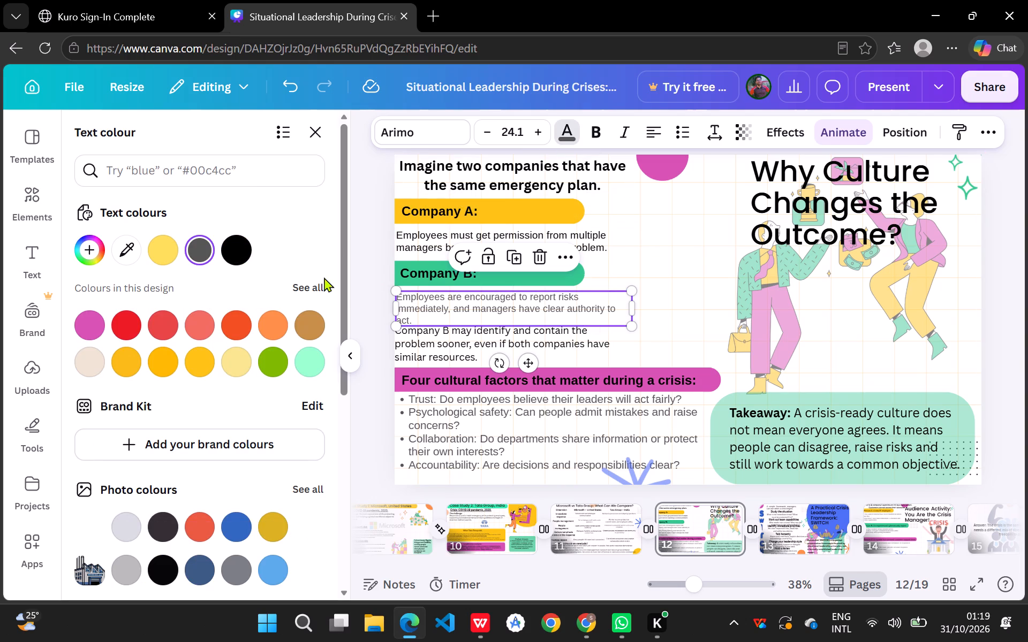
click(235, 255)
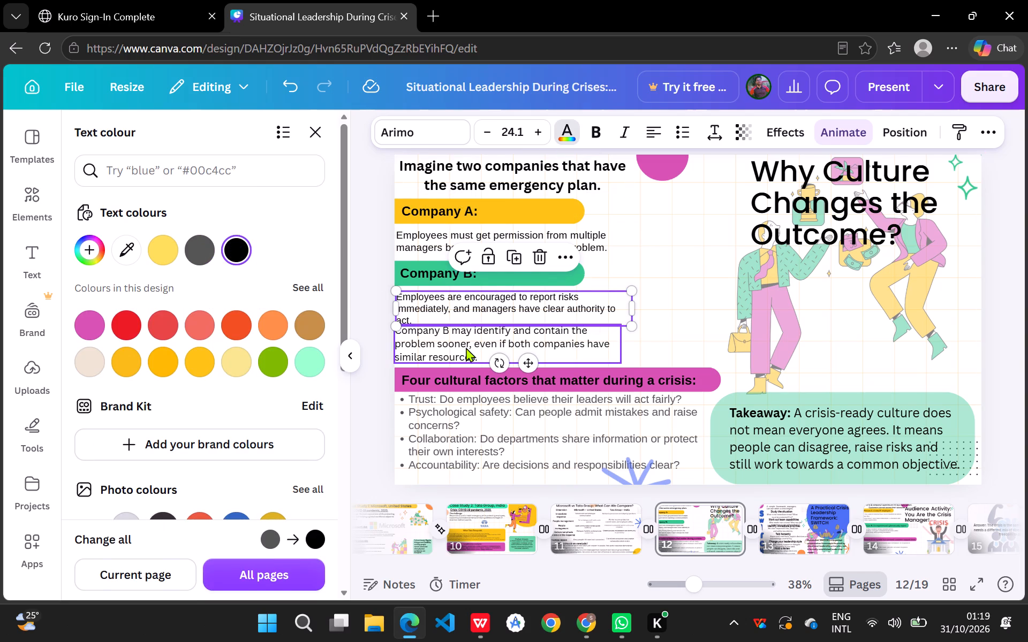
click(466, 347)
click(550, 463)
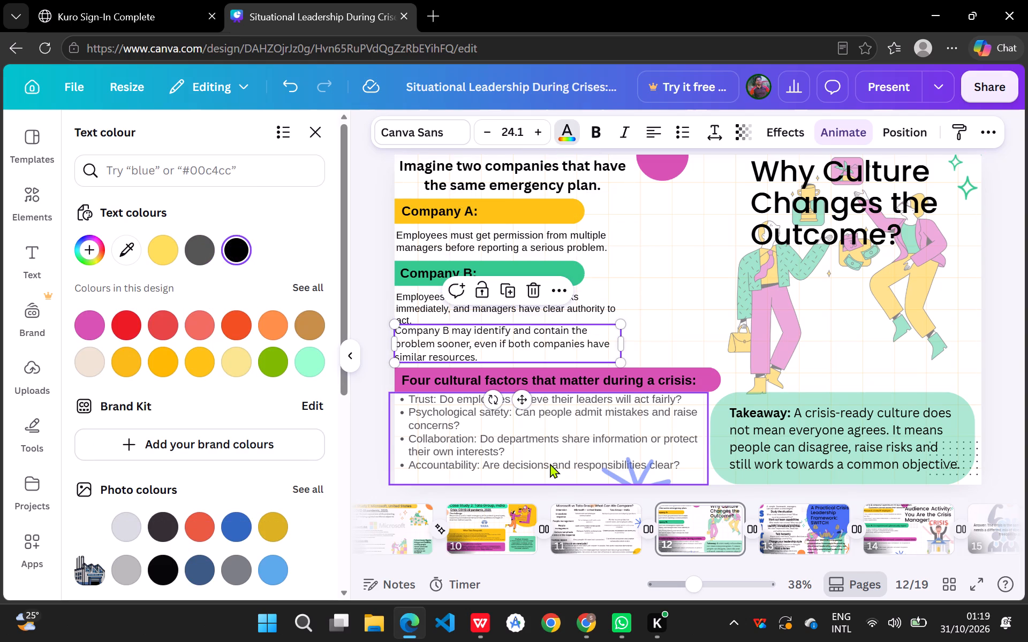
click(231, 261)
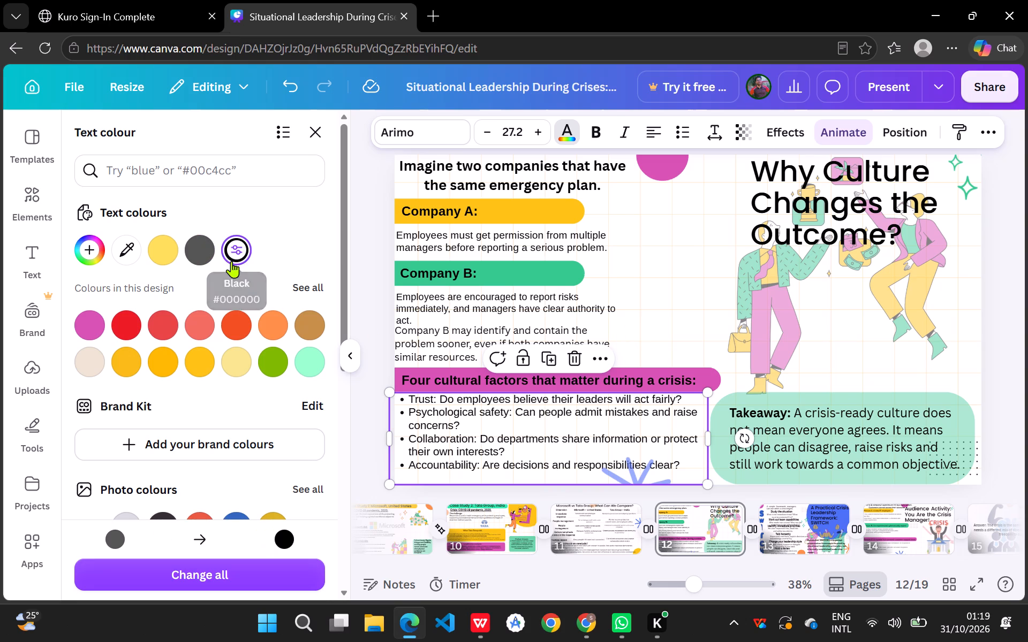
Copy the people illustration behind the Why Culture Changes the Outcome? title, and delete it from the slide.
click(687, 310)
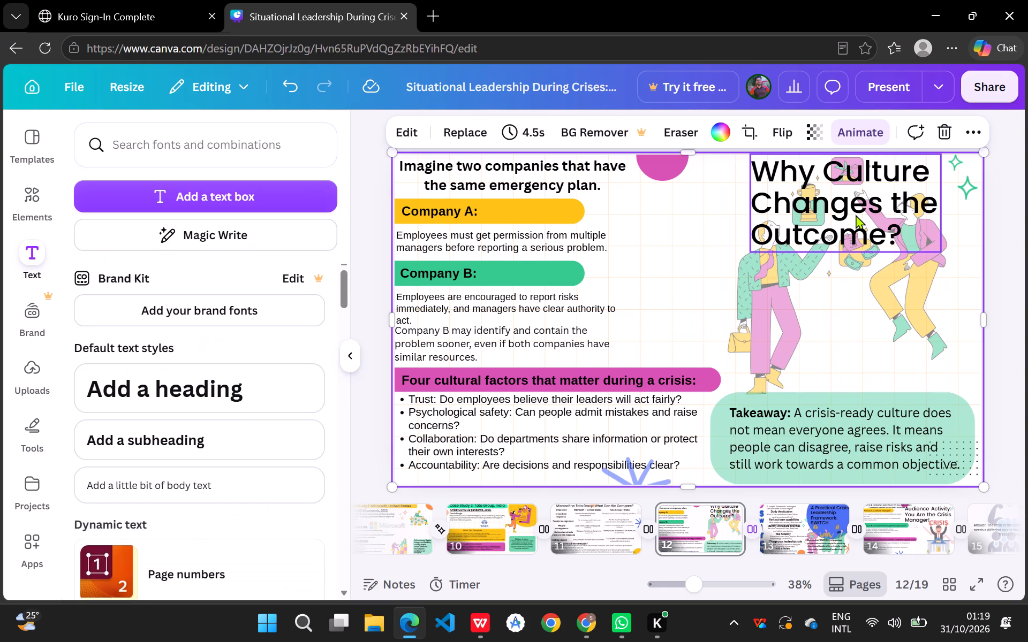
click(797, 322)
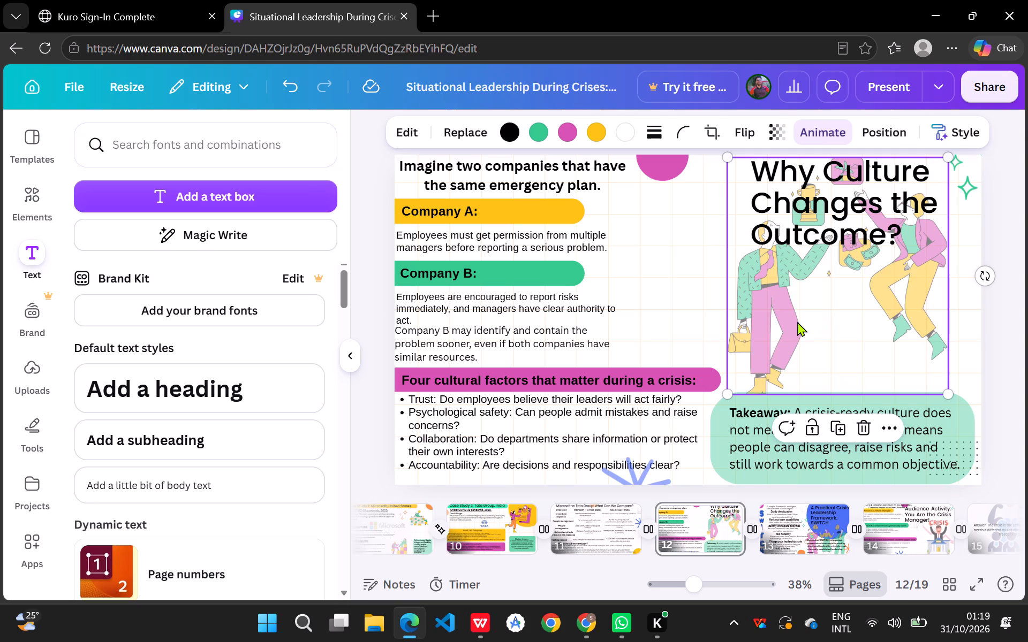
key(ctrl+c)
click(870, 428)
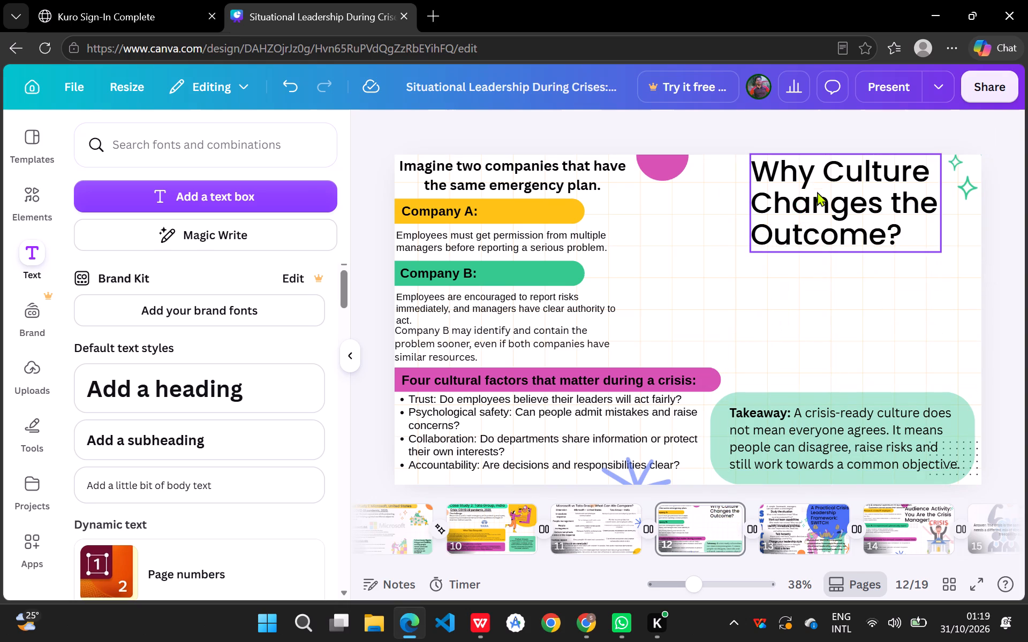
Enlarge the Why Culture Changes the Outcome? title to a font size of about 93 and position it in the space above the Takeaway box.
drag(821, 203, 805, 232)
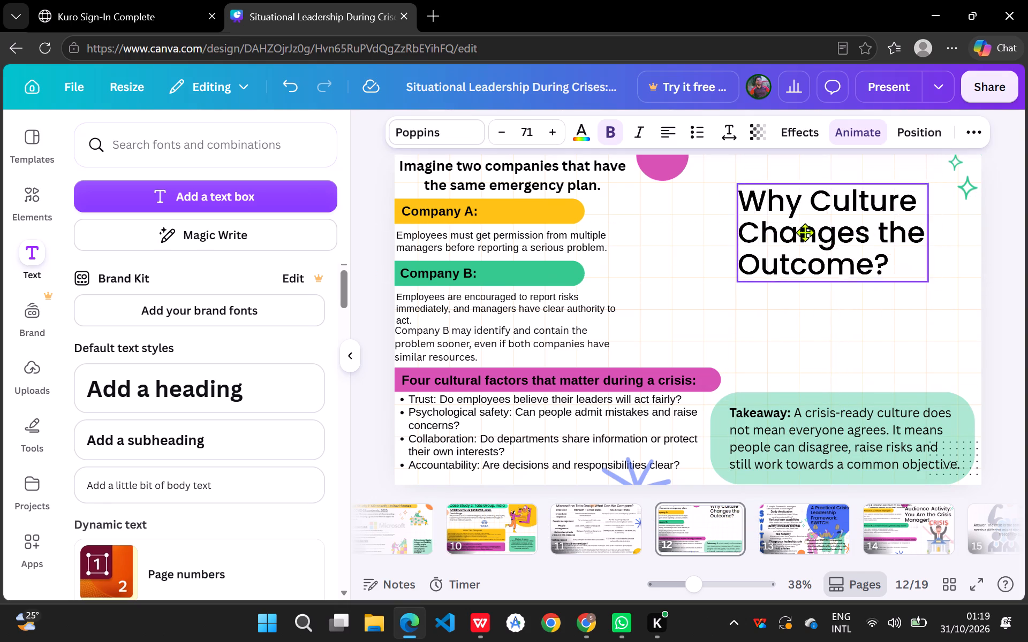
drag(805, 232, 796, 235)
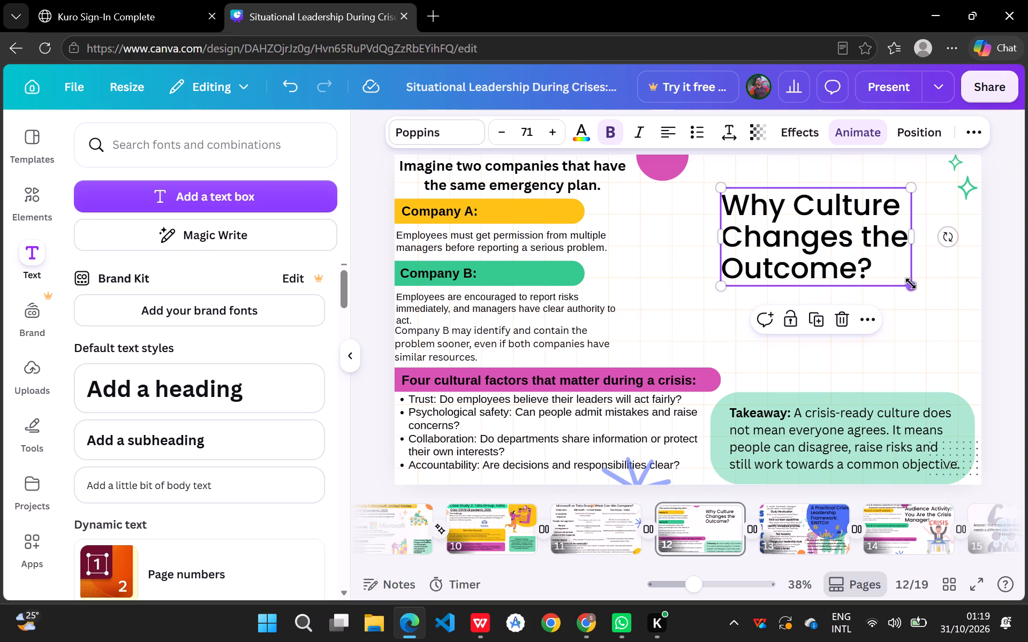
drag(912, 286, 934, 309)
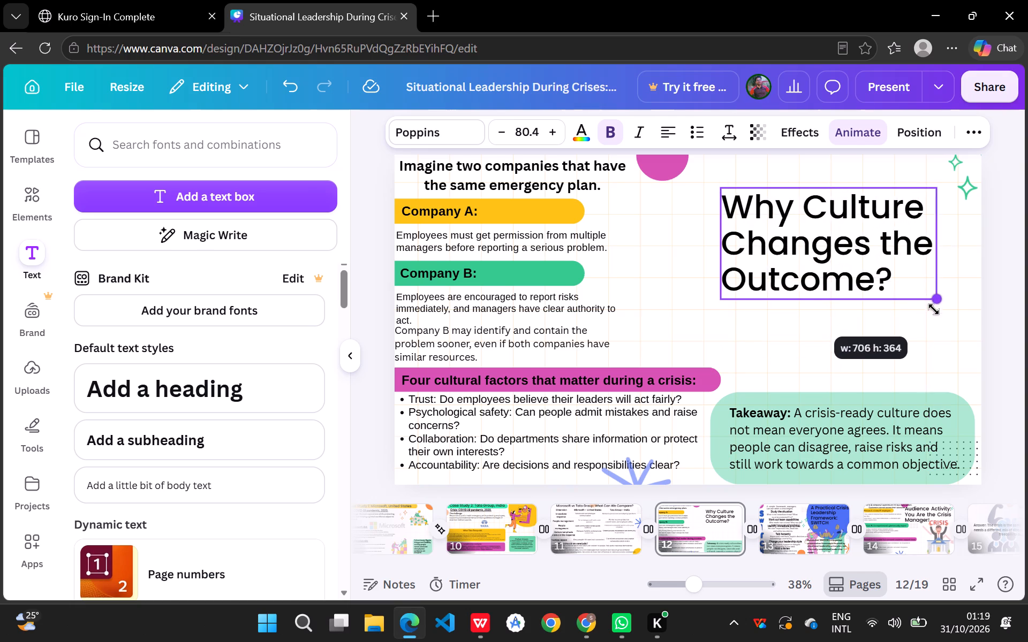
drag(934, 309, 934, 325)
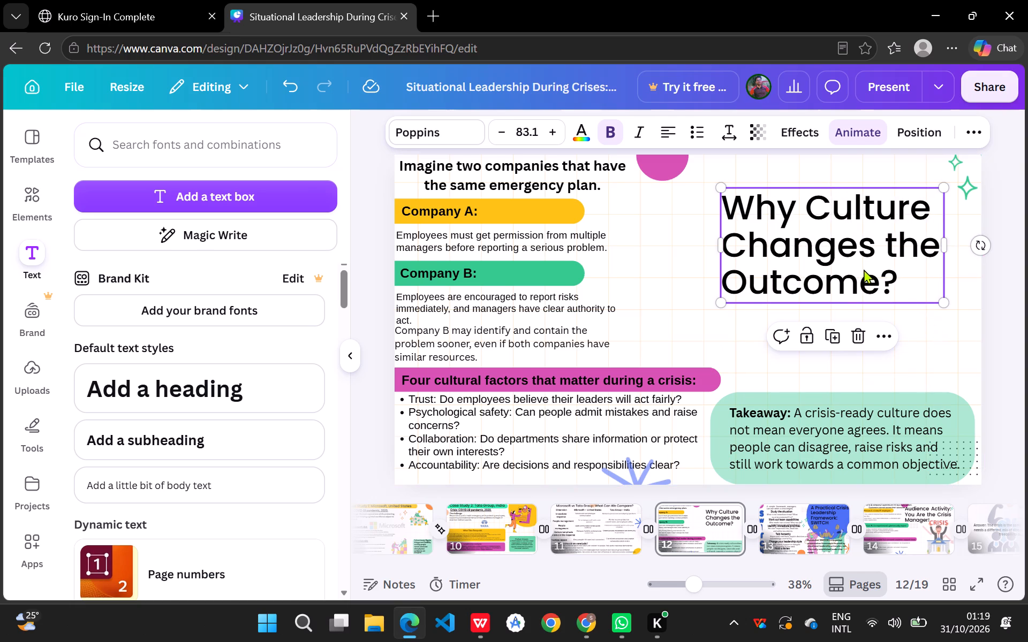
drag(863, 269, 850, 277)
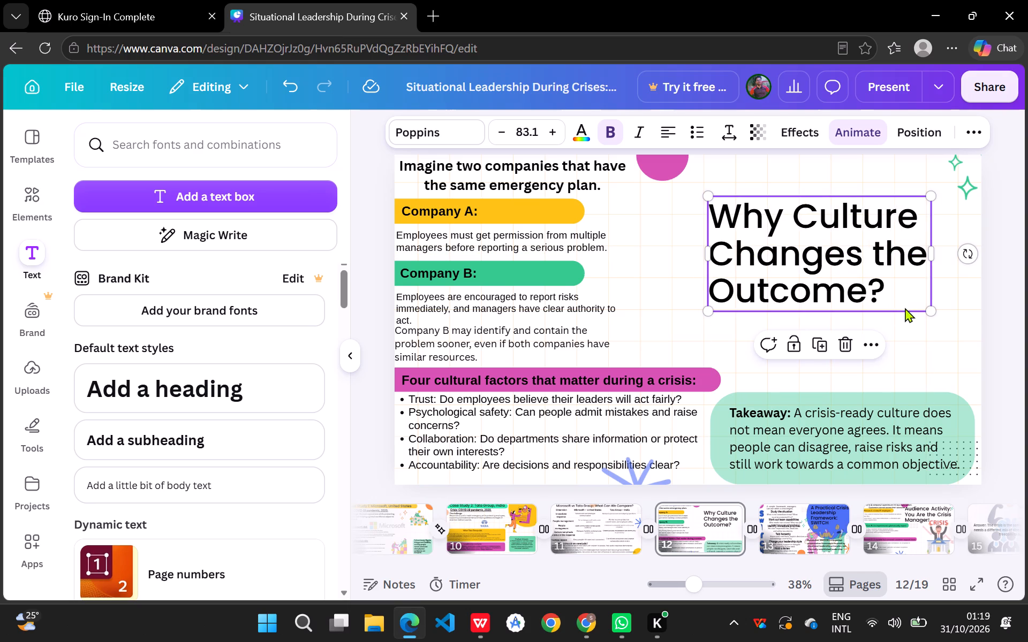
drag(930, 310, 946, 314)
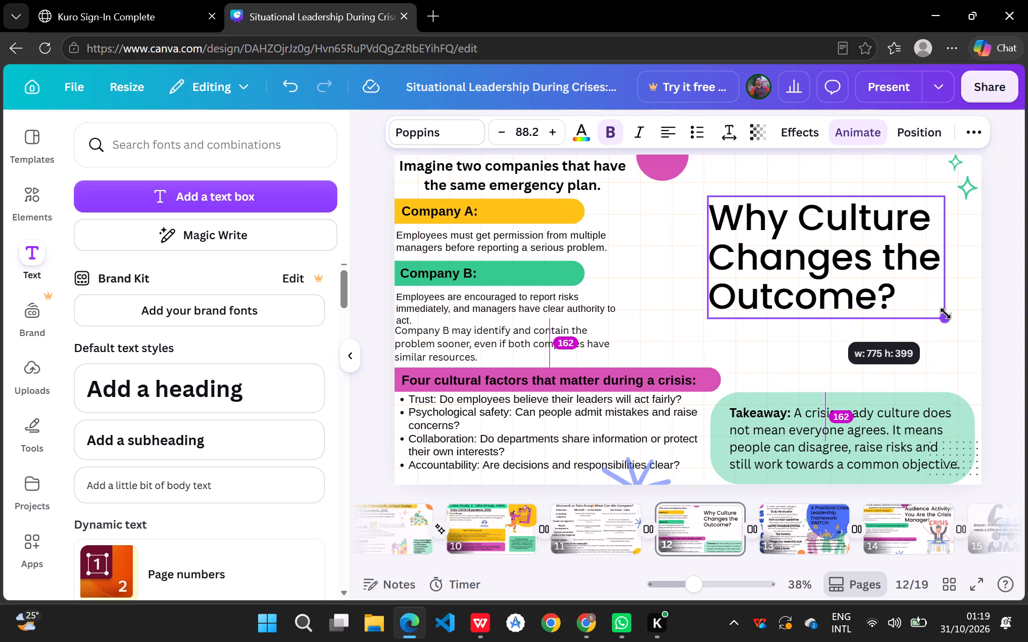
drag(946, 314, 955, 322)
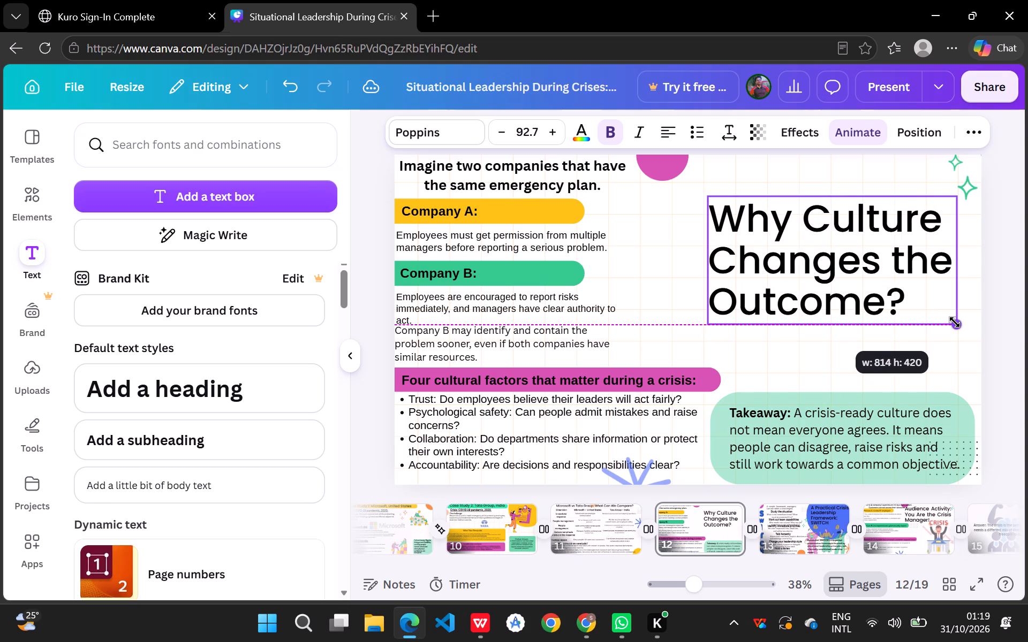
drag(955, 322, 955, 323)
drag(858, 241, 837, 238)
click(663, 250)
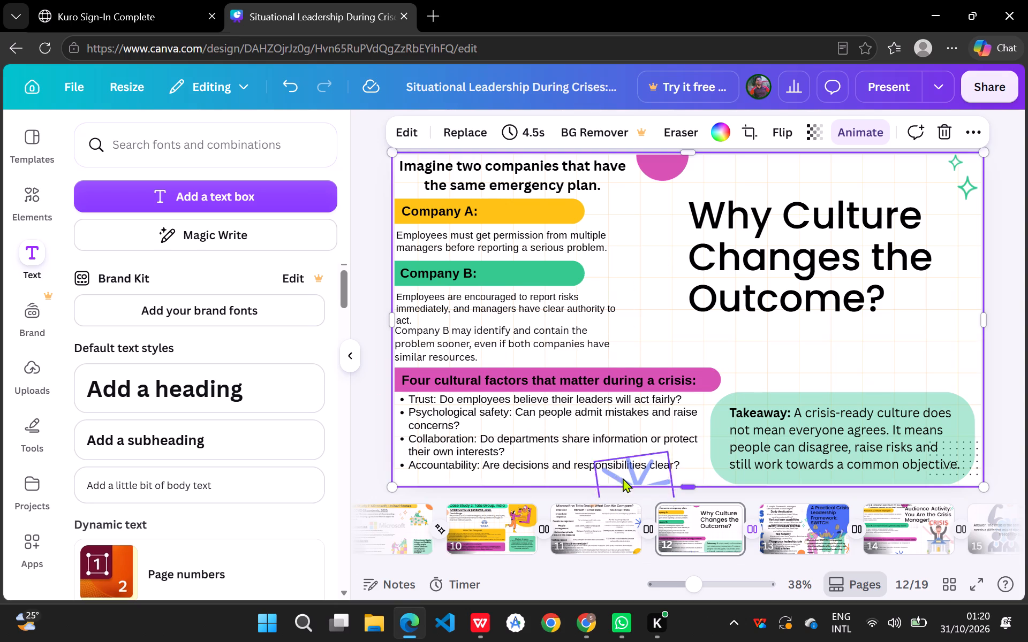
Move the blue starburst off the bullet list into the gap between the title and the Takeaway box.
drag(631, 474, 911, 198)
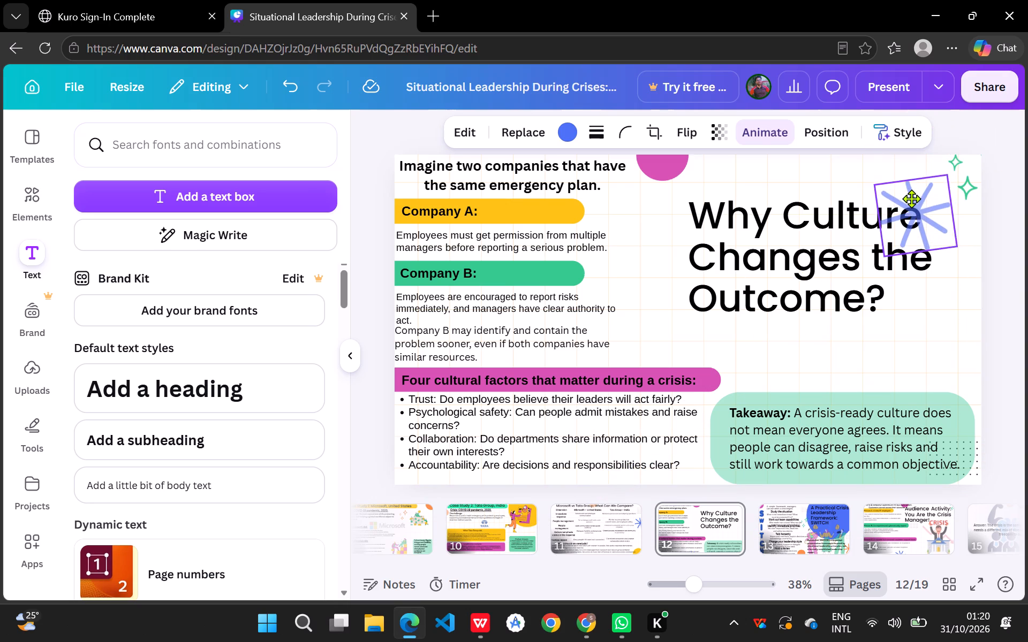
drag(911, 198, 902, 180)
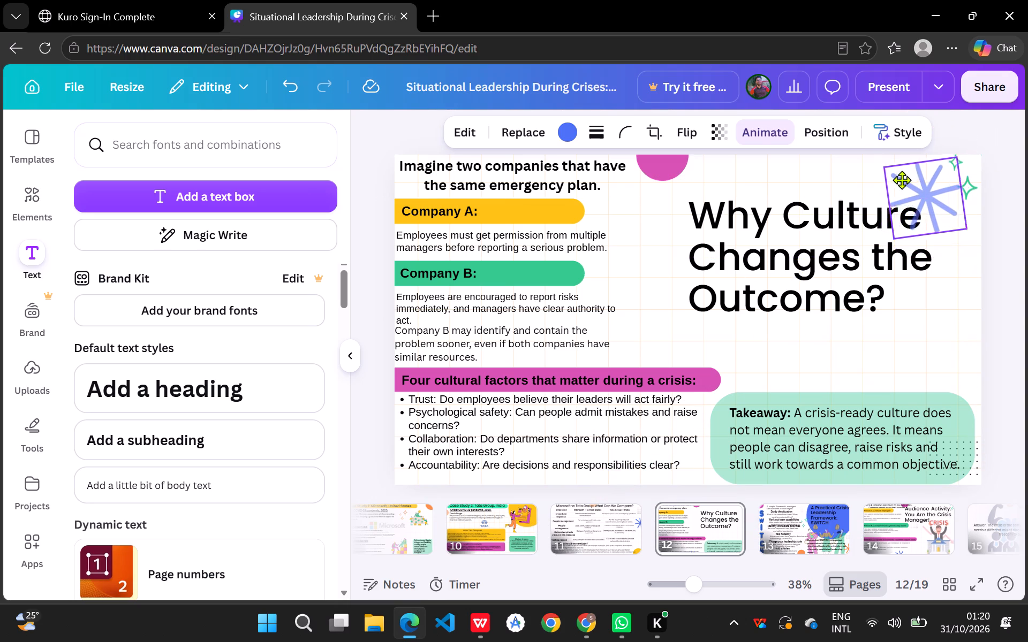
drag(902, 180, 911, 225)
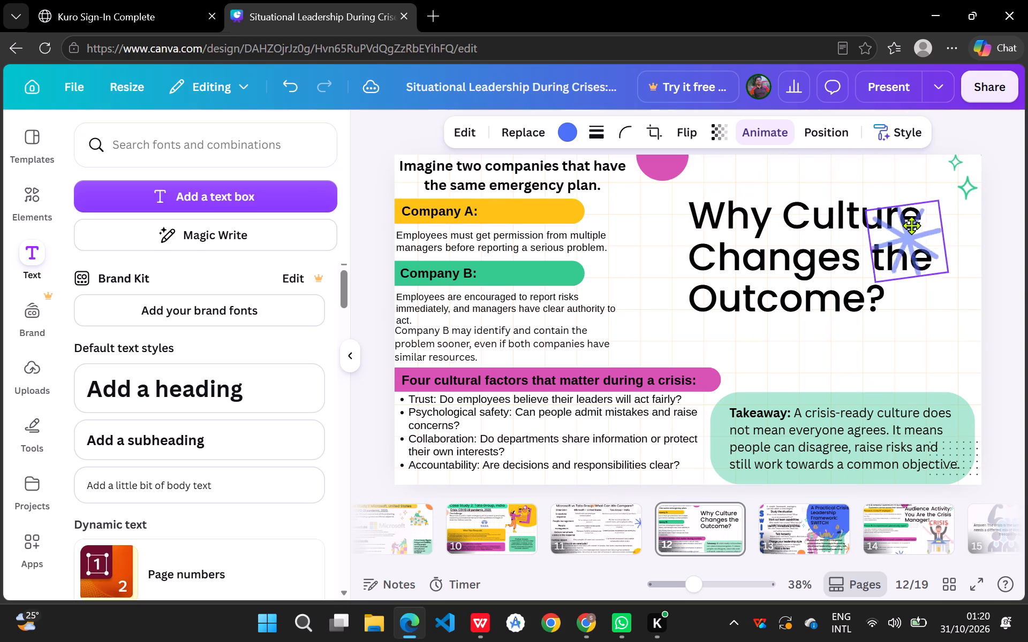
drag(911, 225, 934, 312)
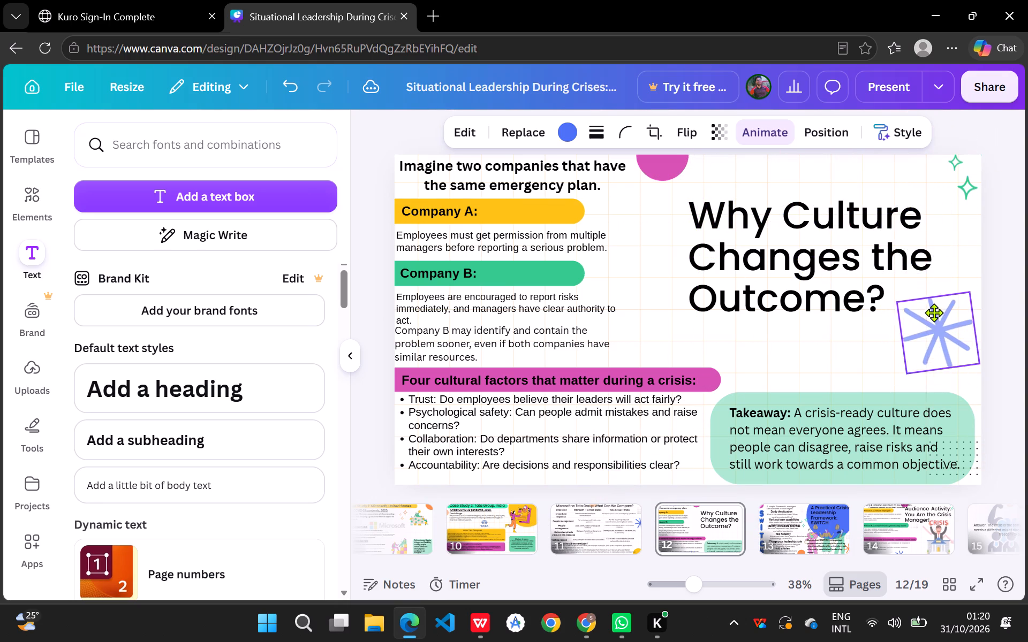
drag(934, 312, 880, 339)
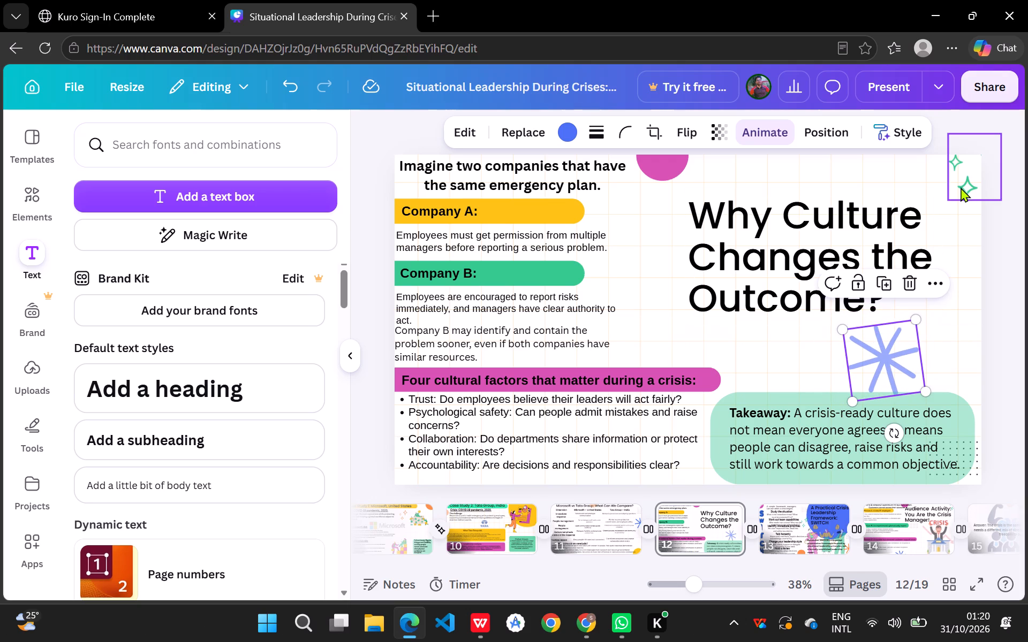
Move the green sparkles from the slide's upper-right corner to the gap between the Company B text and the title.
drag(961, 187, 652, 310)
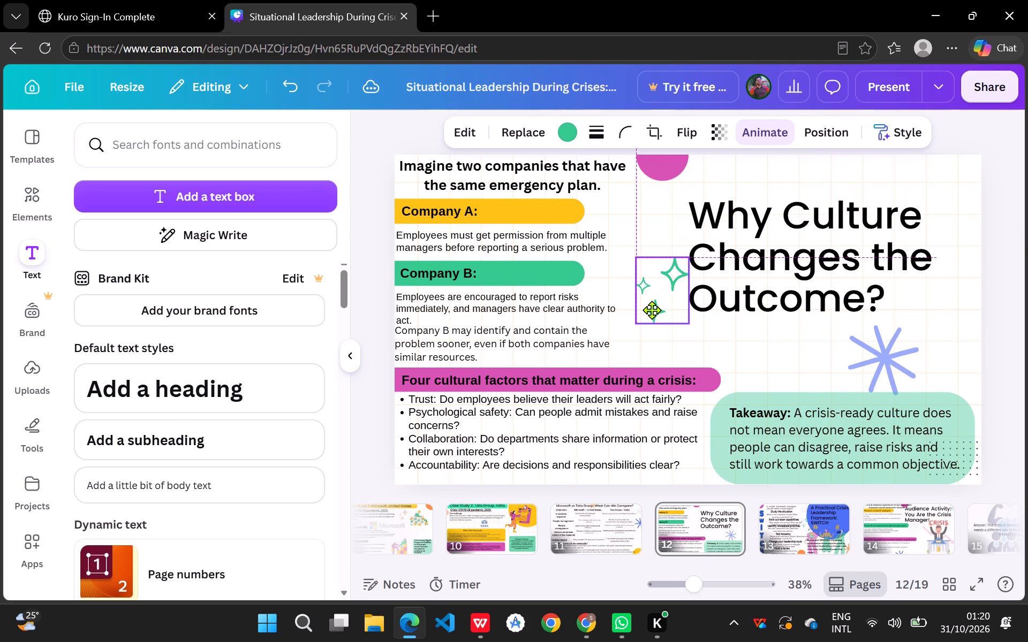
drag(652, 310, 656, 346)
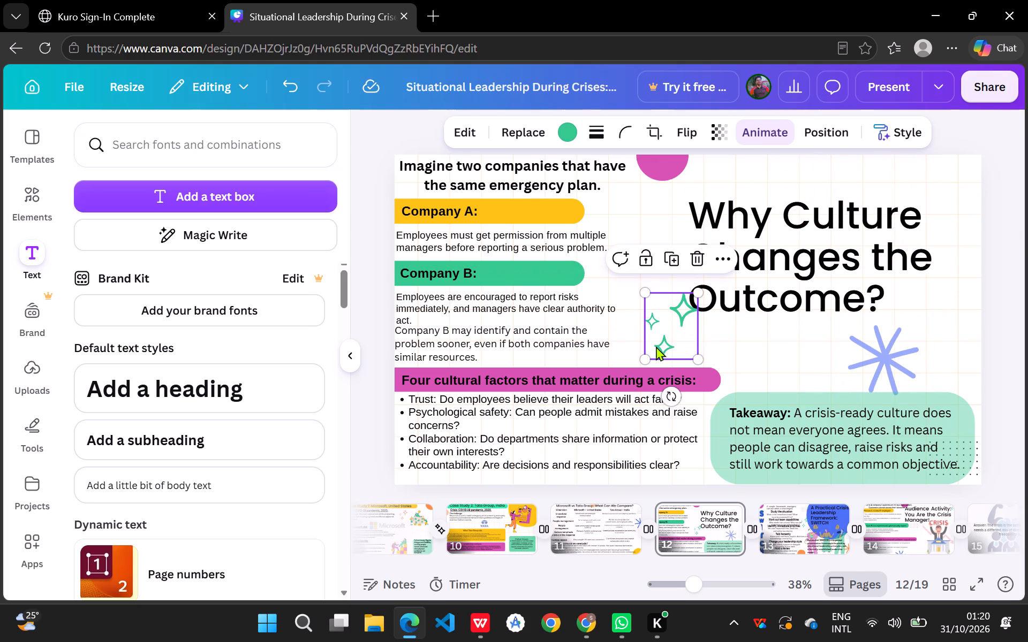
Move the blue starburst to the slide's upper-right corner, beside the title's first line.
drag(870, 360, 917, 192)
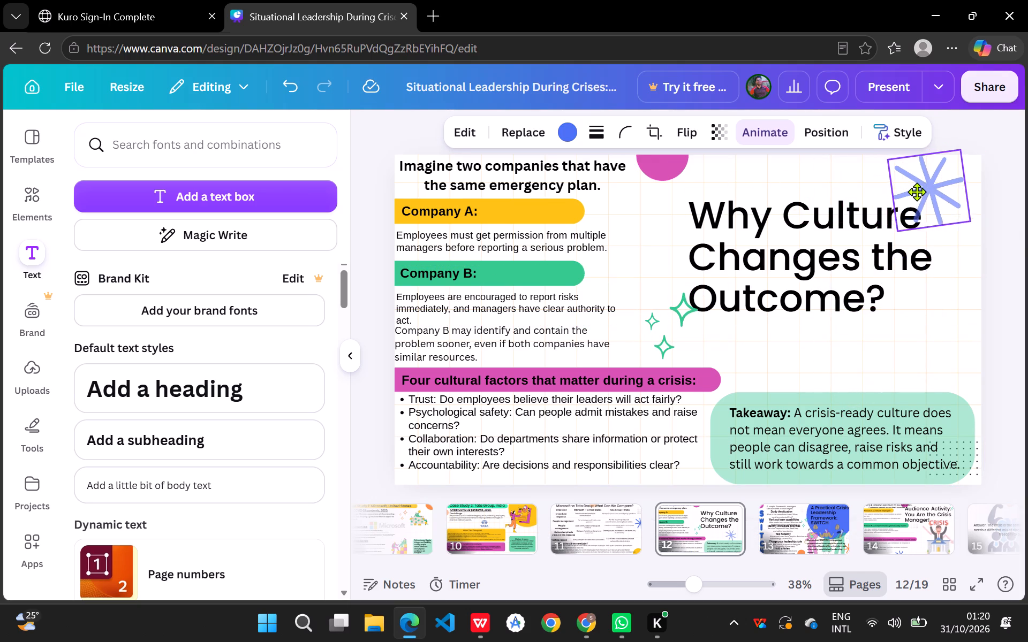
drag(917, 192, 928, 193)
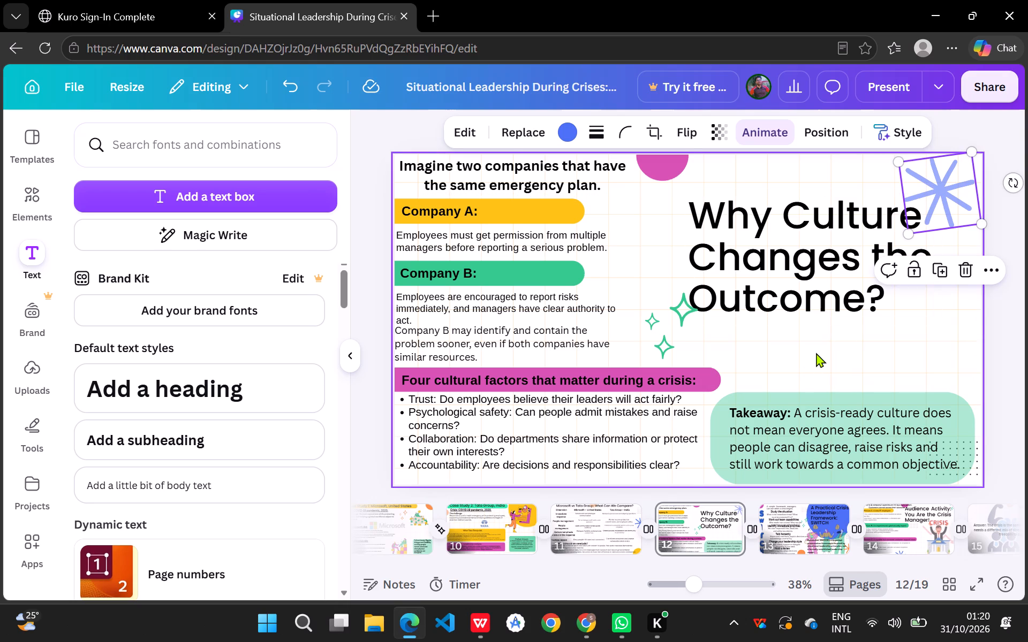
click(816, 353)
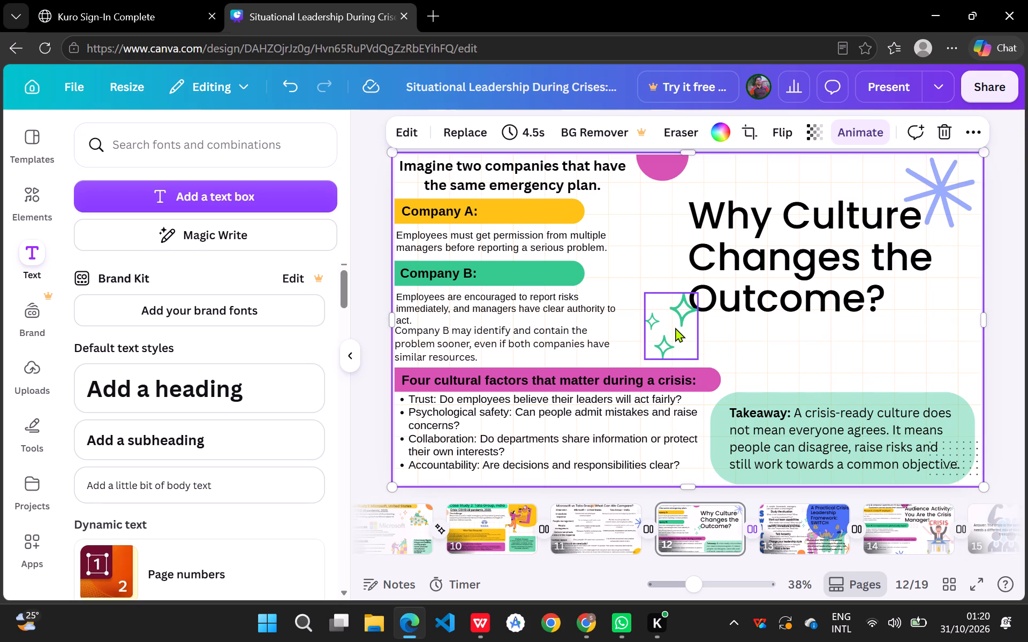
Place the green sparkles in the gap between the title's last line and the Takeaway box.
drag(675, 327, 821, 334)
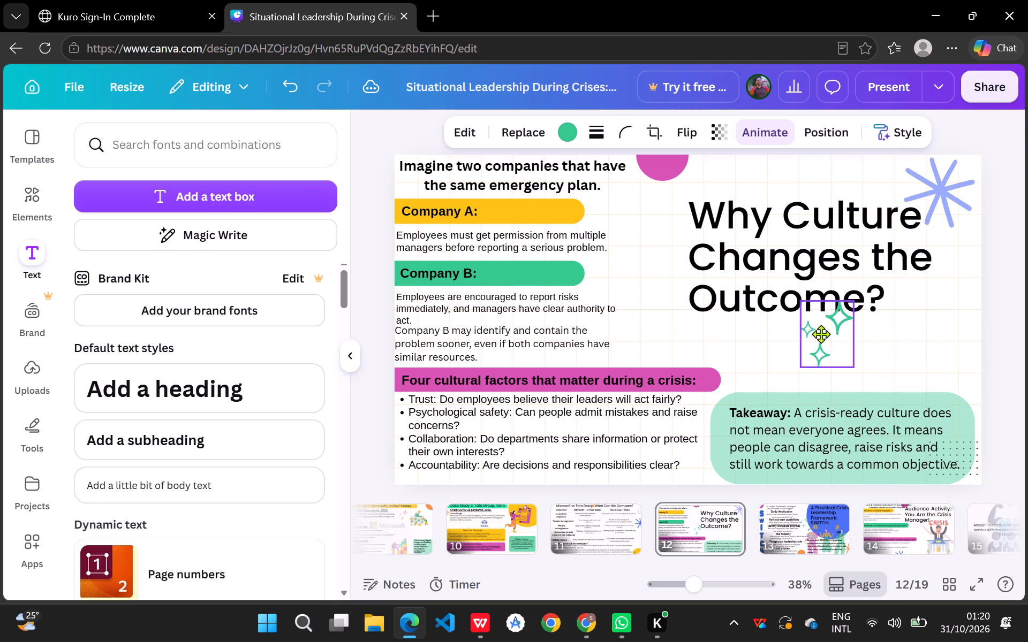
drag(821, 334, 783, 353)
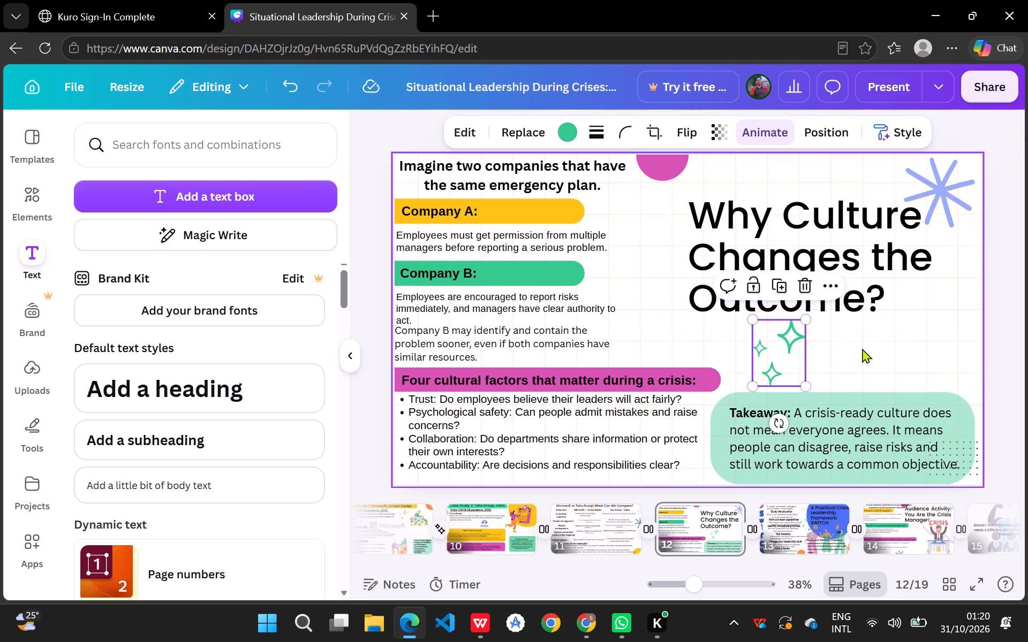
click(935, 356)
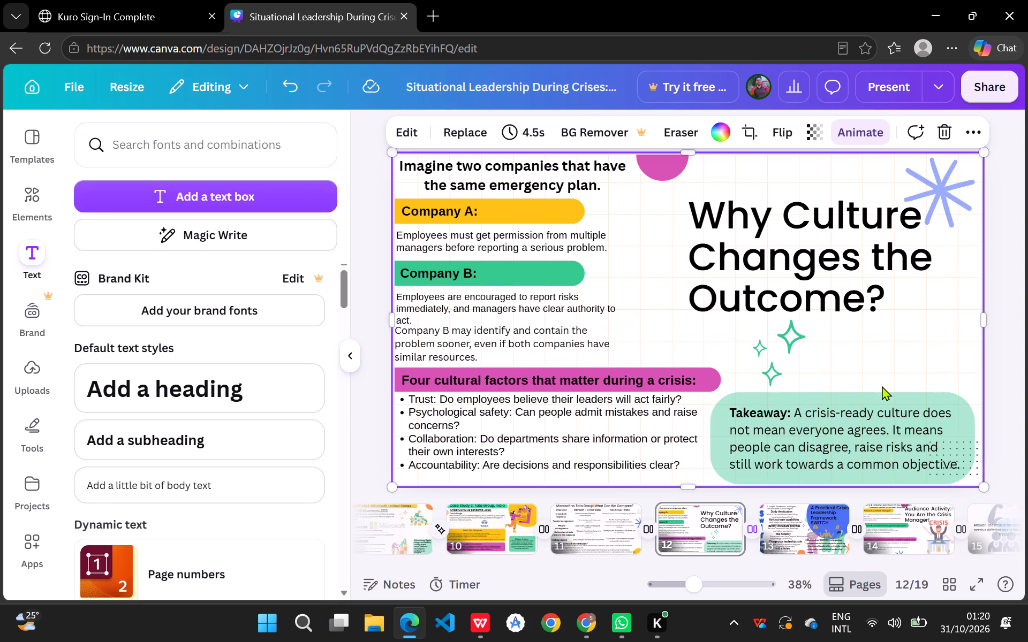
Move the pink circle from beside the Imagine two companies heading to the slide's upper-right corner, partly beyond the edge.
drag(673, 172, 408, 183)
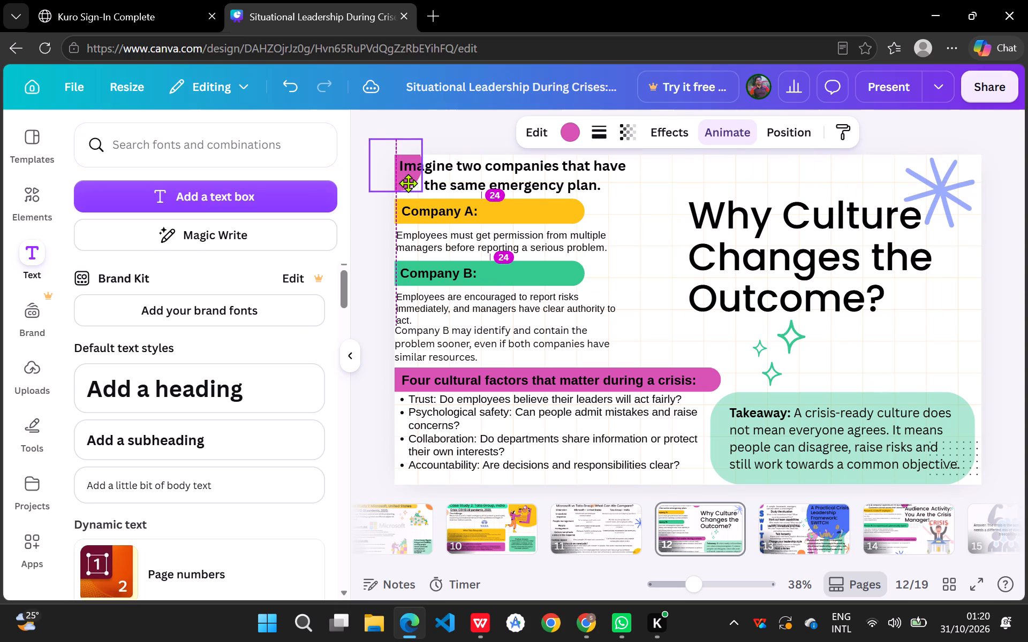
drag(408, 183, 964, 401)
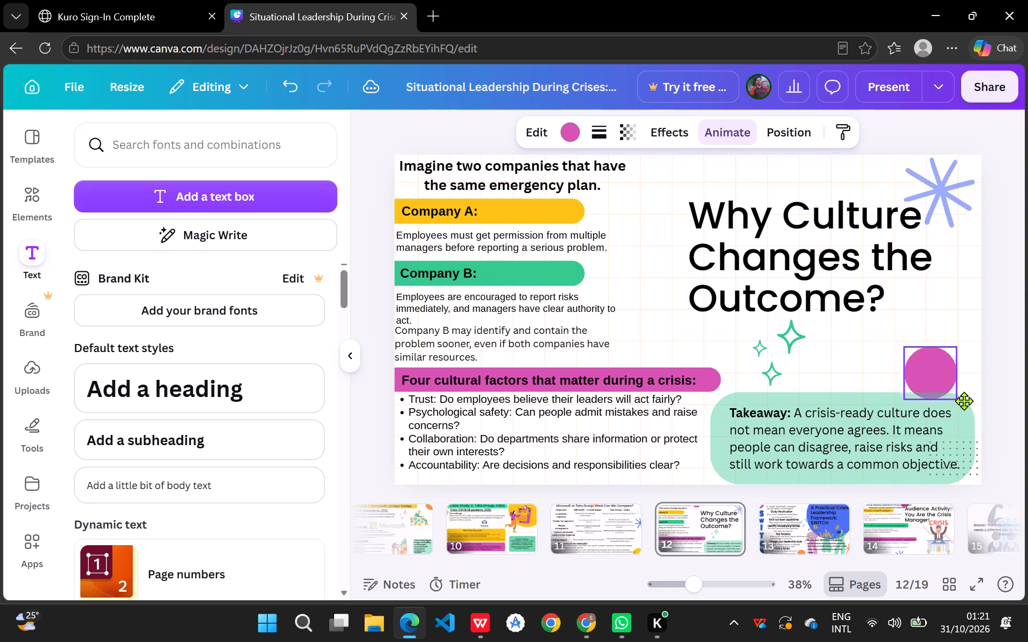
drag(964, 401, 984, 411)
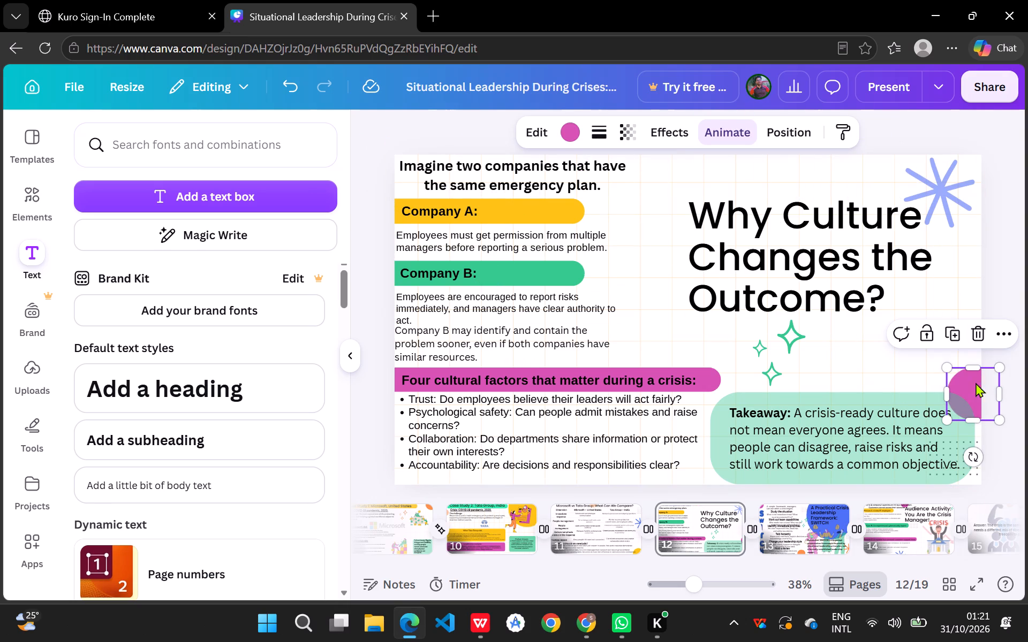
drag(970, 387, 969, 160)
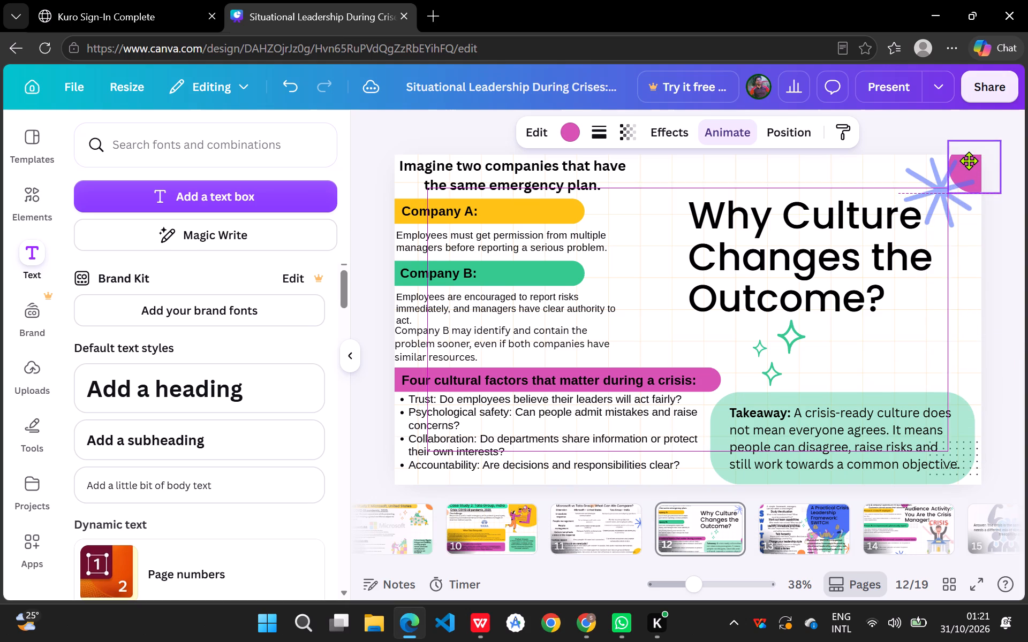
drag(969, 160, 969, 161)
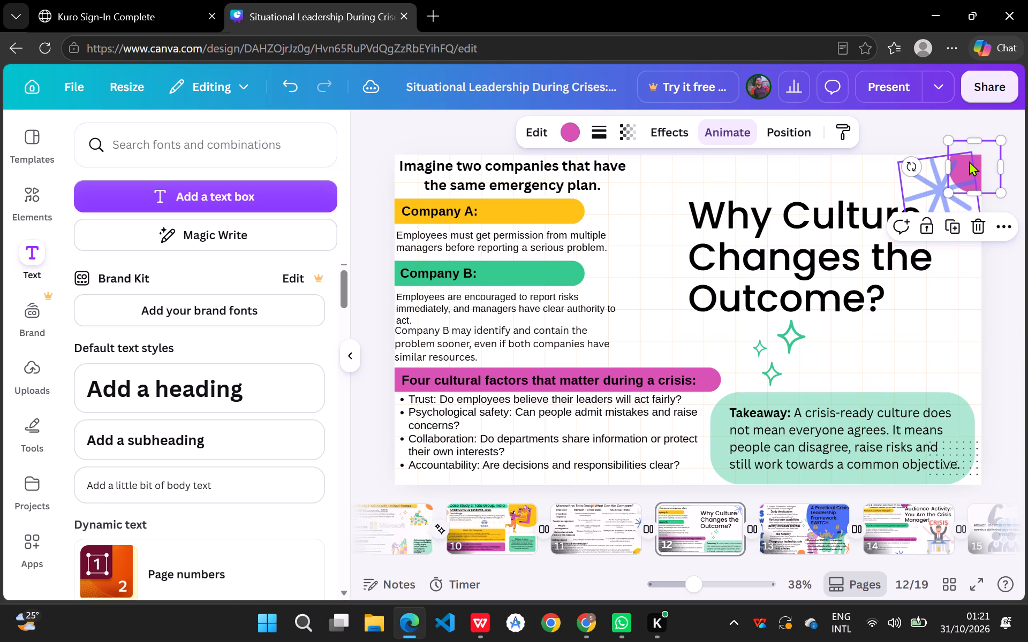
Delete the blue starburst overlapping the pink circle and the title.
click(928, 198)
click(971, 265)
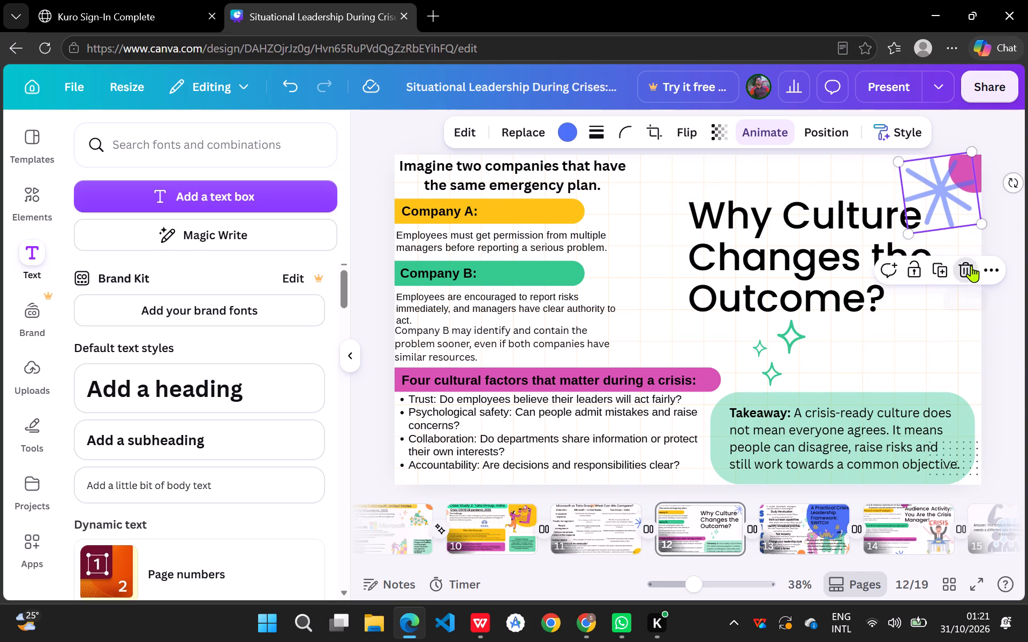
Enlarge the pink circle and shift it partly off the slide's upper-right corner, clear of the title text.
click(963, 172)
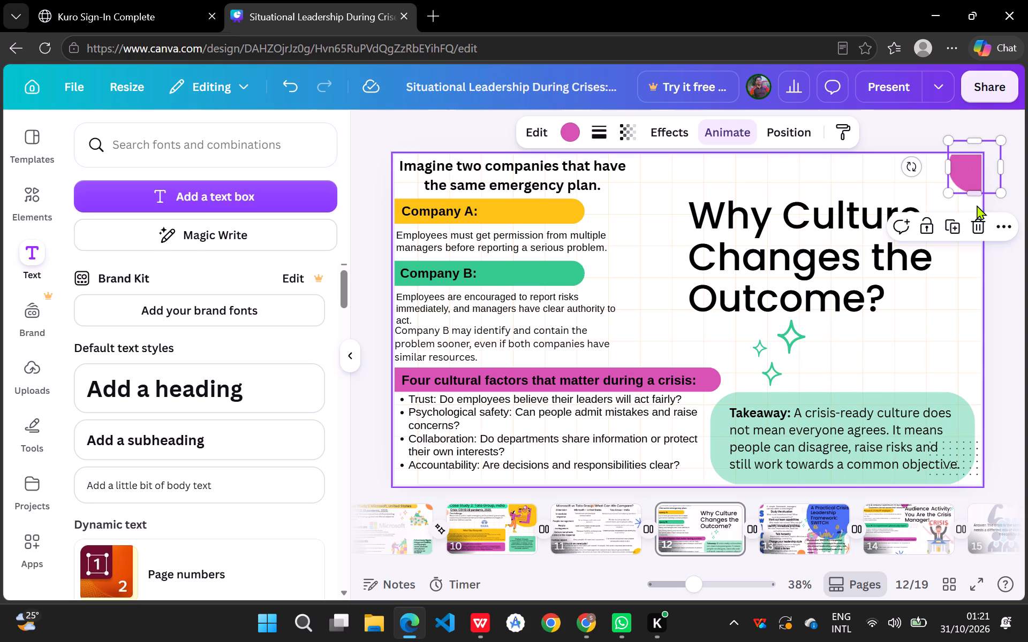
drag(949, 193, 925, 223)
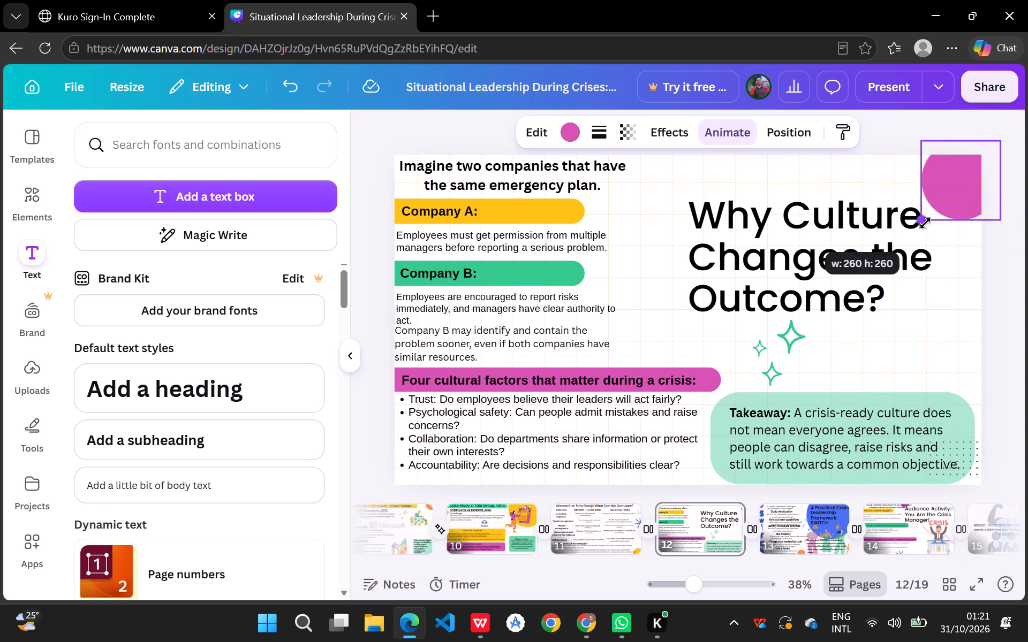
drag(925, 223, 916, 244)
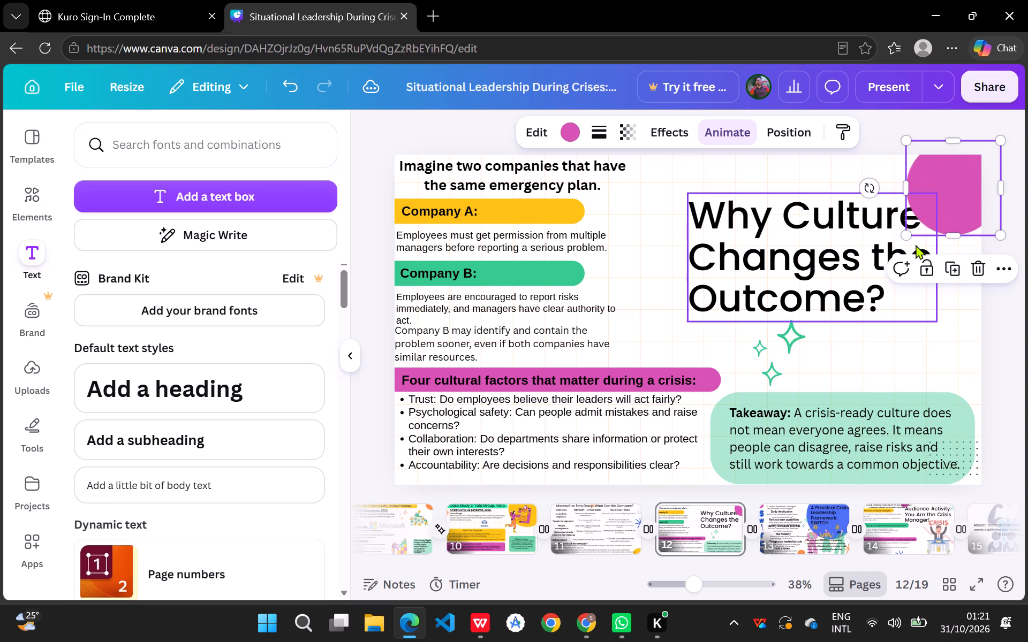
drag(950, 195, 950, 165)
drag(950, 165, 959, 164)
click(669, 244)
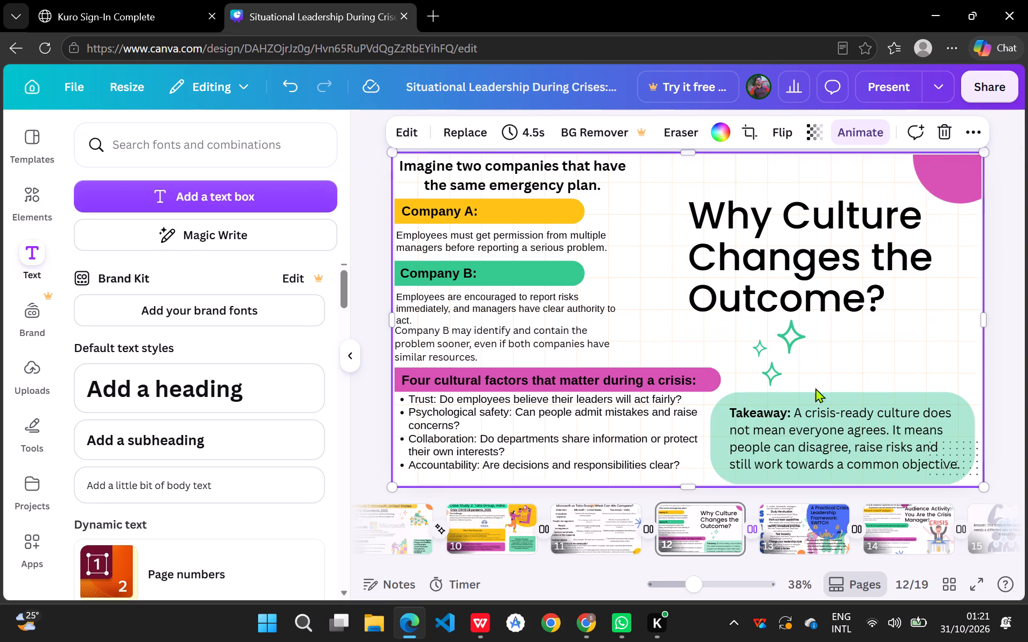
Move the green sparkles across to sit beneath the end of the title, above the far half of the Takeaway box.
drag(782, 364, 901, 361)
click(805, 354)
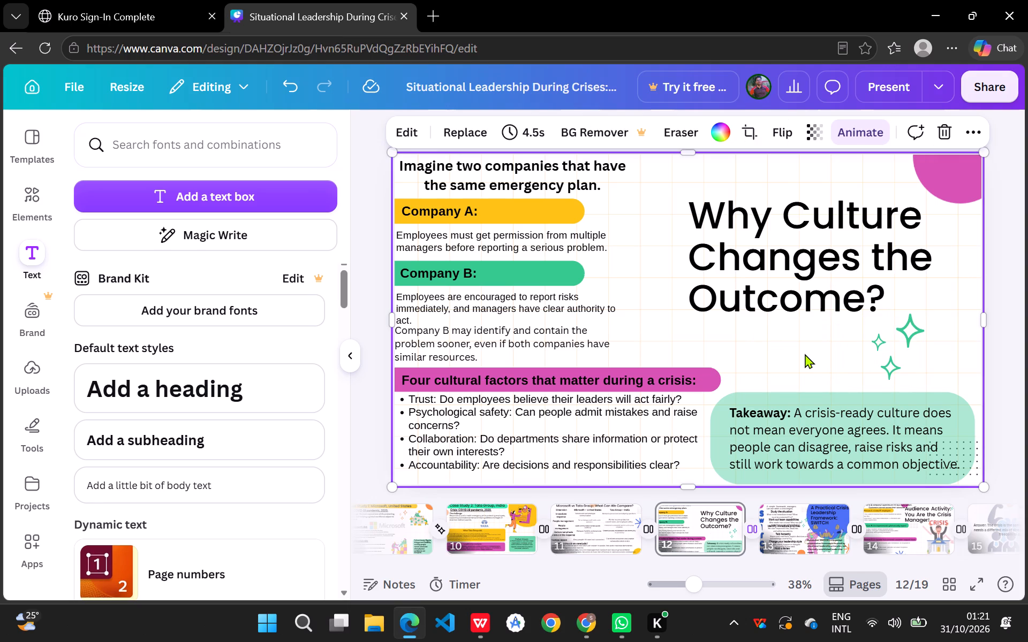
Widen the paragraph directly under the Company B heading so its text wraps onto two lines.
click(576, 243)
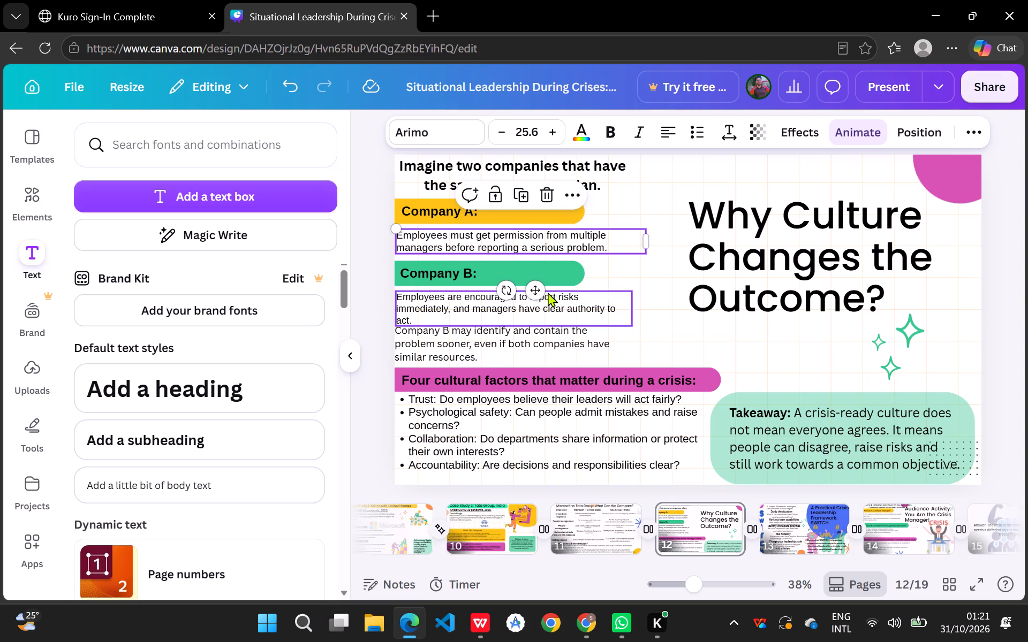
click(619, 297)
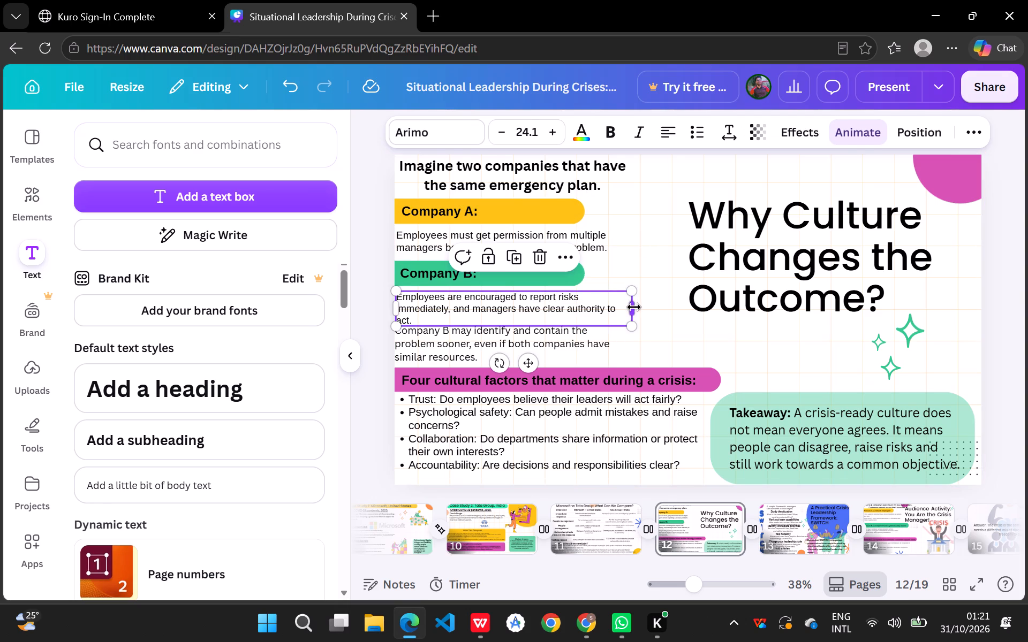
drag(633, 310, 642, 310)
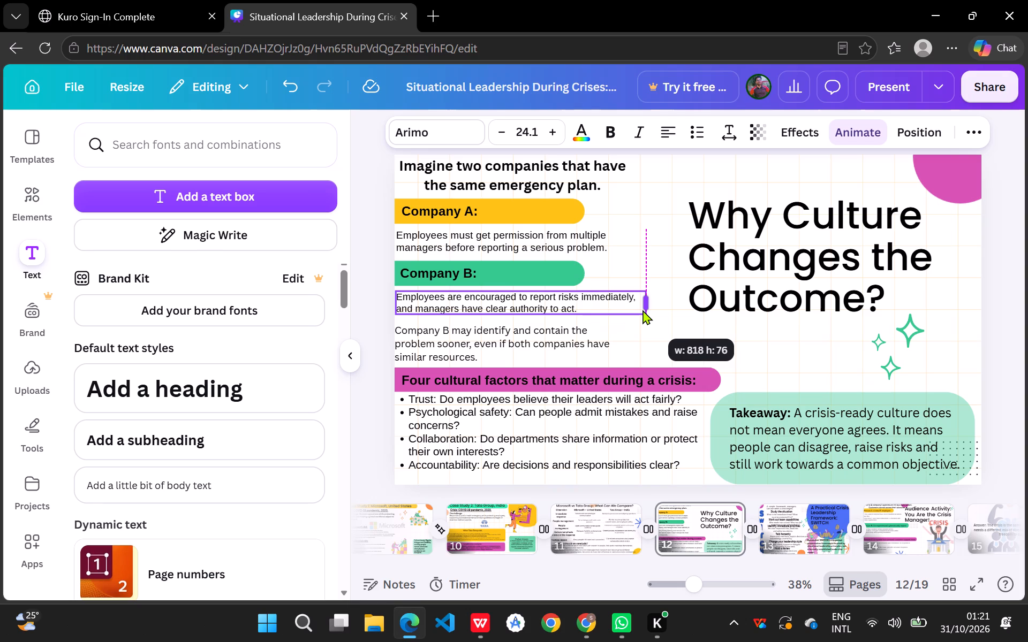
drag(642, 310, 654, 306)
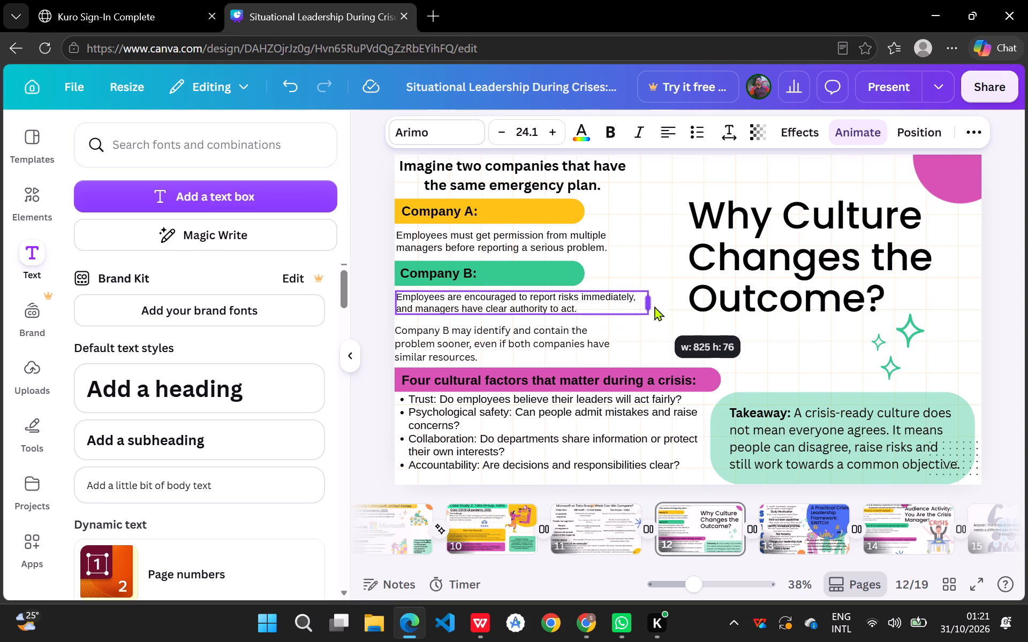
drag(654, 306, 677, 303)
Widen the Company A paragraph to match the width of the Company B paragraph below it.
click(599, 234)
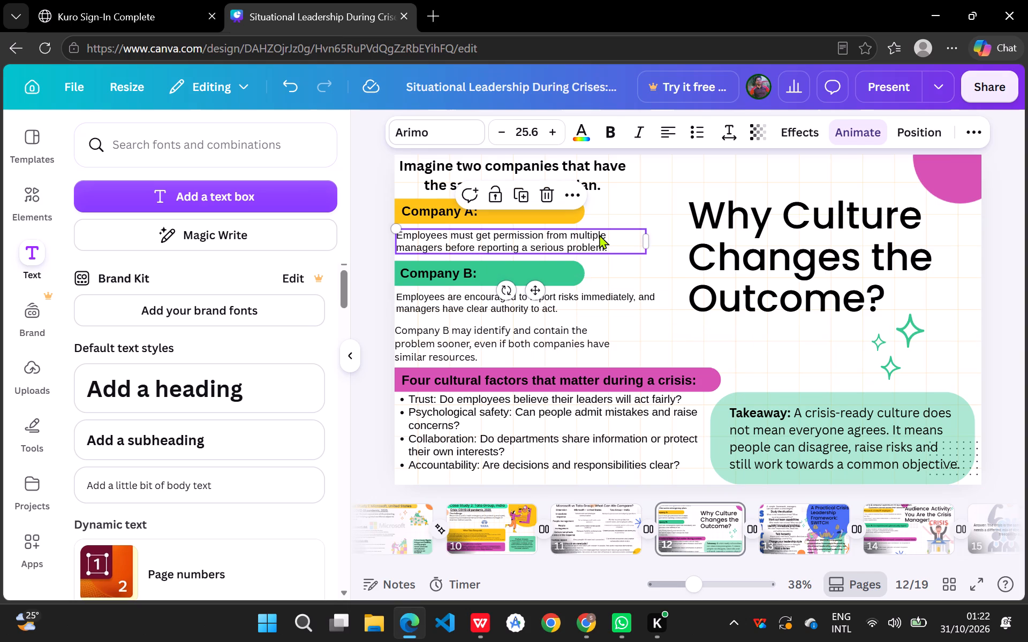
click(644, 240)
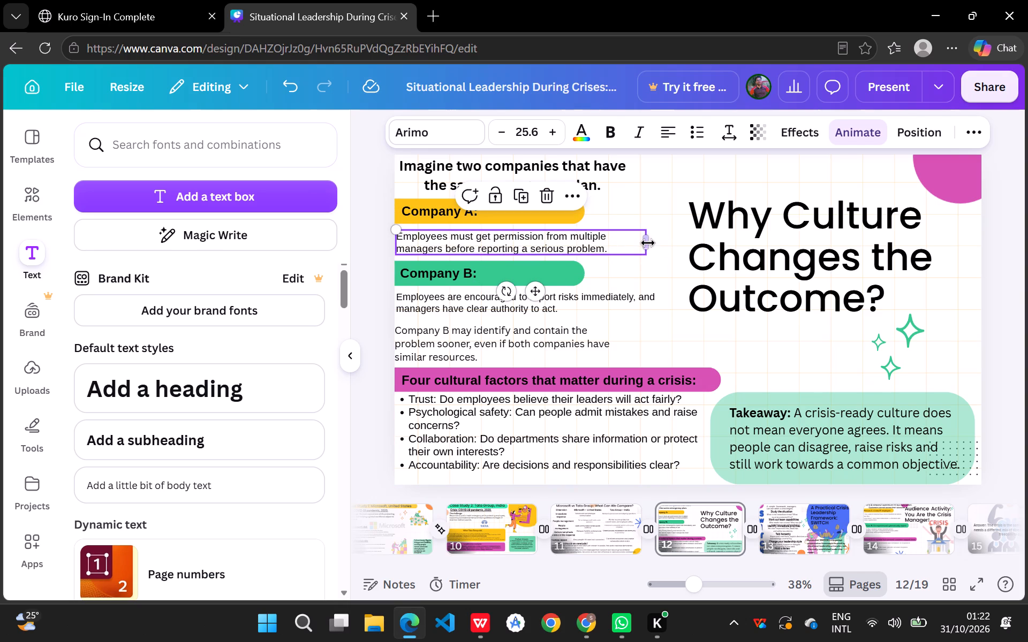
drag(648, 243, 674, 243)
click(674, 205)
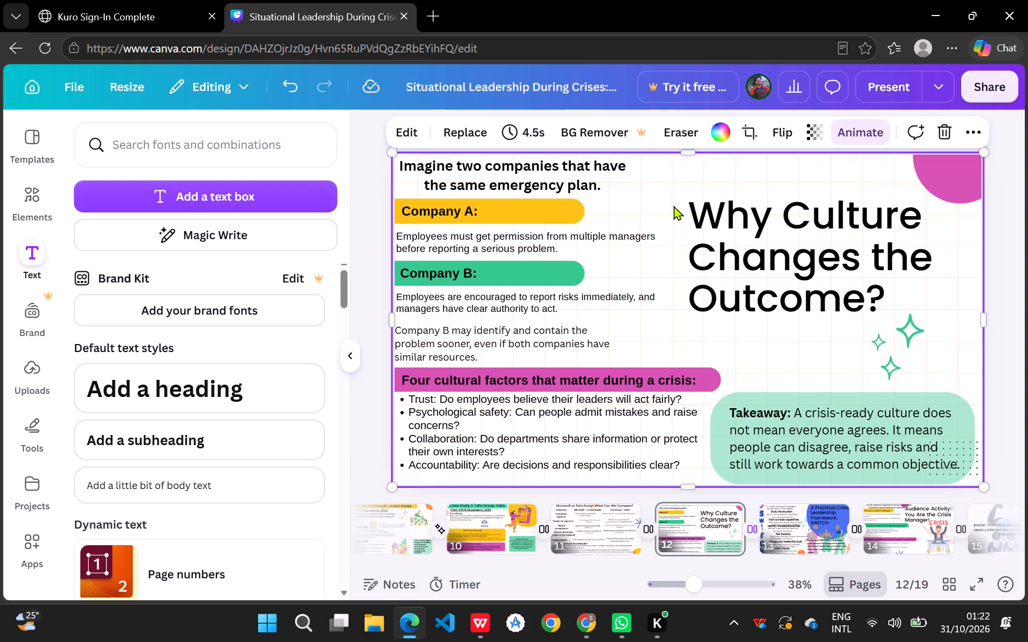
Widen the "Company B may identify and contain the problem sooner" paragraph to two lines, level with the paragraphs above.
click(516, 347)
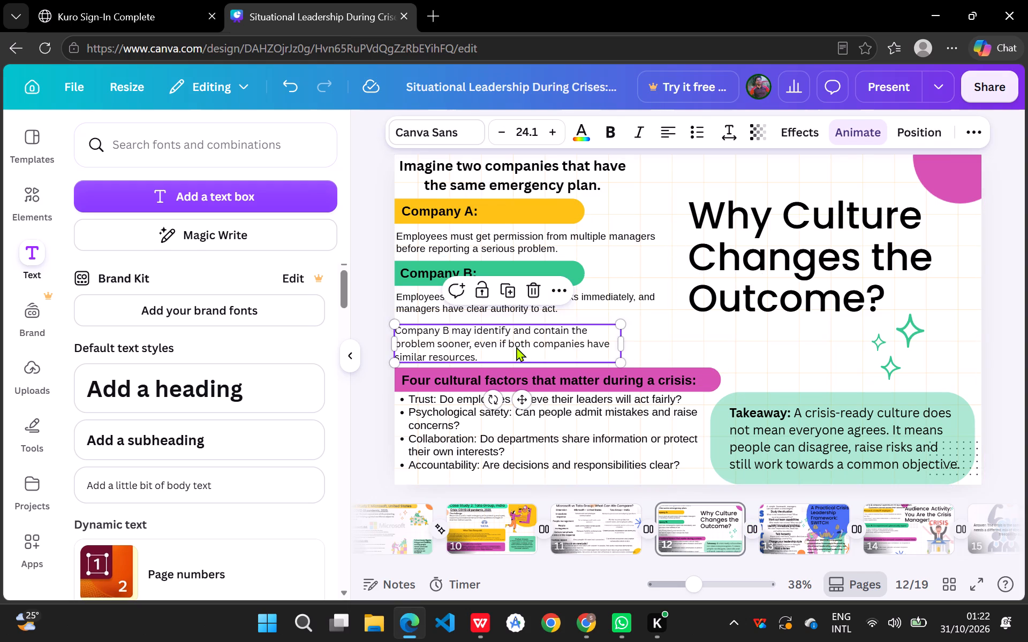
click(620, 343)
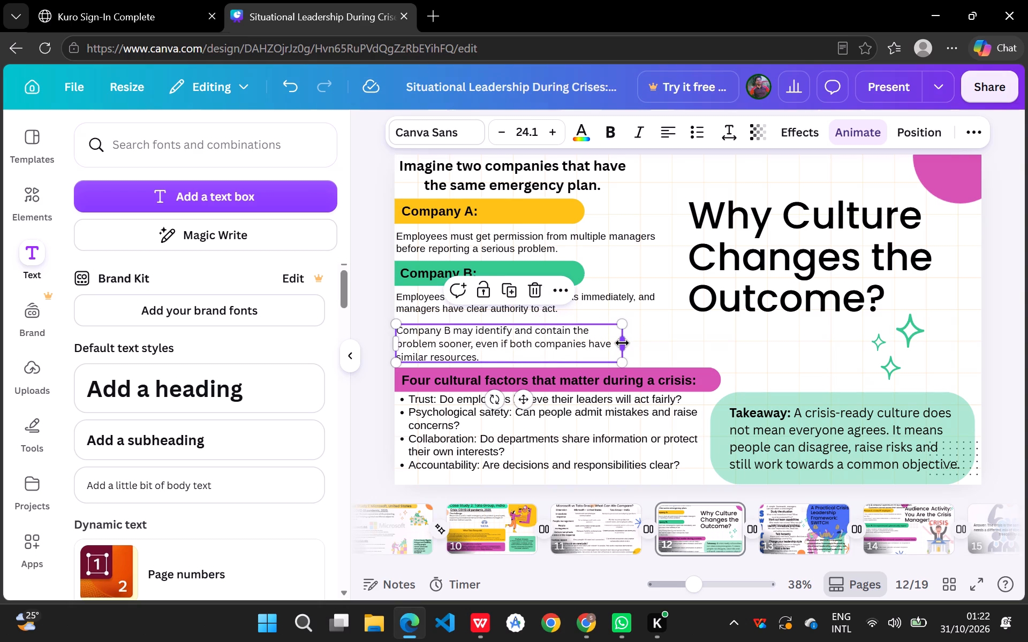
drag(622, 343, 670, 338)
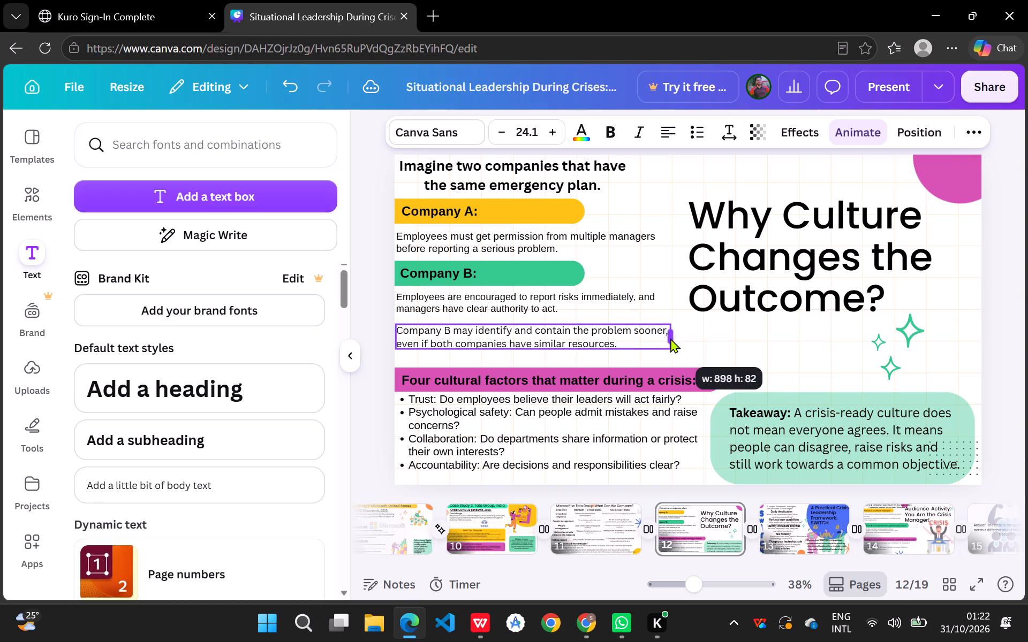
drag(670, 338, 674, 341)
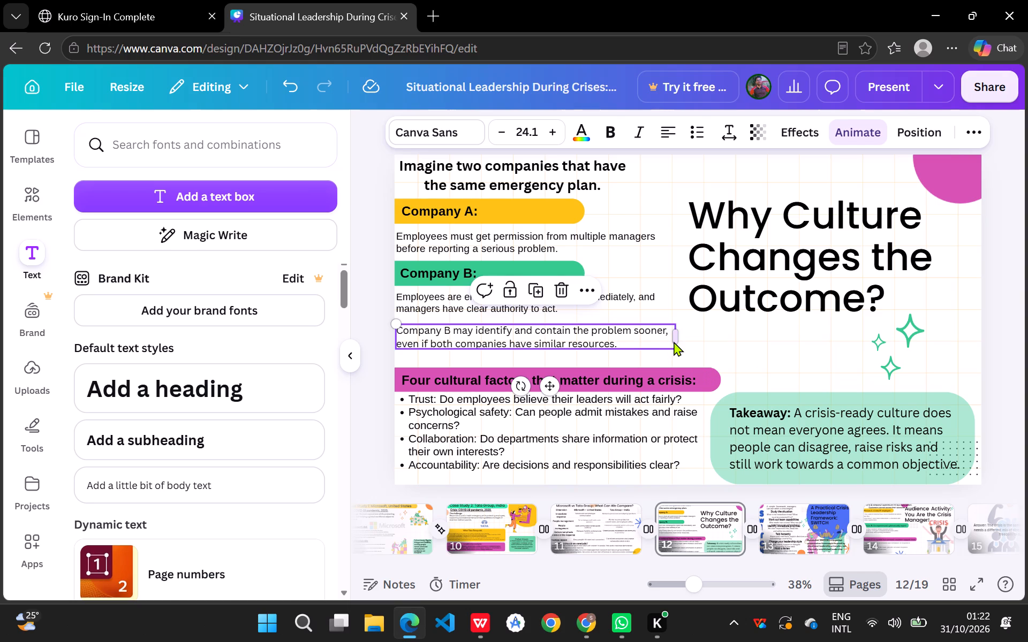
click(744, 339)
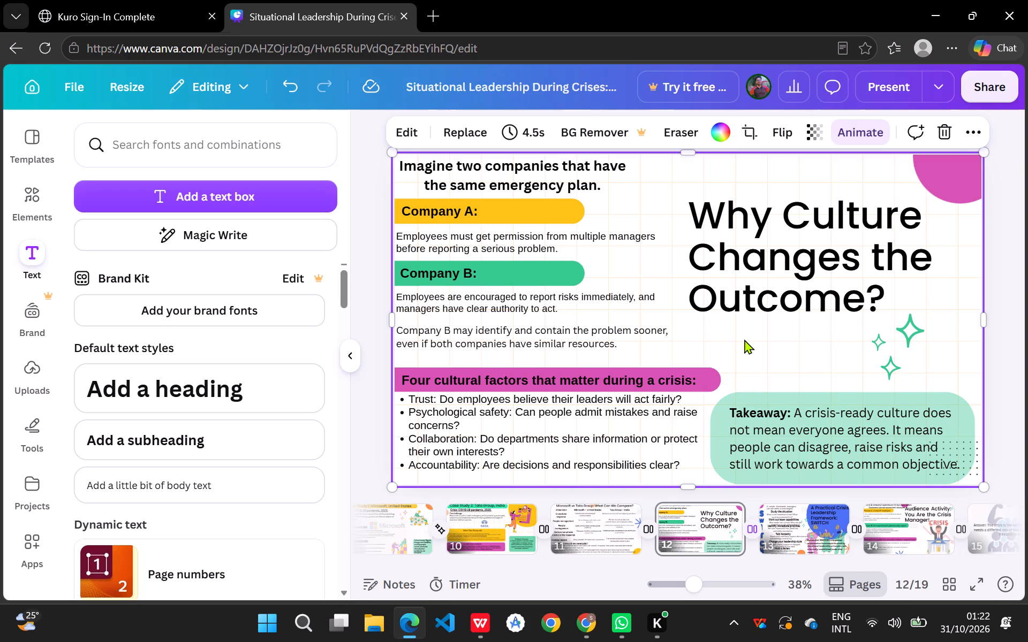
Move the yellow Company A bar fully onto the slide, aligning its starting edge with the paragraph text.
click(578, 212)
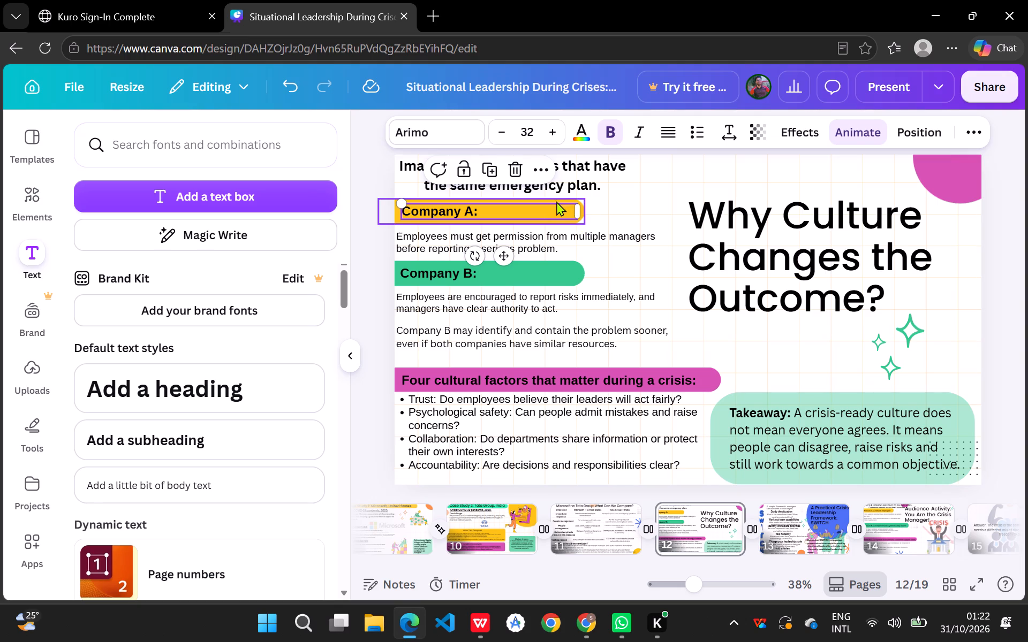
drag(554, 200, 581, 195)
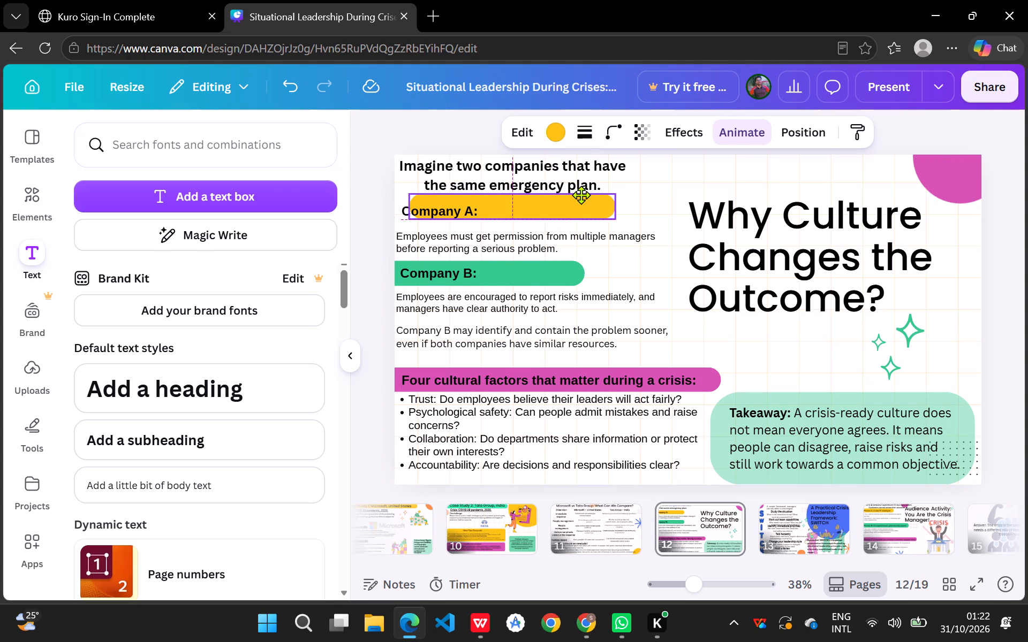
drag(581, 195, 571, 197)
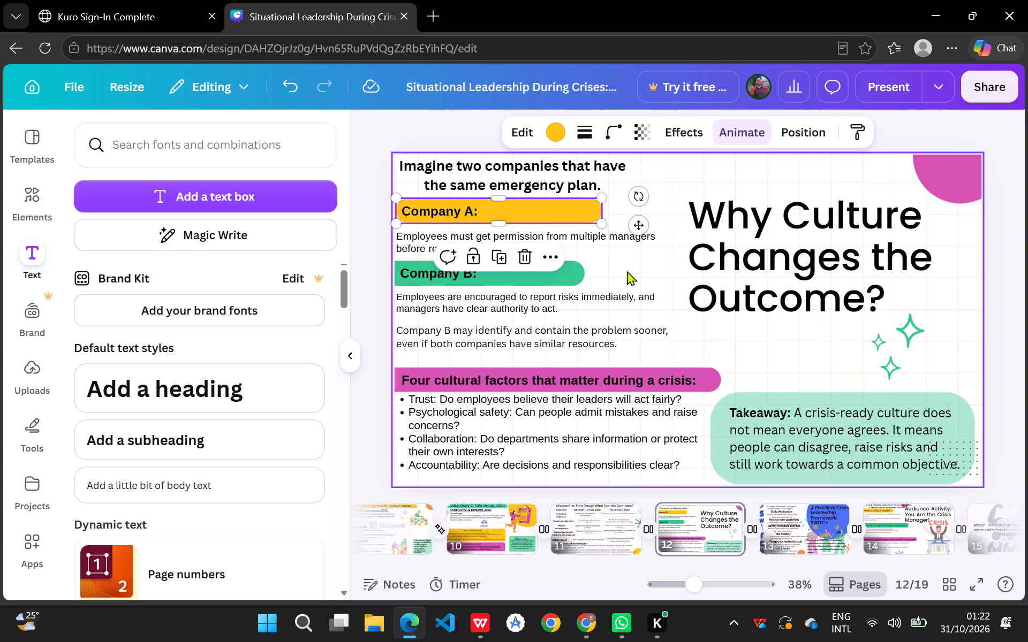
click(632, 272)
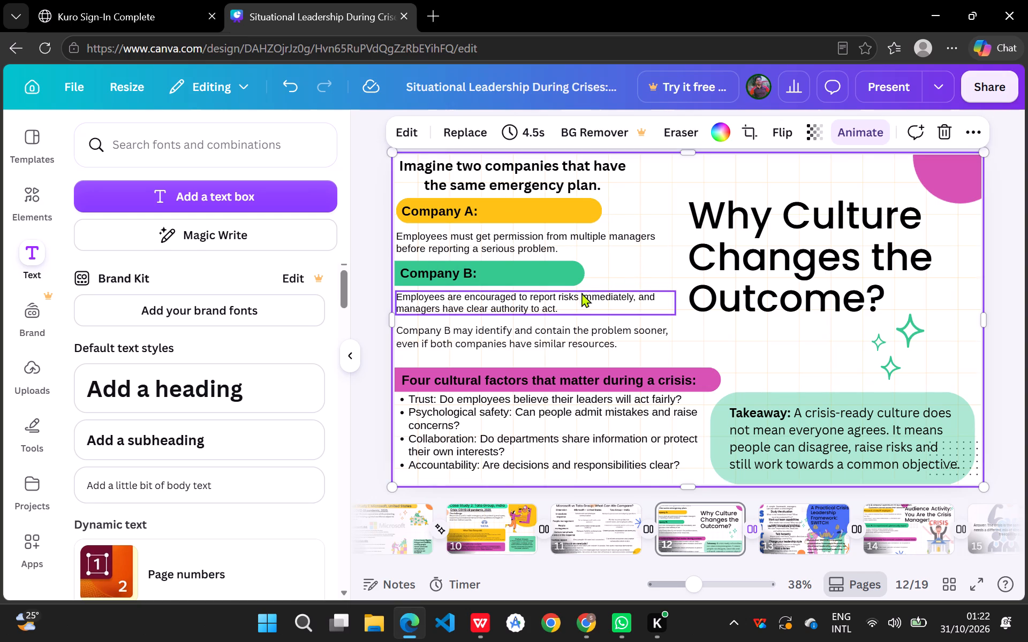
Move the green Company B bar fully onto the slide, aligned with the yellow Company A bar.
drag(577, 280, 579, 280)
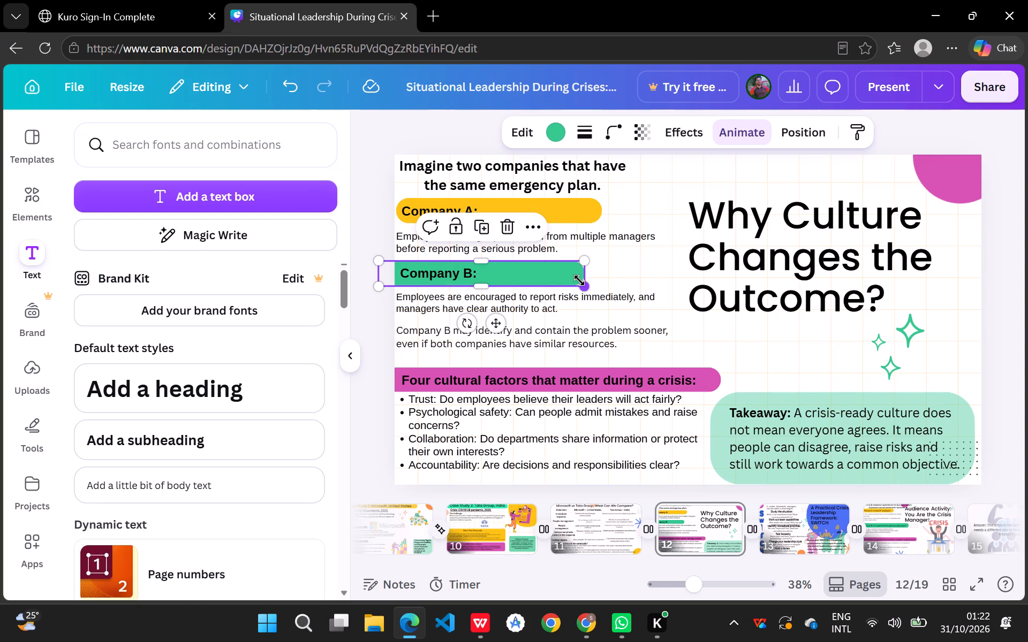
drag(579, 280, 598, 280)
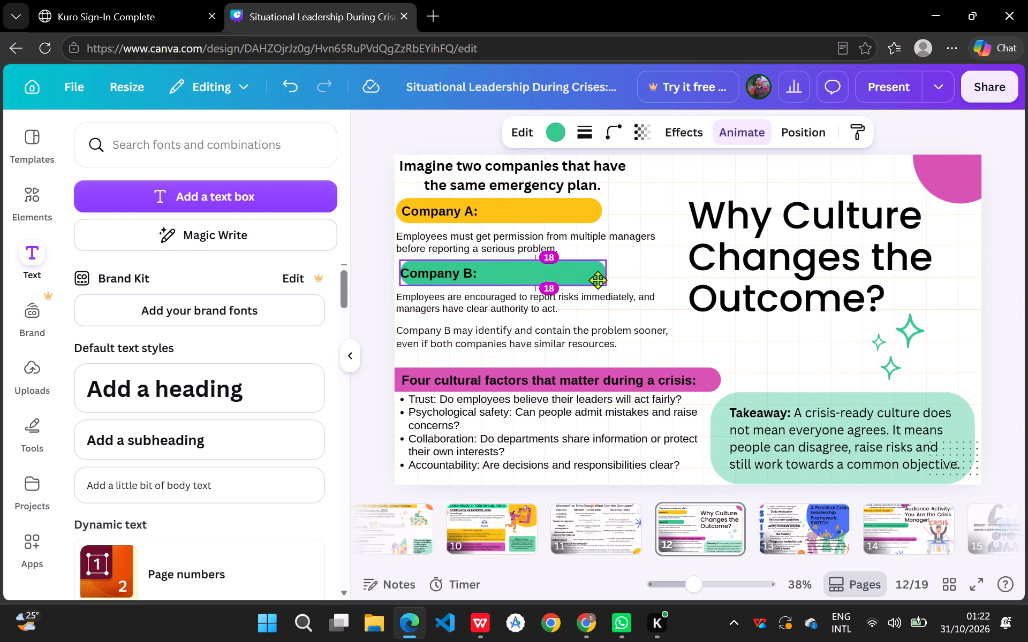
drag(598, 280, 595, 280)
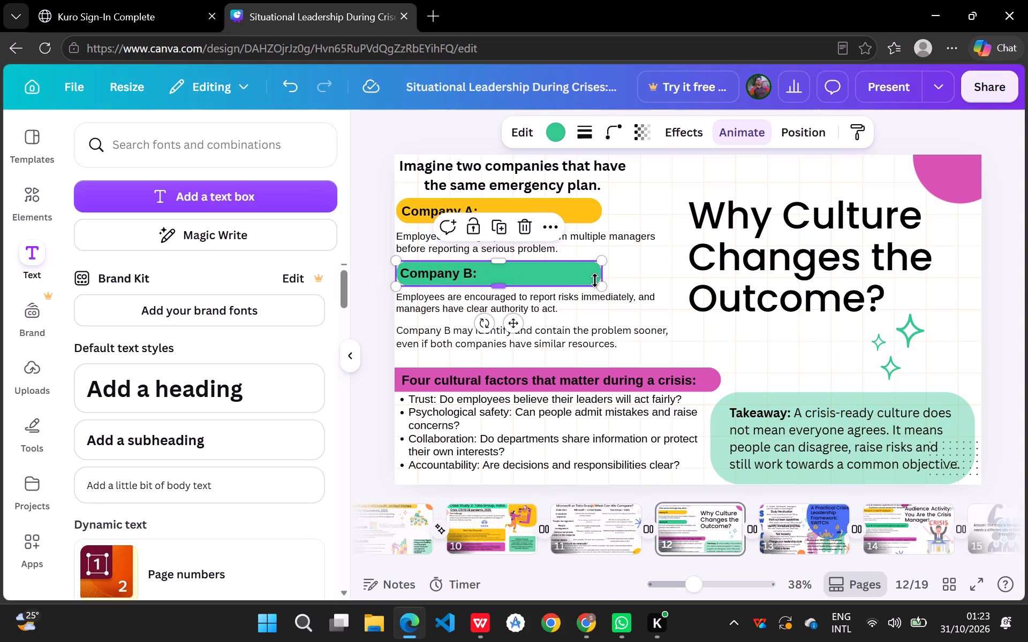
click(698, 330)
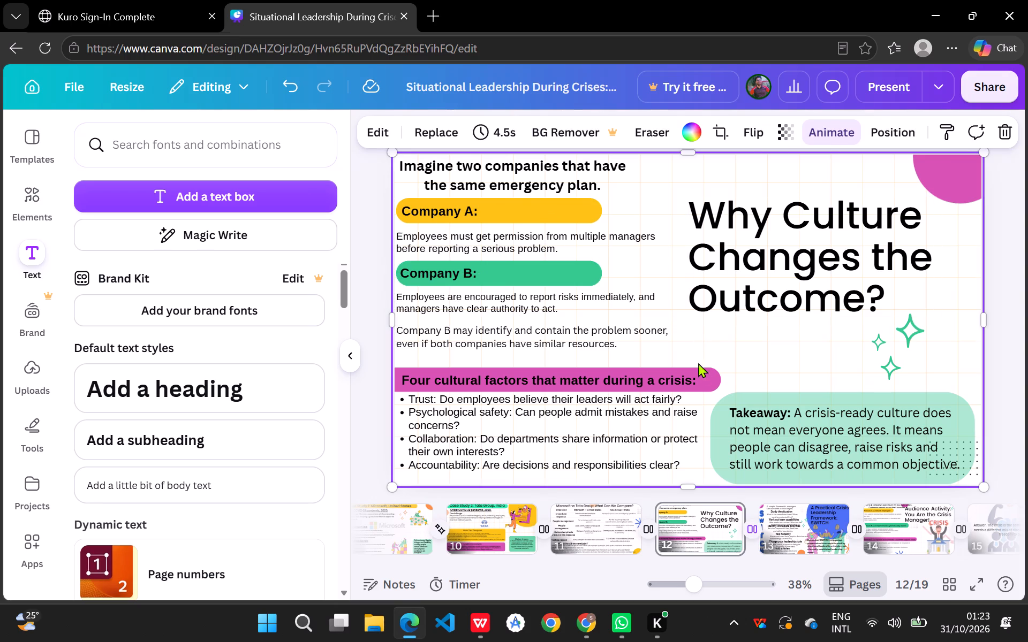
Move the pink bar behind the Four cultural factors heading inward, aligning its starting edge with the bars above.
drag(709, 381, 722, 376)
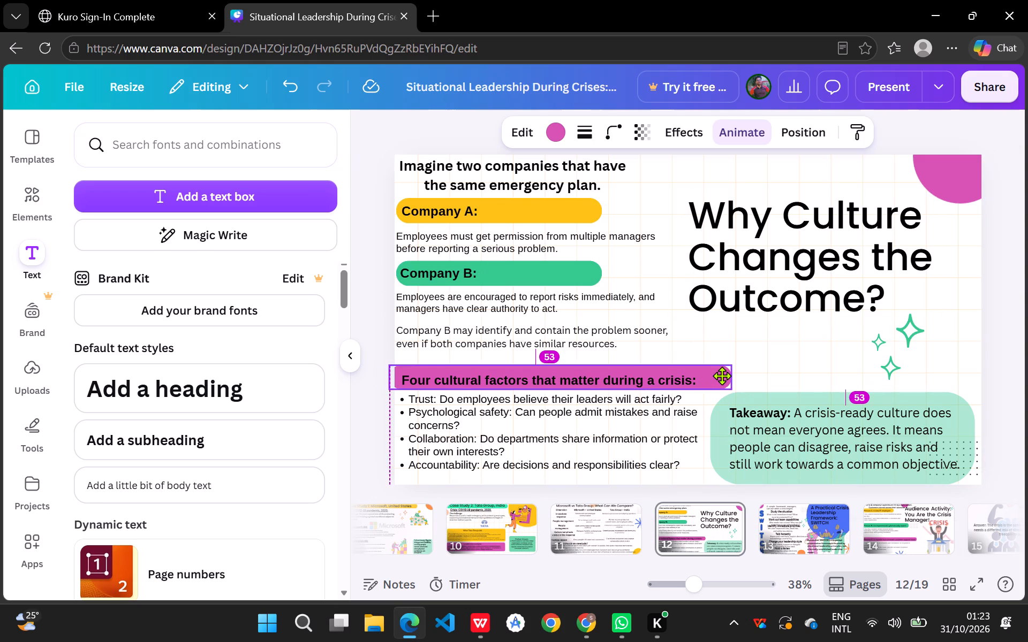
drag(722, 376, 727, 383)
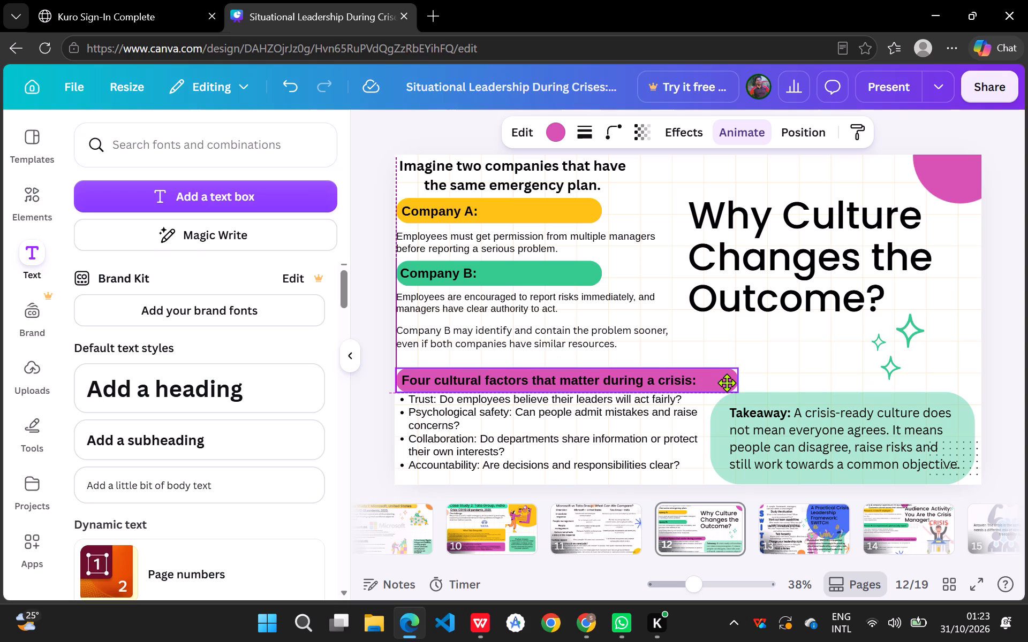
drag(727, 383, 727, 383)
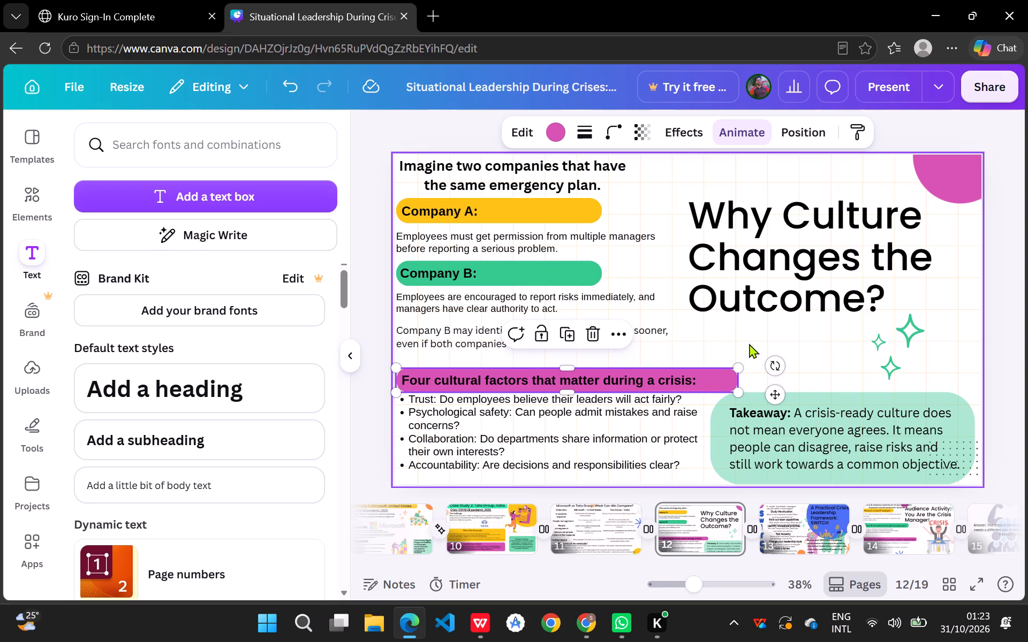
click(749, 335)
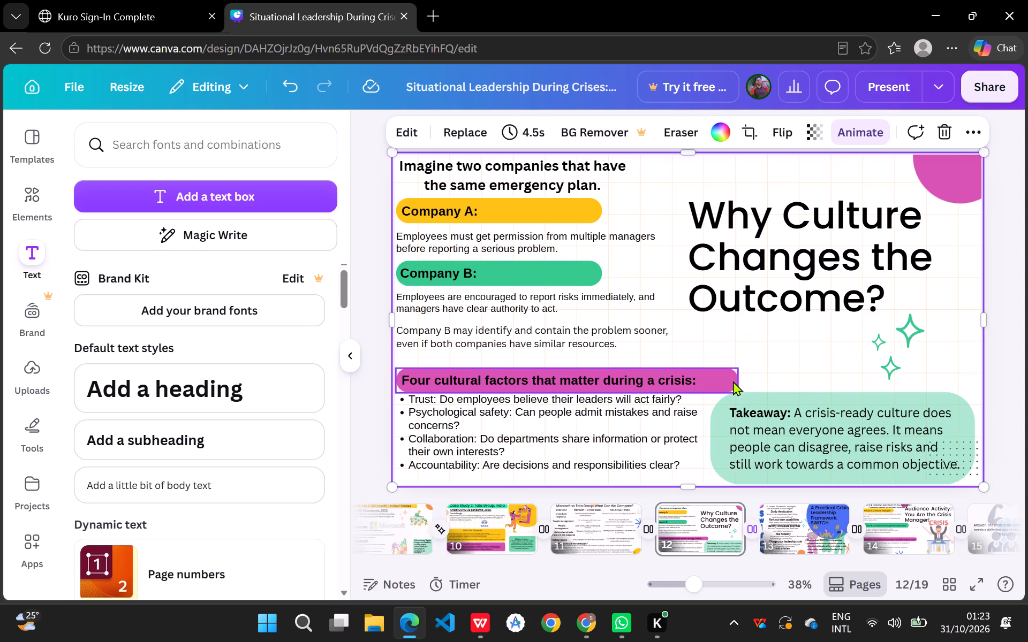
Shorten the pink bar so it ends just past the Four cultural factors heading text.
click(733, 381)
drag(741, 381, 739, 381)
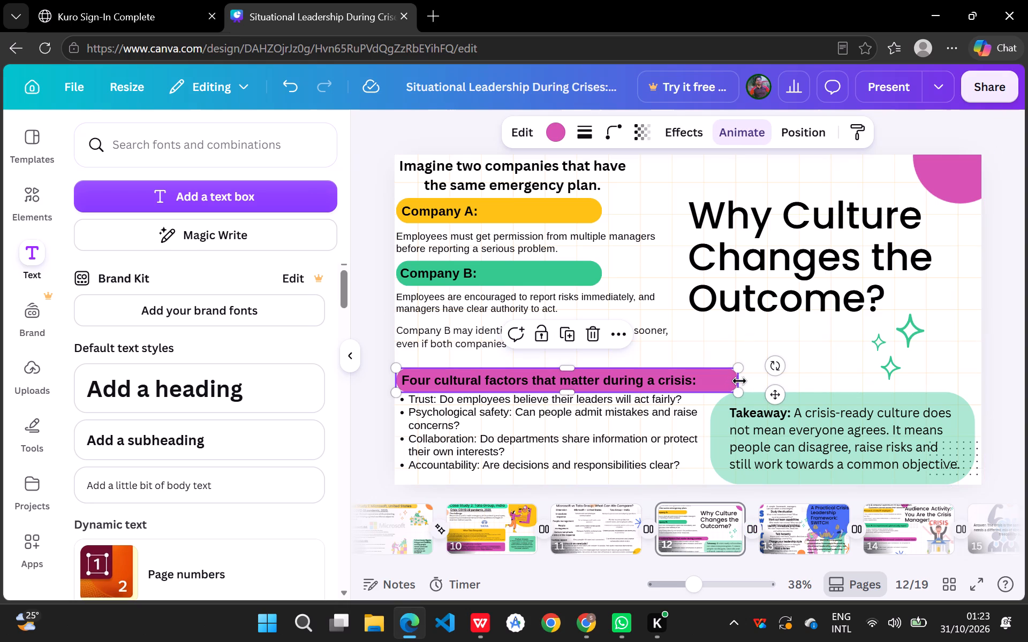
drag(739, 381, 723, 381)
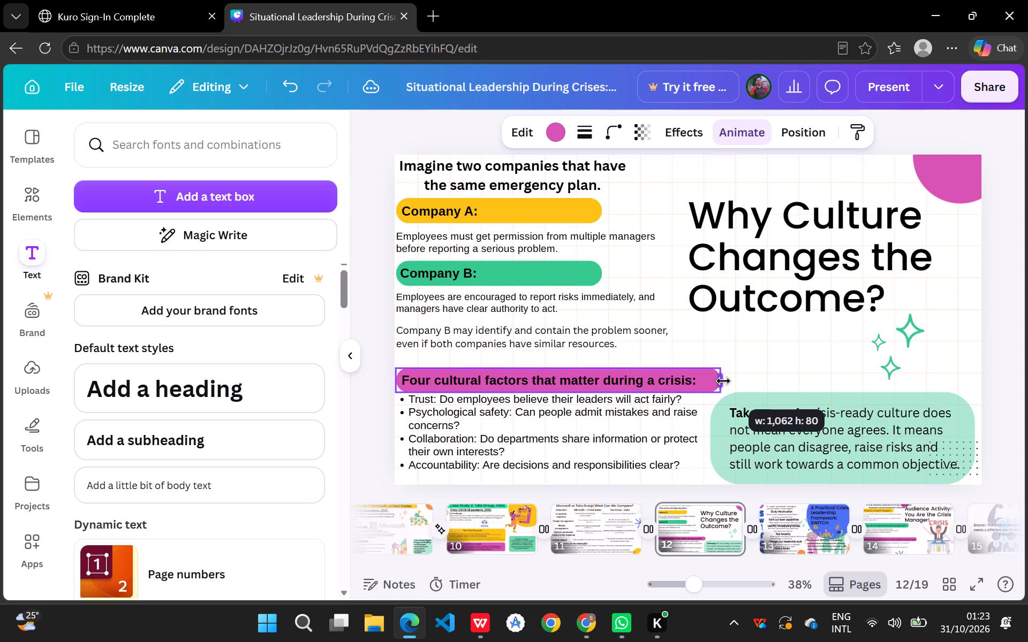
drag(723, 381, 717, 384)
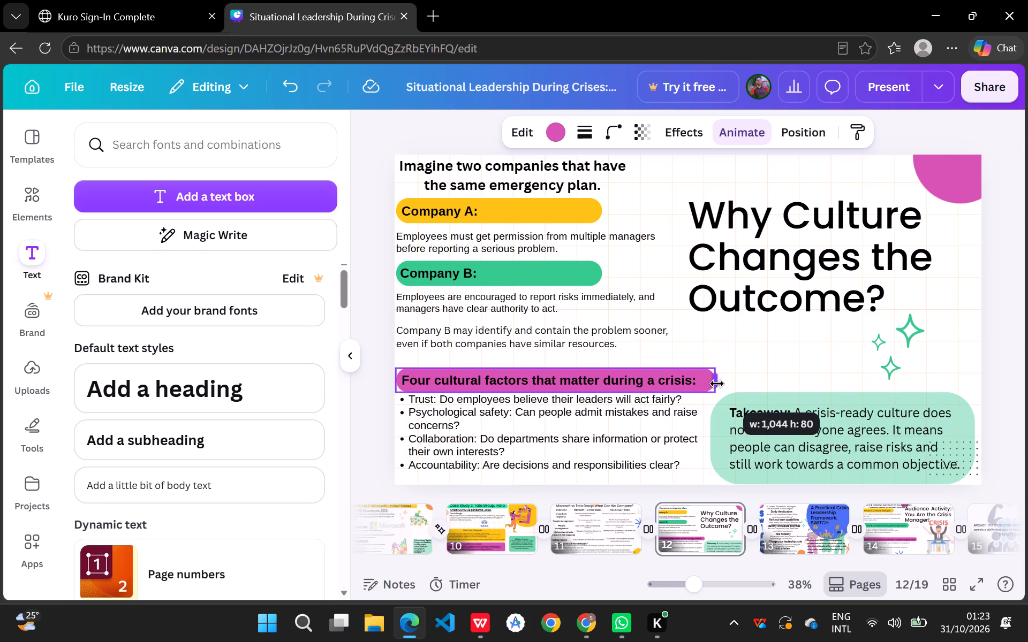
drag(717, 384, 706, 384)
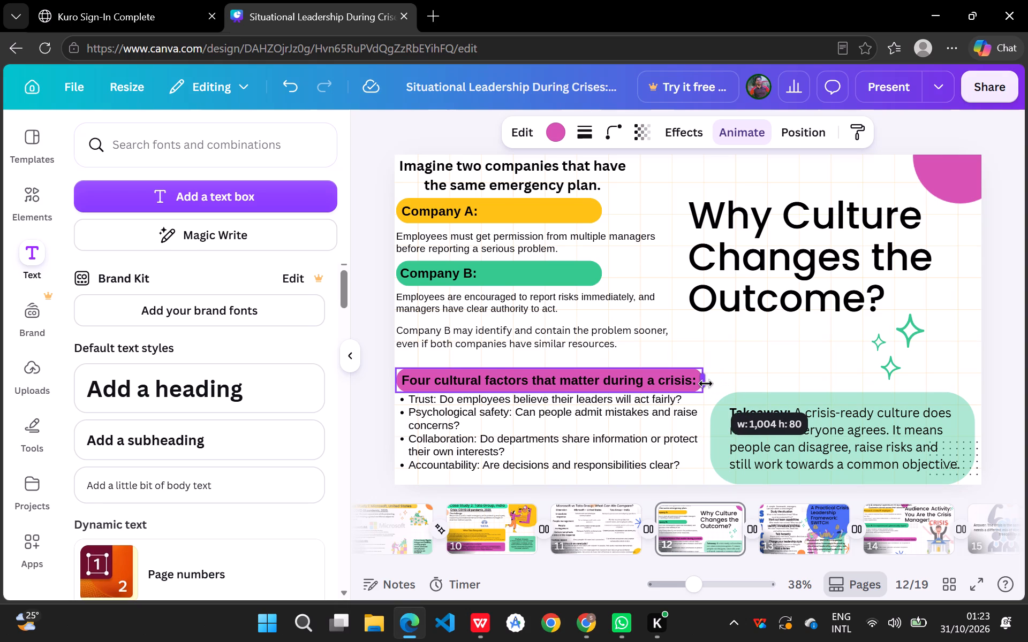
drag(706, 384, 707, 384)
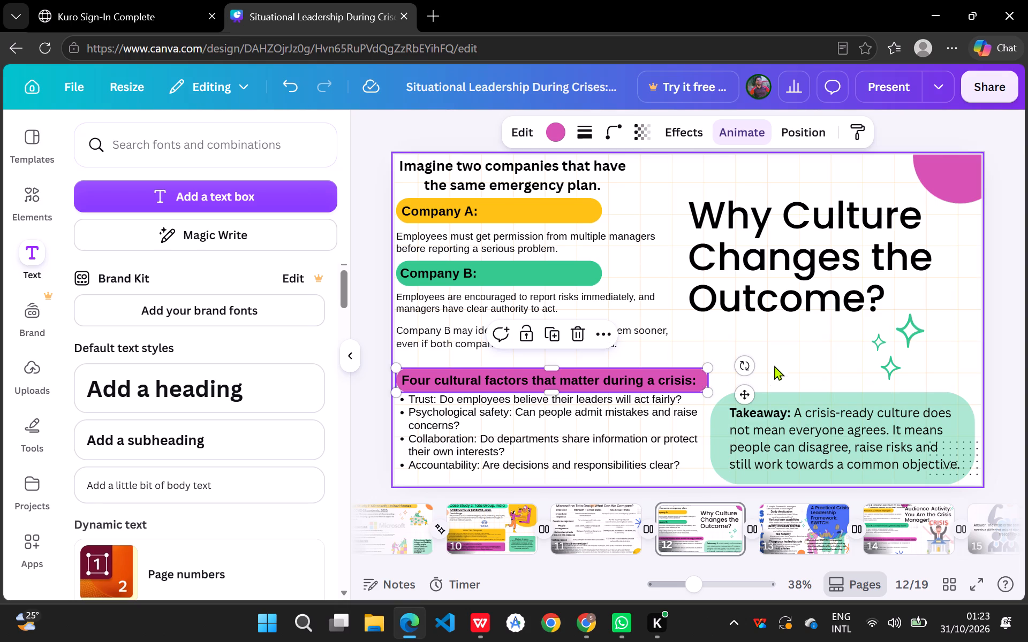
click(804, 339)
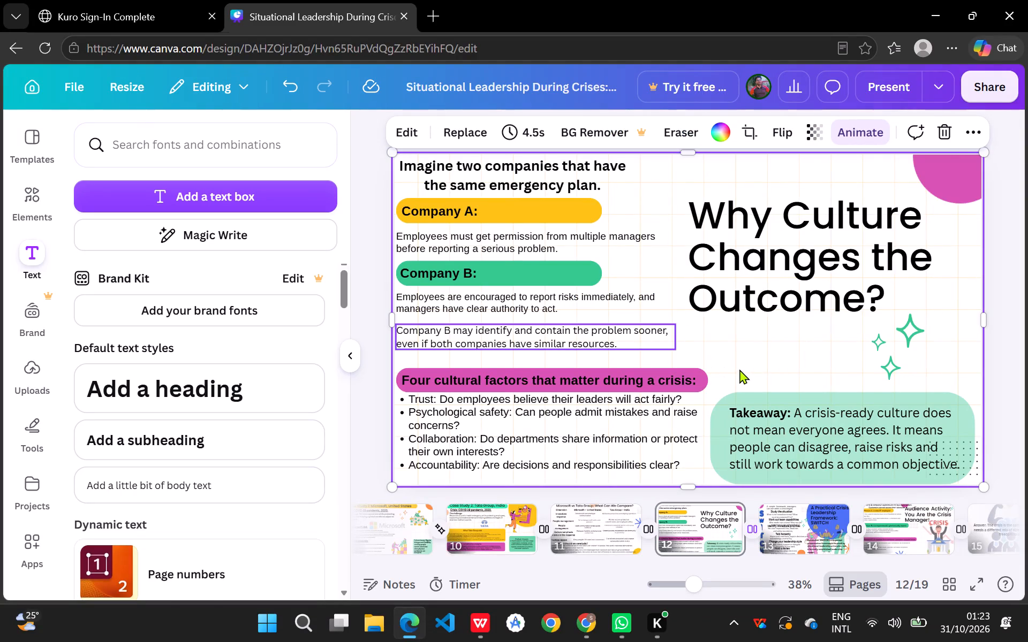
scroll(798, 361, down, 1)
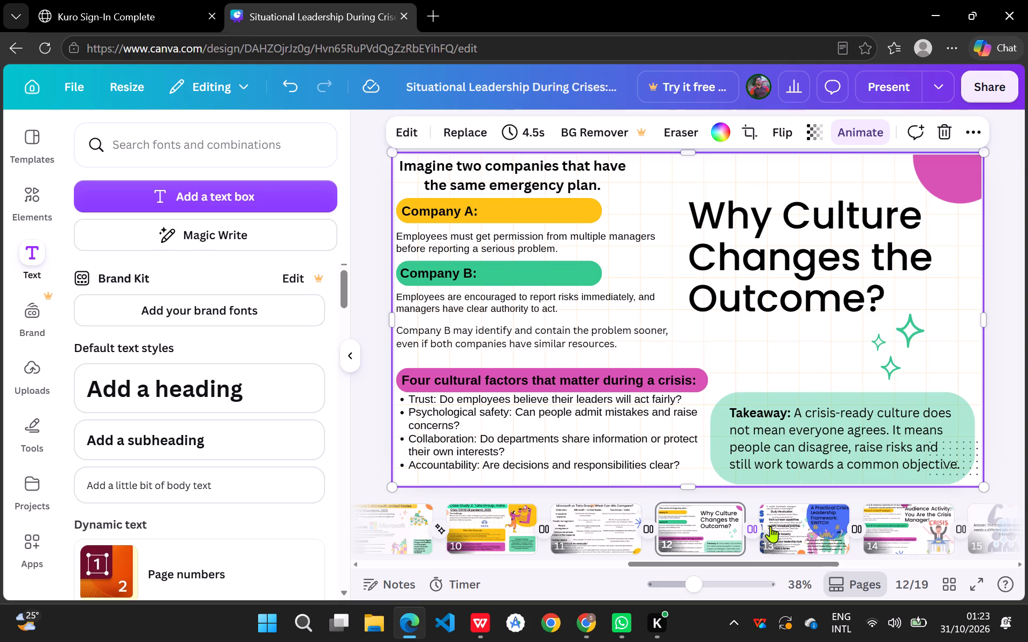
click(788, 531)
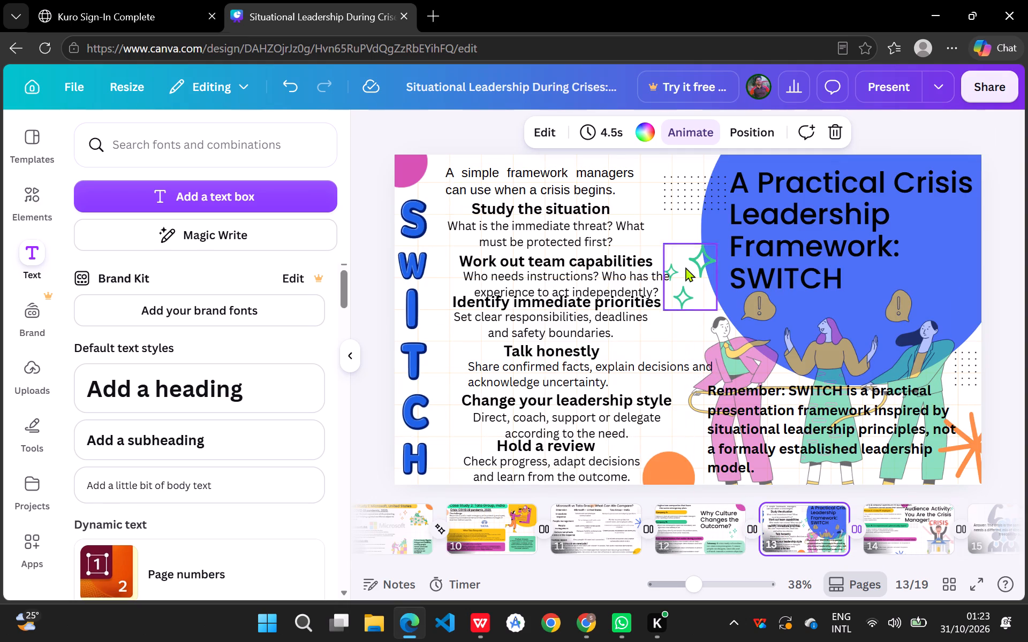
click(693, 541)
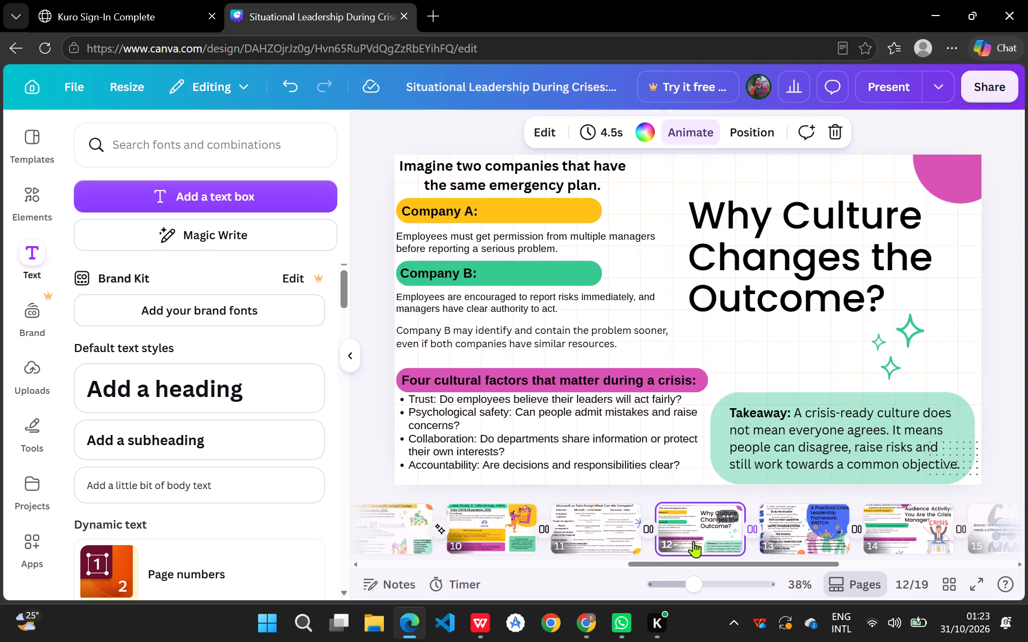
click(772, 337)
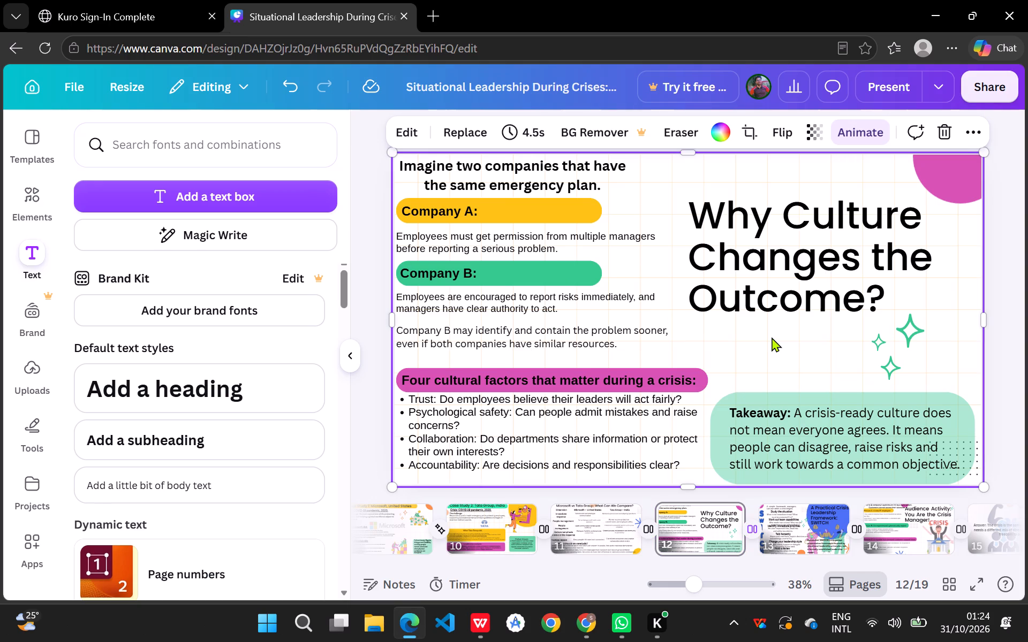
Move the Why Culture Changes the Outcome? title on slide 12 slightly up and closer to the company text.
drag(778, 278, 777, 262)
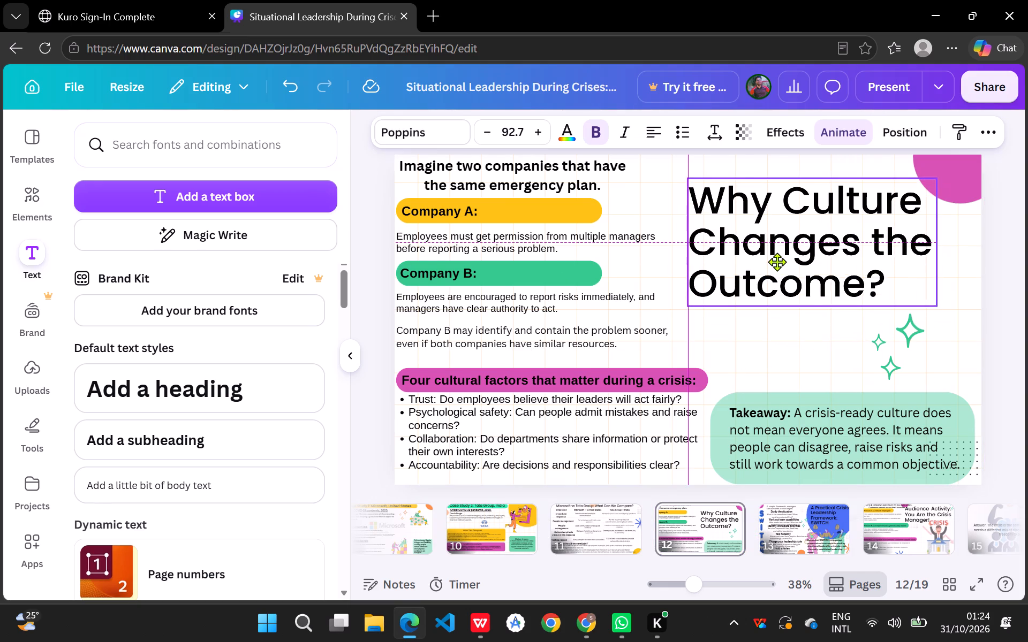
drag(777, 262, 767, 263)
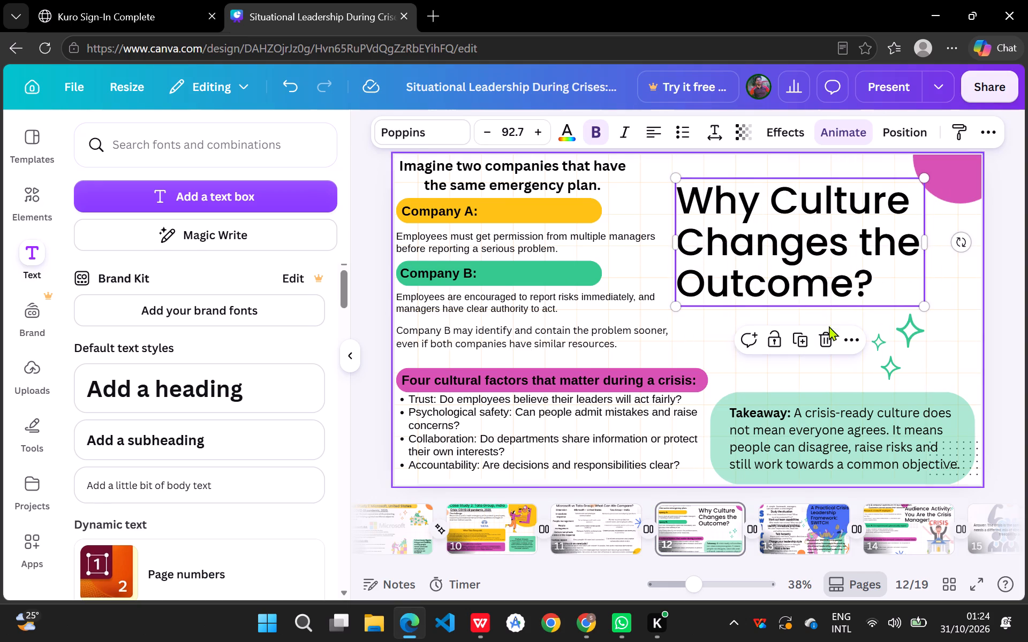
click(723, 371)
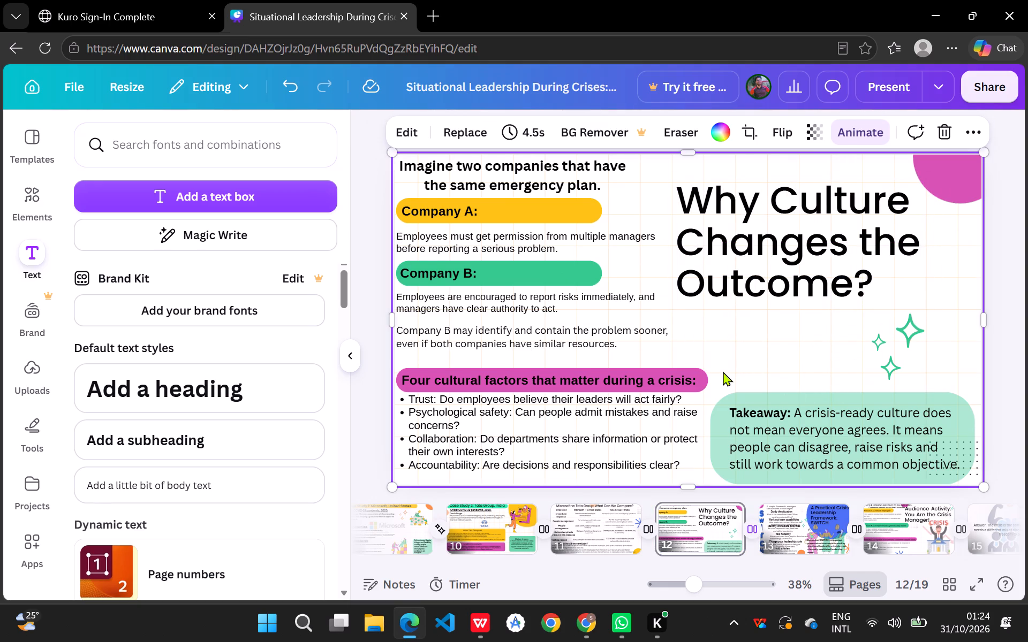
Check the References and Thank You slides at the end of the deck, finishing on slide 17, Final Takeaway.
scroll(805, 536, left, 3)
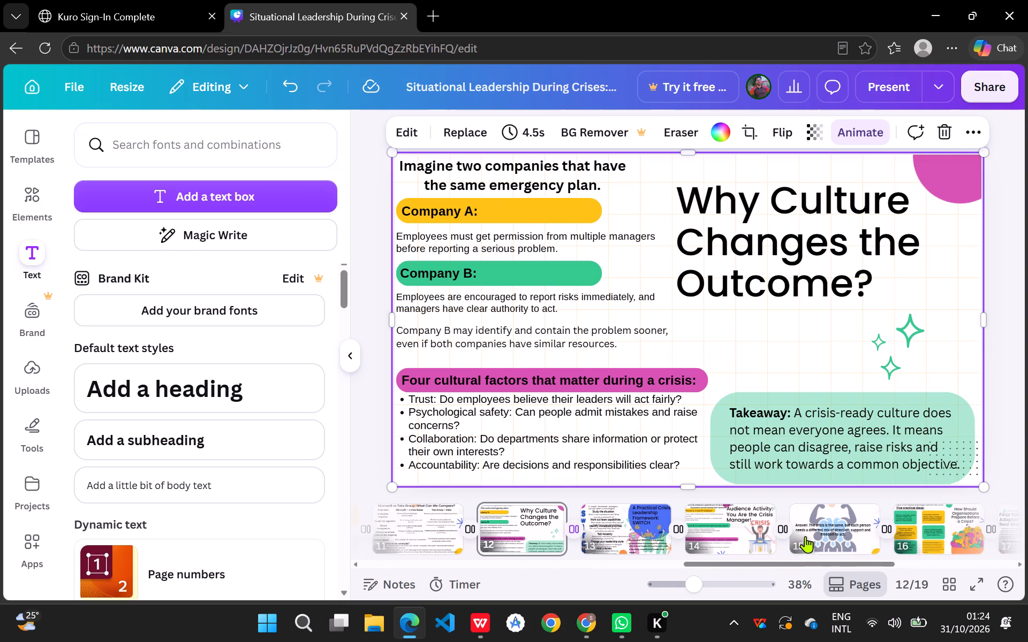
scroll(805, 536, left, 4)
click(858, 529)
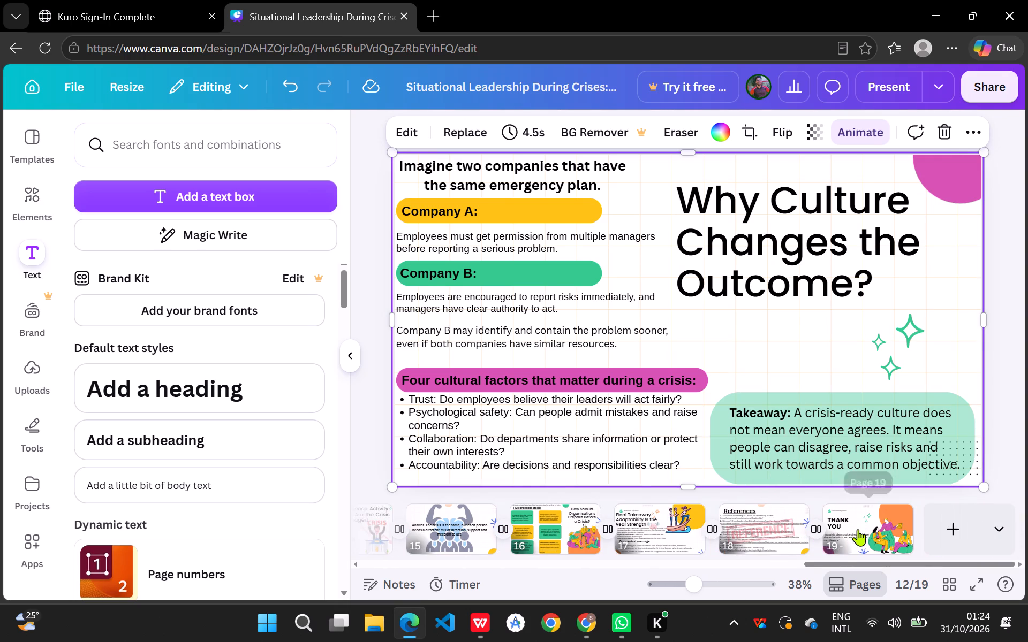
click(761, 543)
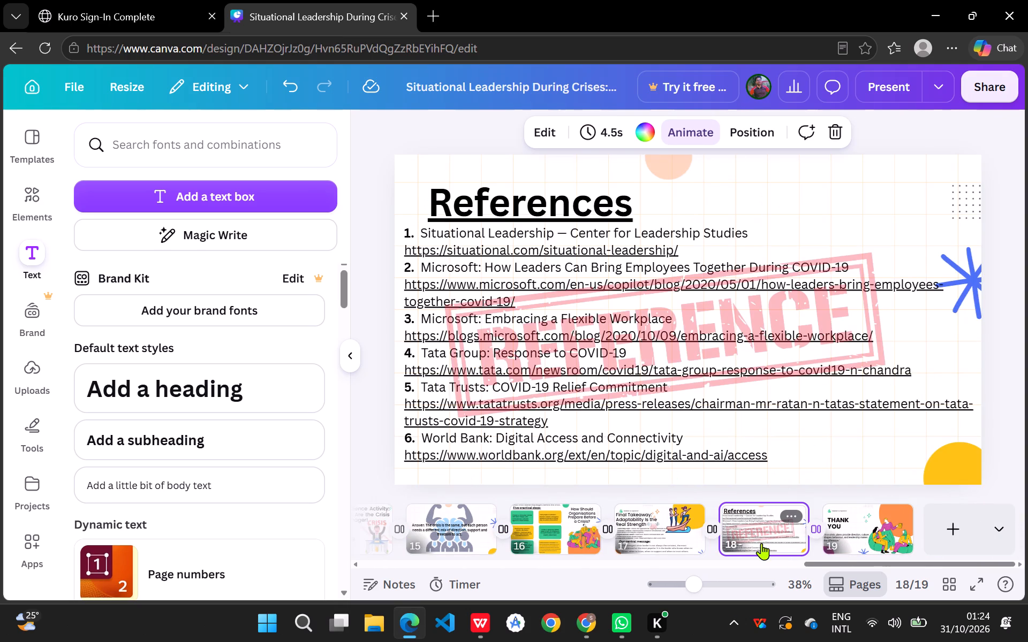
click(860, 534)
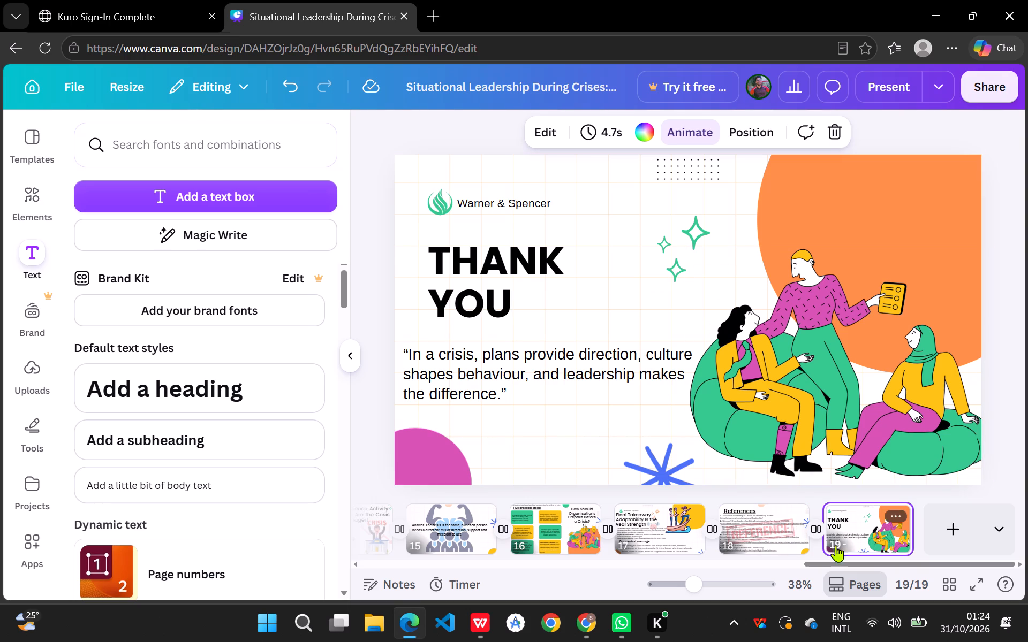
click(783, 532)
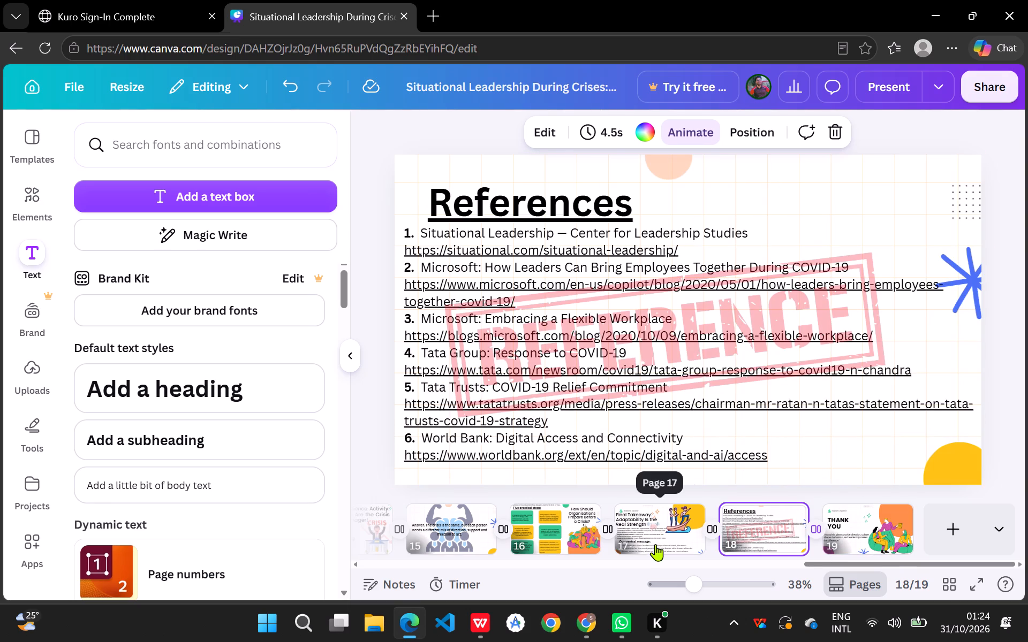
click(656, 551)
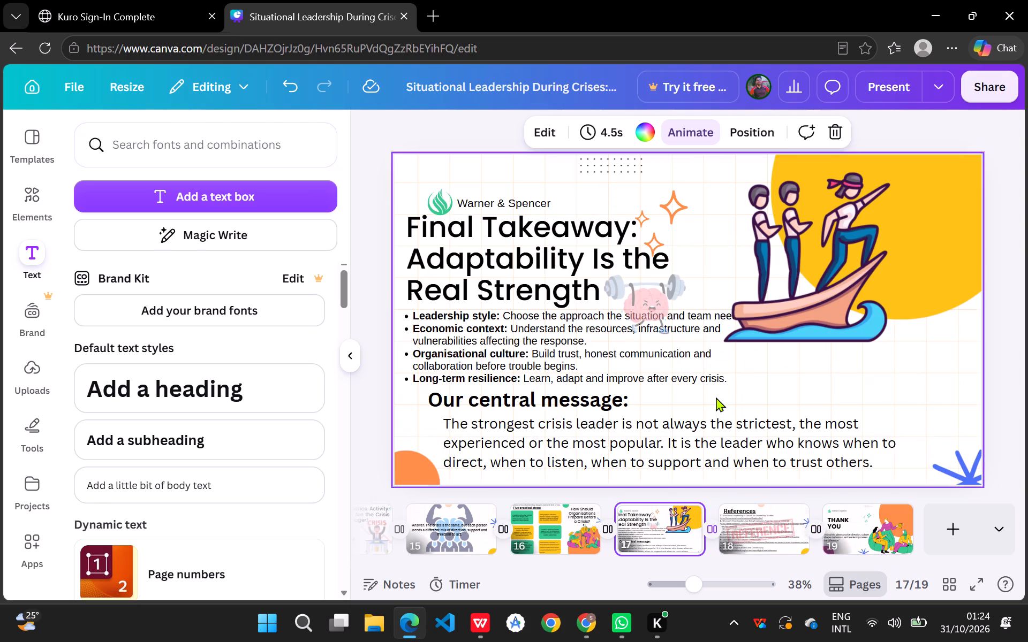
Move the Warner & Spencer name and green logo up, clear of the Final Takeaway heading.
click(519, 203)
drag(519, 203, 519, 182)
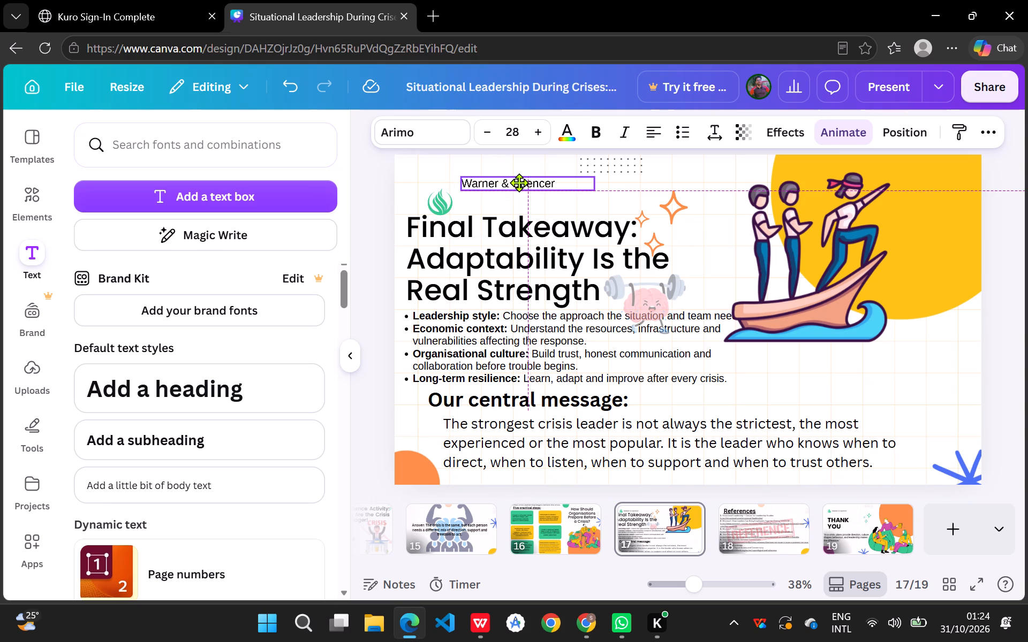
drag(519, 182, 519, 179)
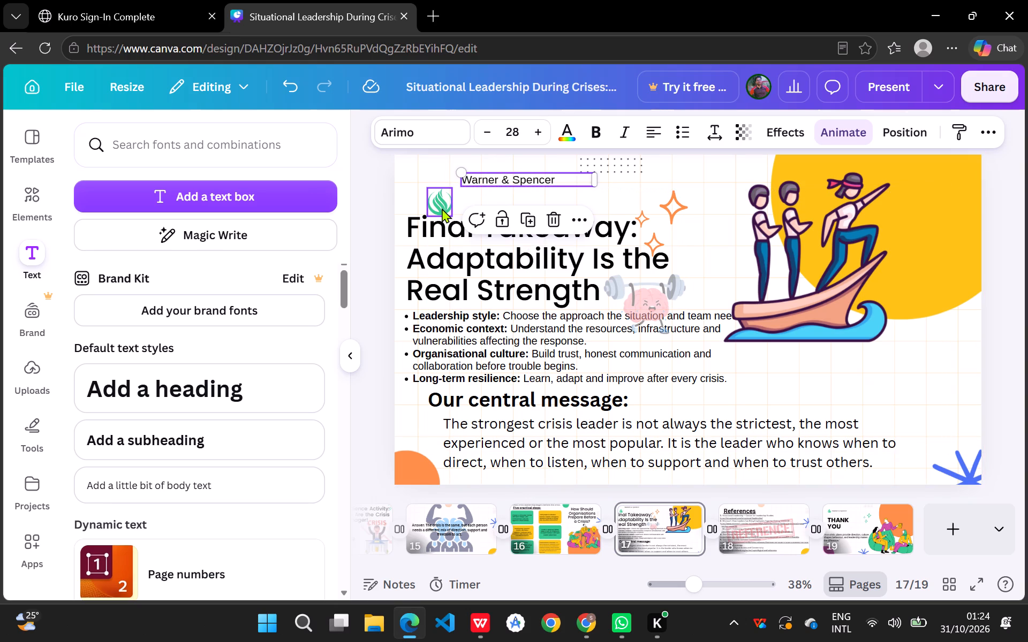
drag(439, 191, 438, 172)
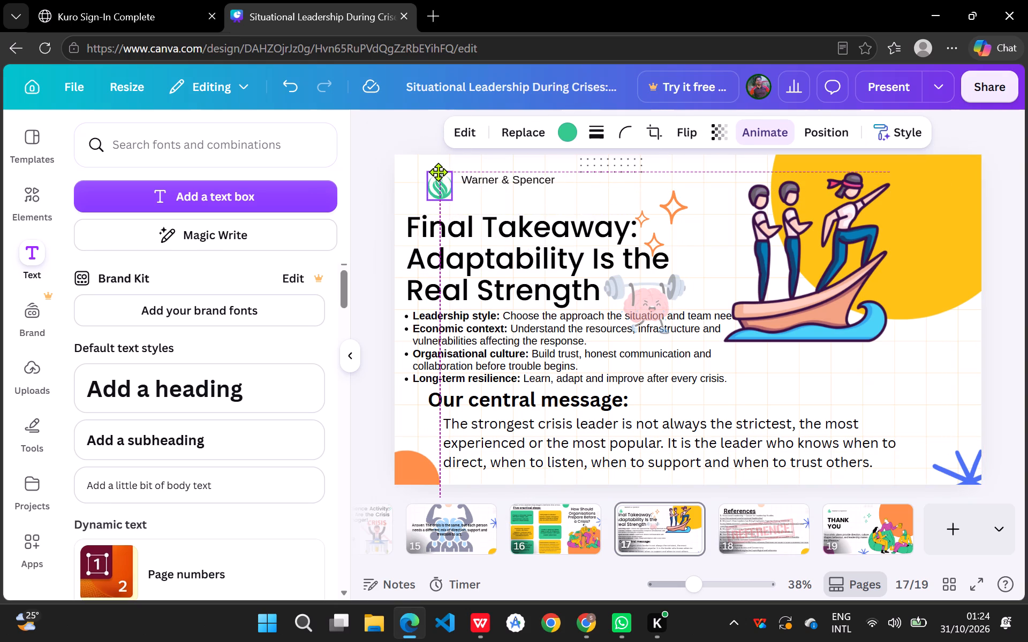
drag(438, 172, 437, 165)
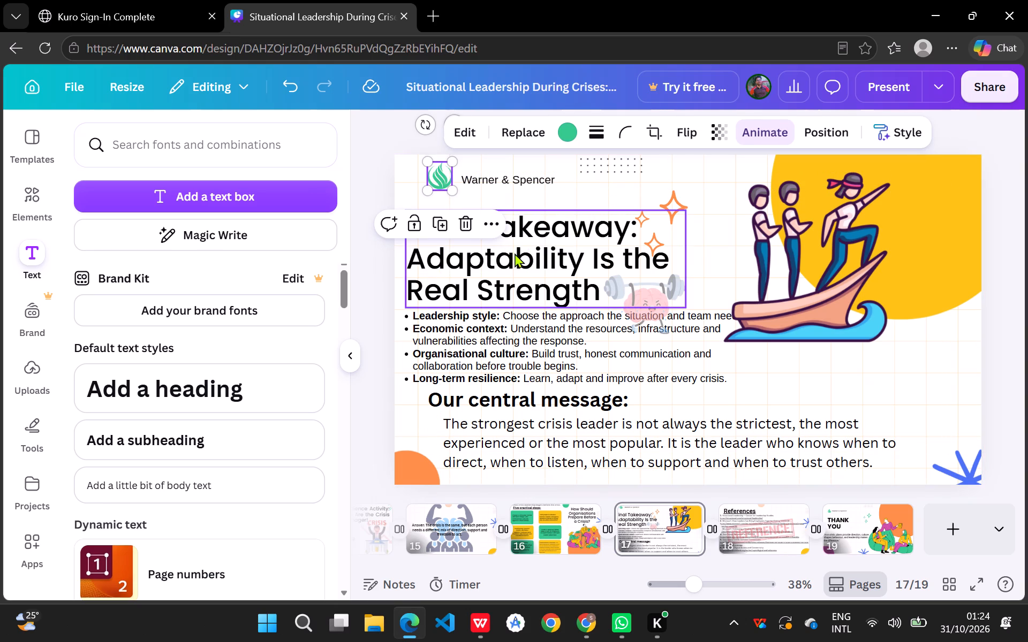
Move the Final Takeaway: Adaptability Is the Real Strength heading up, leaving a gap above the bullet list.
drag(521, 274, 510, 253)
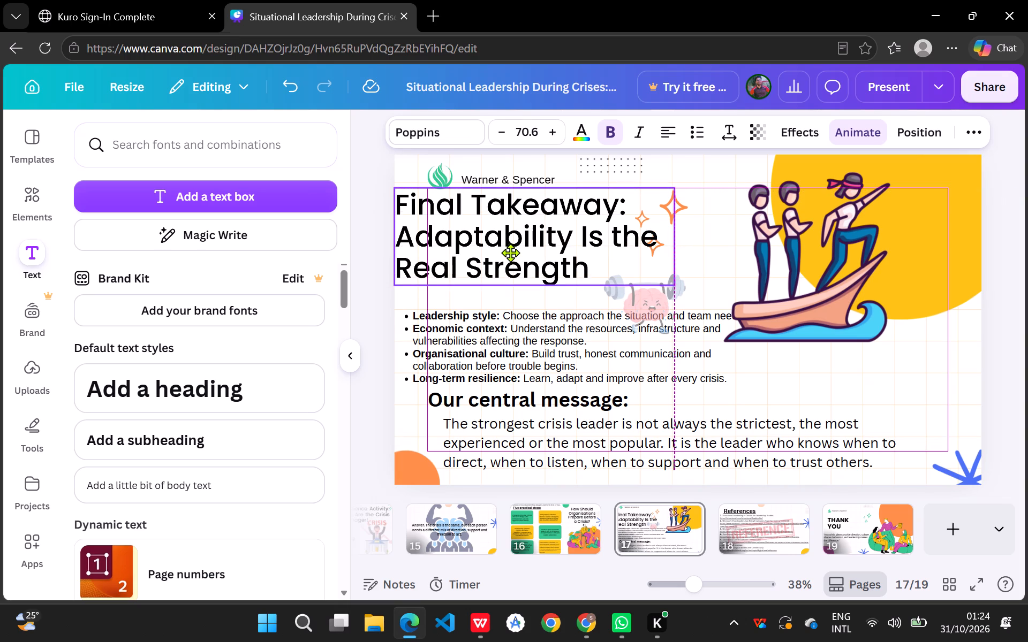
drag(510, 253, 515, 252)
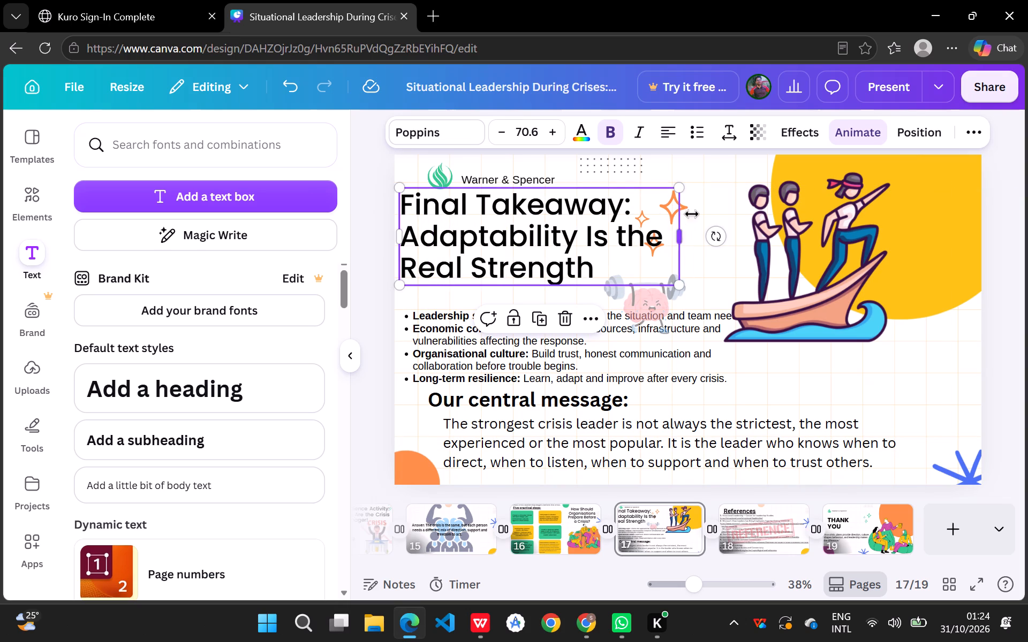
click(700, 210)
Move the orange sparkles off the heading into the empty area above the blue starburst.
click(682, 210)
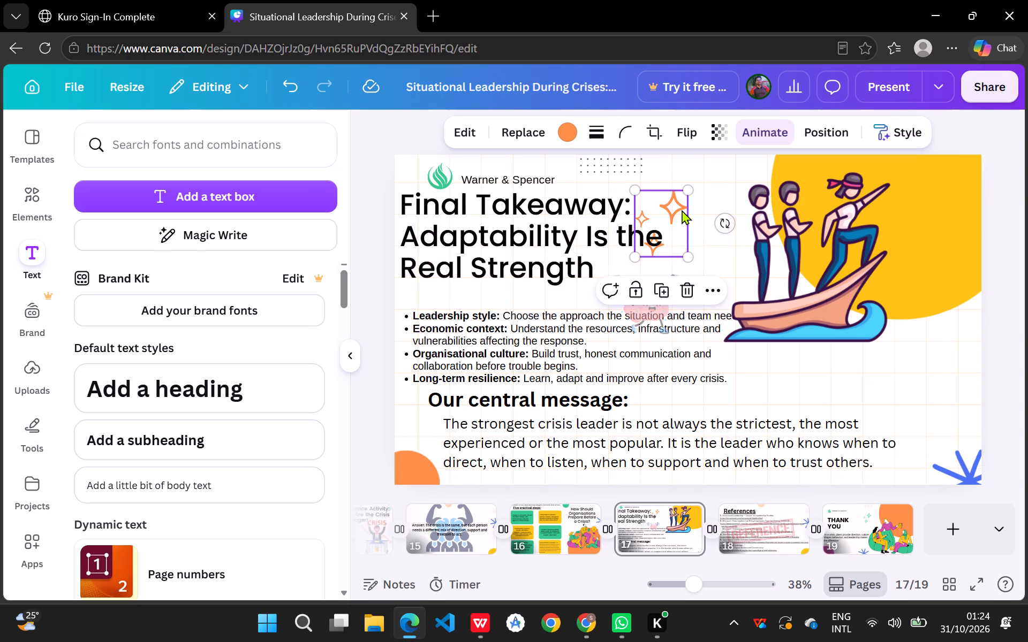
drag(682, 210, 741, 299)
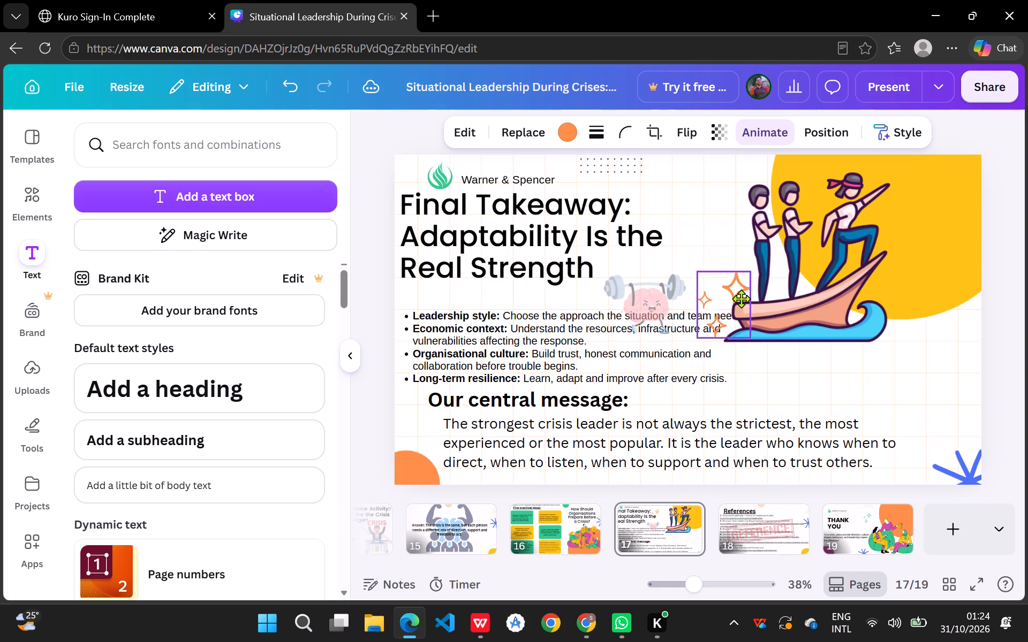
drag(741, 299, 816, 391)
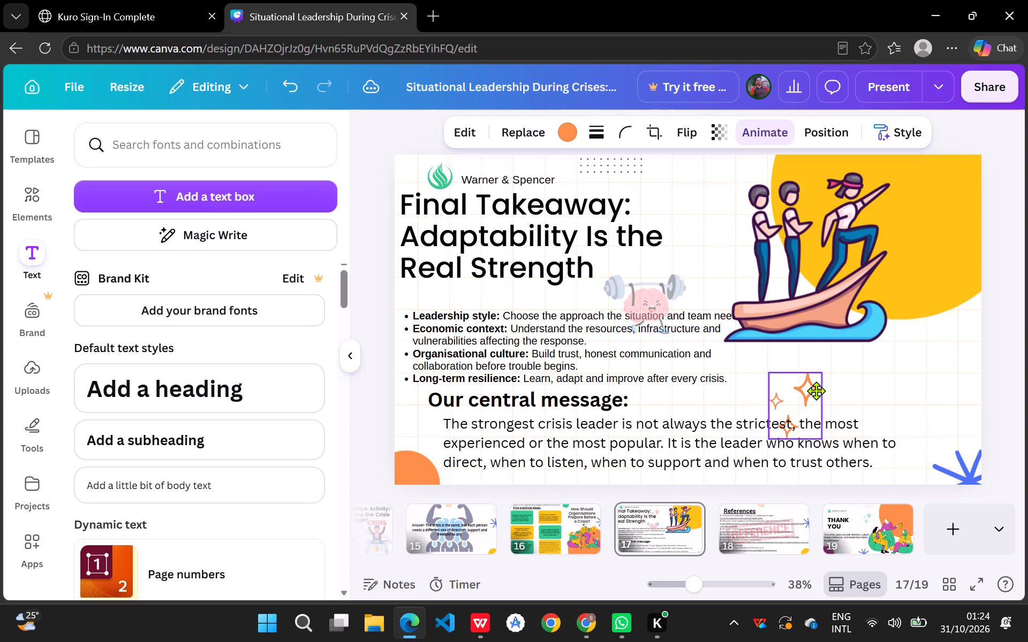
drag(816, 391, 841, 369)
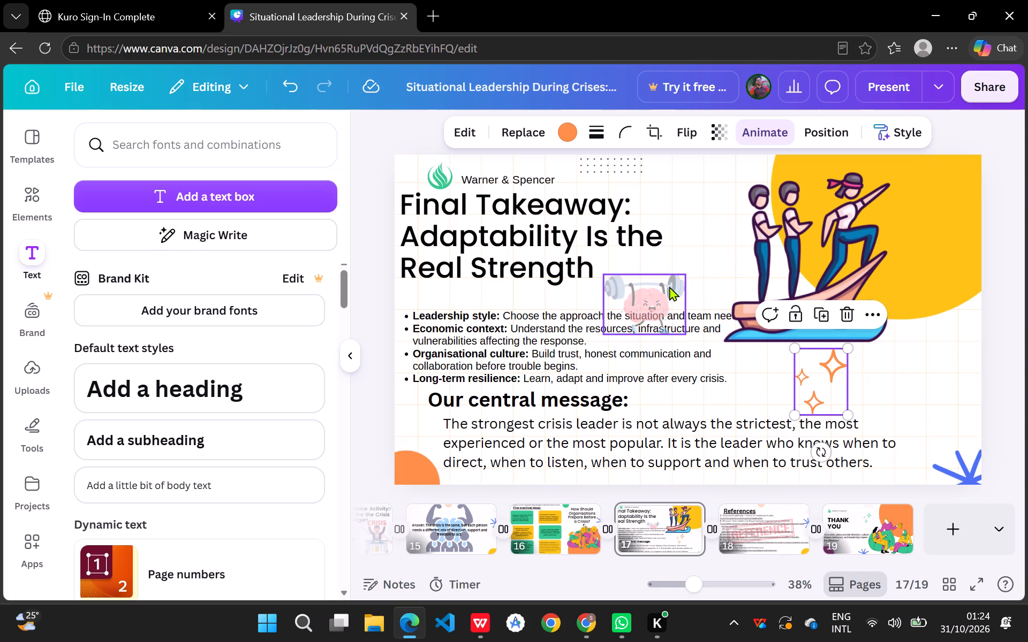
drag(827, 384, 945, 384)
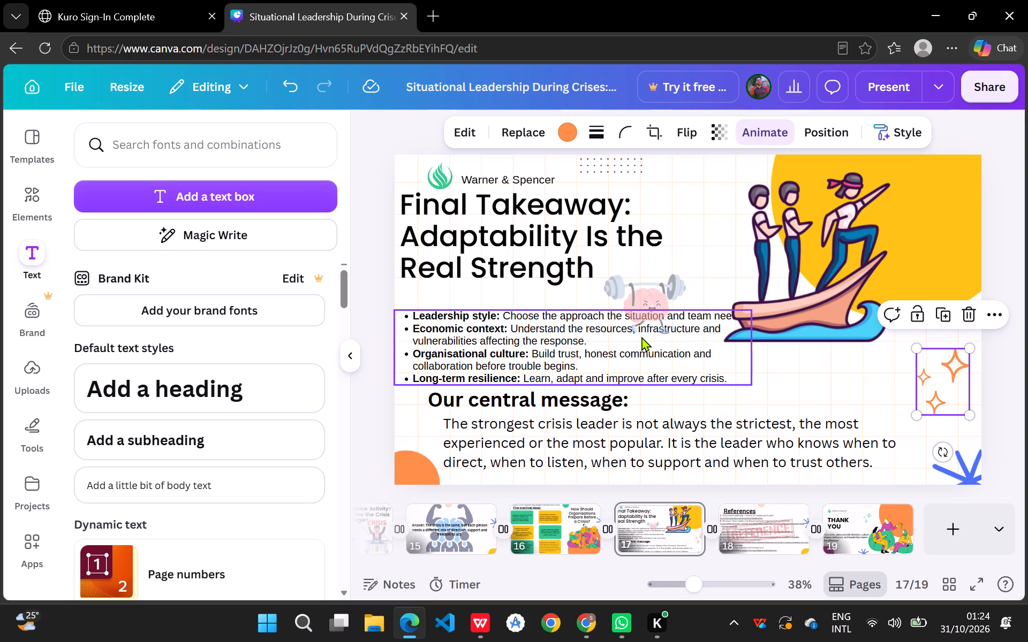
Reposition the weightlifting brain graphic slightly closer to the boat illustration, over the ends of the upper bullet lines.
drag(655, 297, 705, 256)
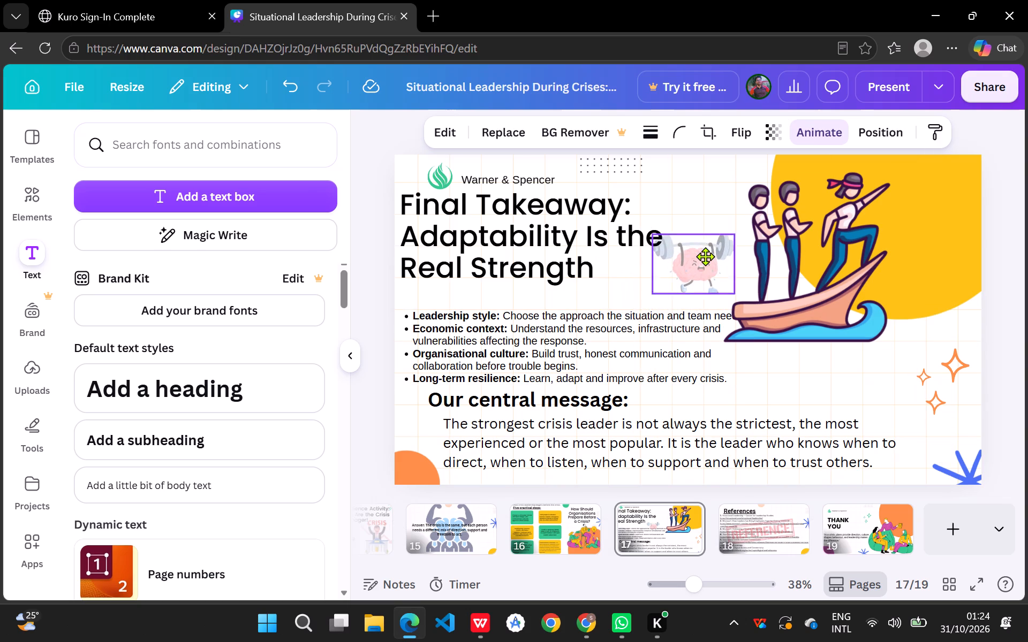
drag(705, 256, 683, 299)
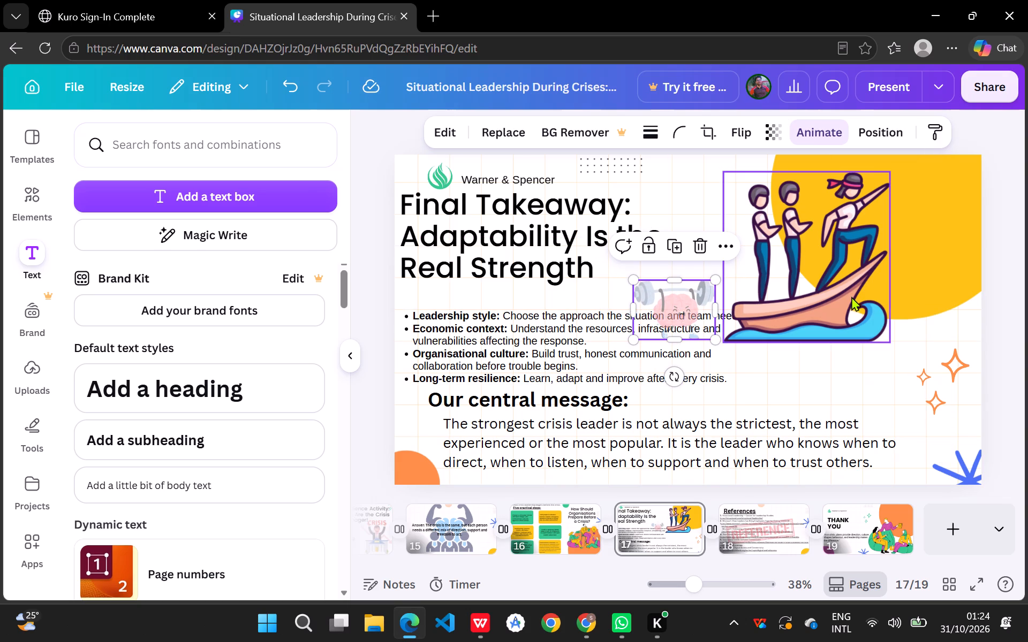
Move the boat illustration further over the yellow circle so it clears the bullet text.
drag(851, 300, 906, 304)
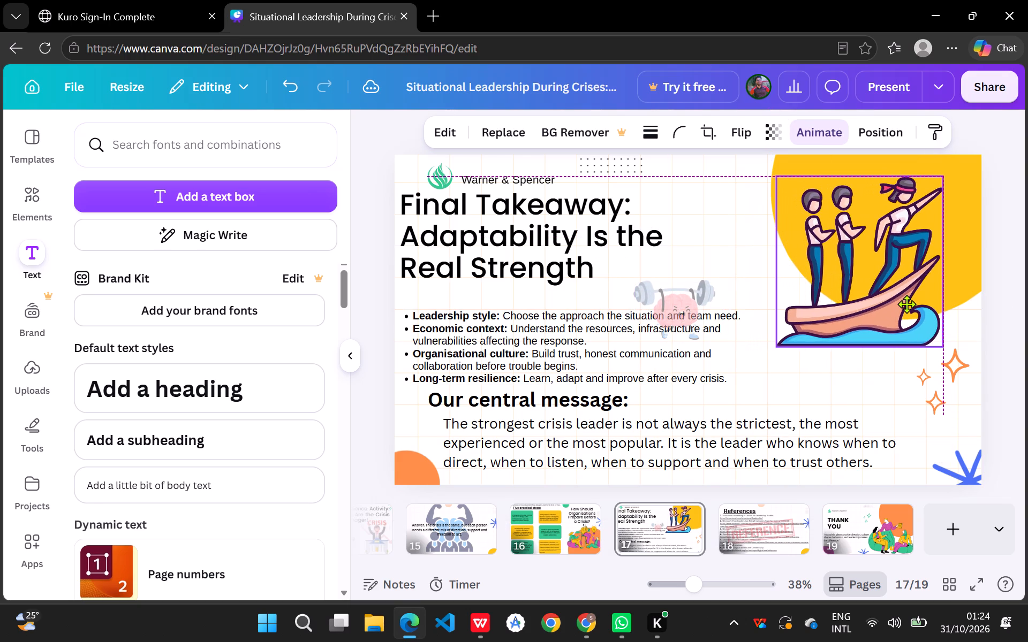
drag(906, 304, 906, 303)
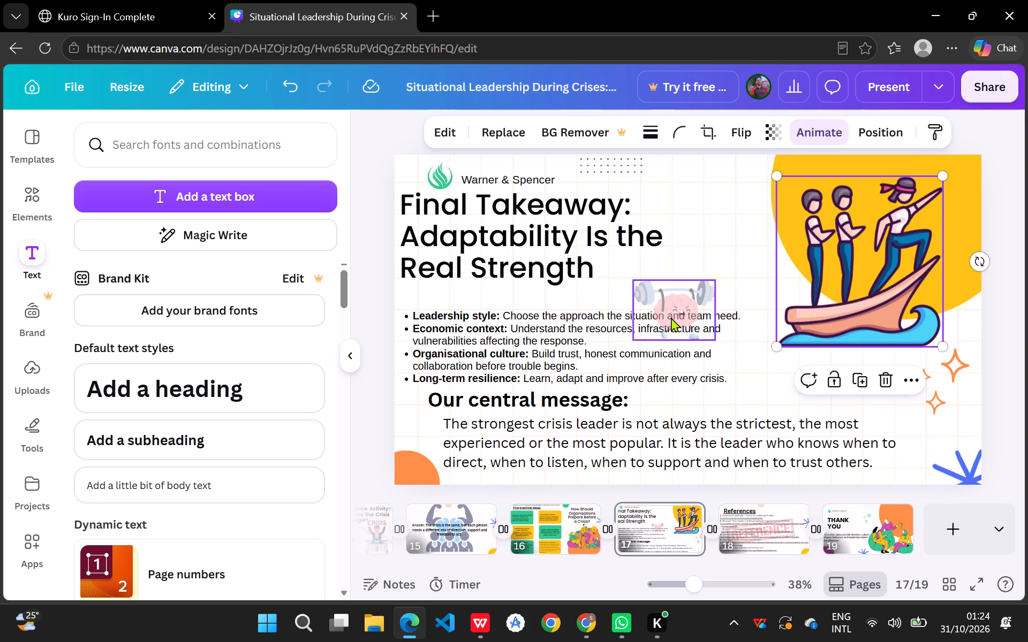
click(696, 246)
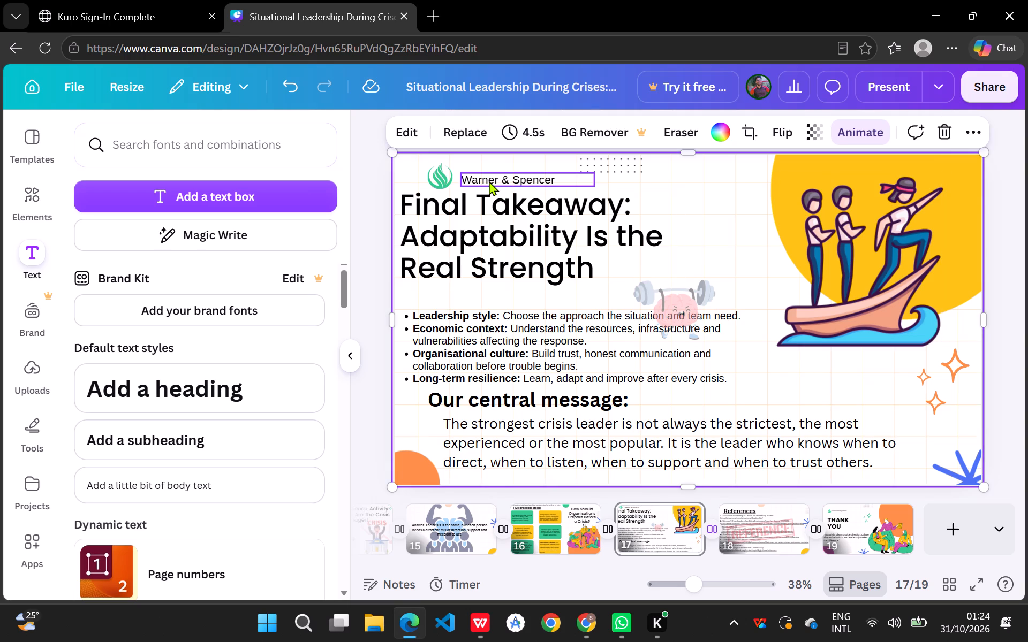
Move the Warner & Spencer name and green logo side by side into the space between the dot pattern and the yellow circle.
drag(513, 173, 610, 163)
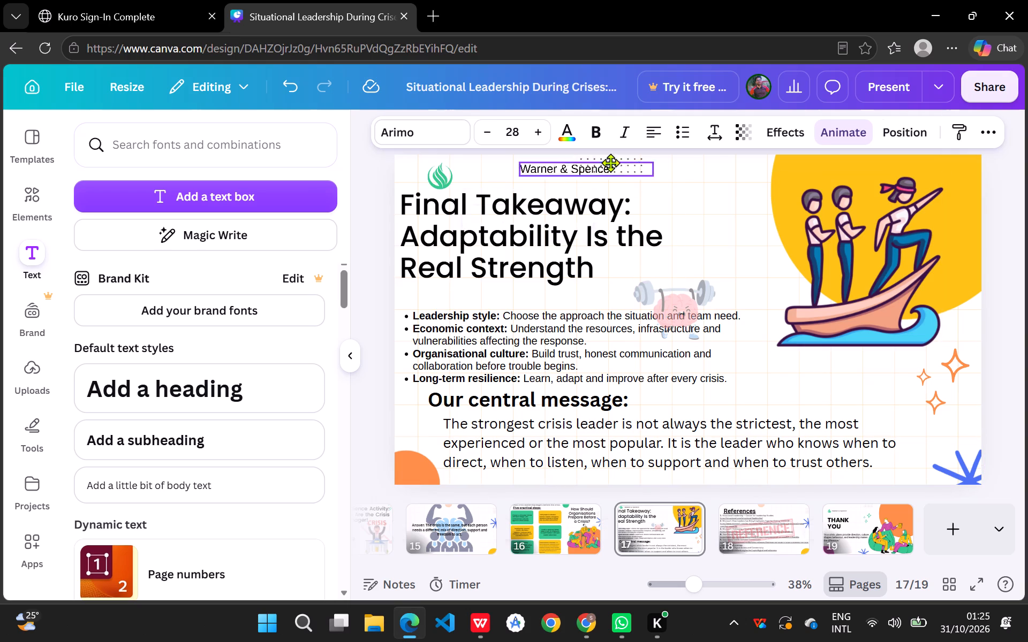
drag(610, 163, 697, 174)
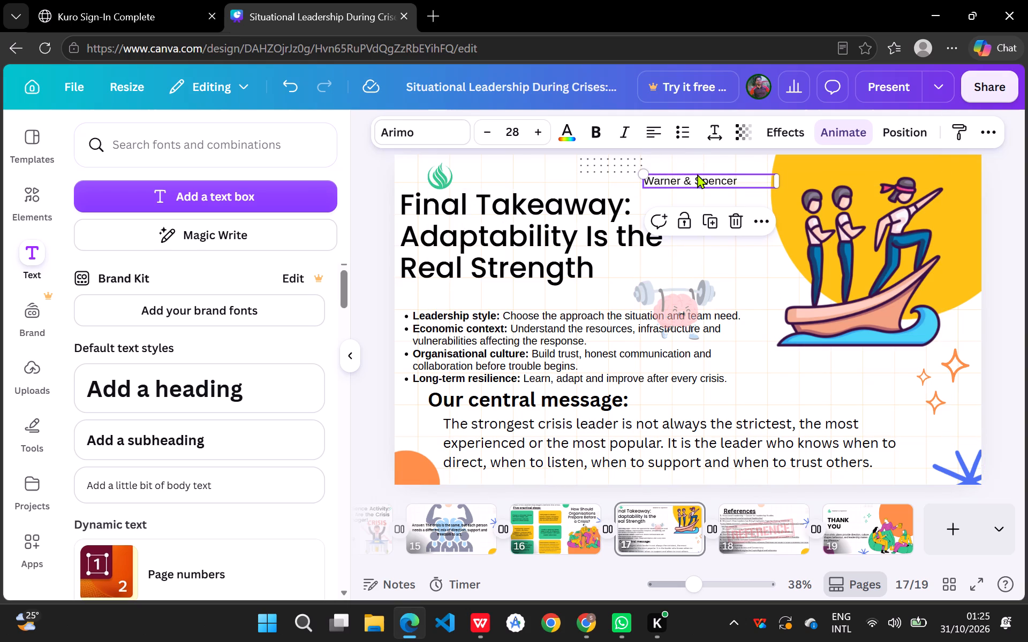
drag(447, 180, 619, 172)
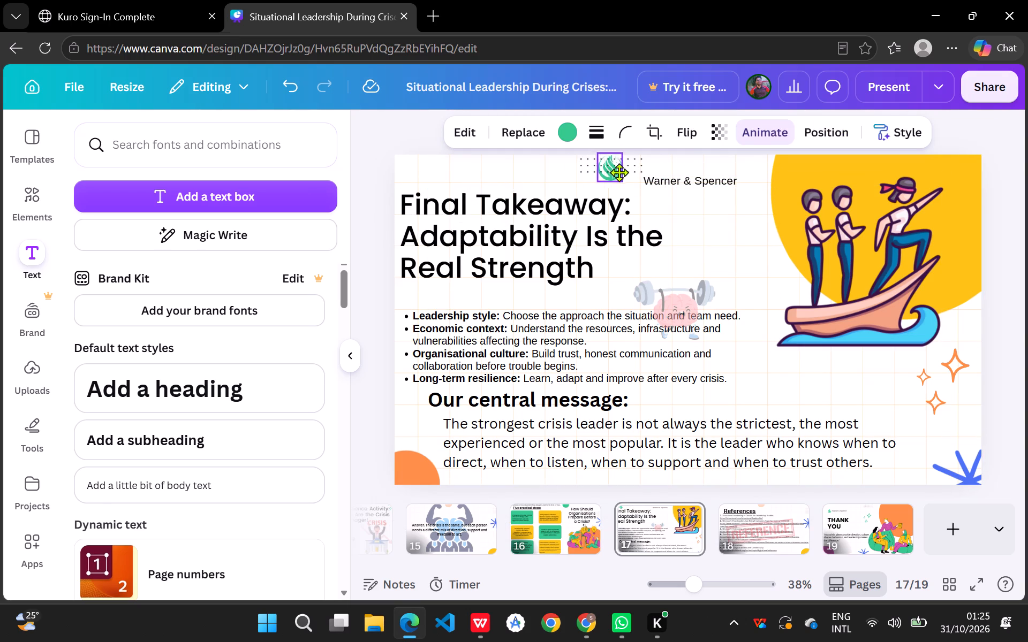
drag(619, 172, 633, 180)
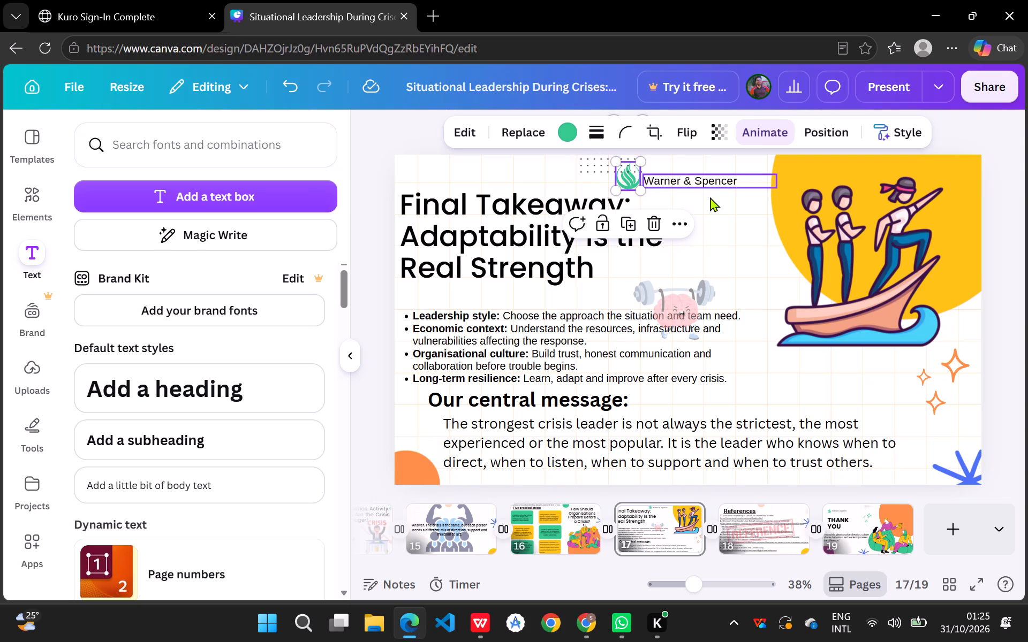
Raise the Warner & Spencer name slightly beside the green logo.
drag(709, 186, 710, 180)
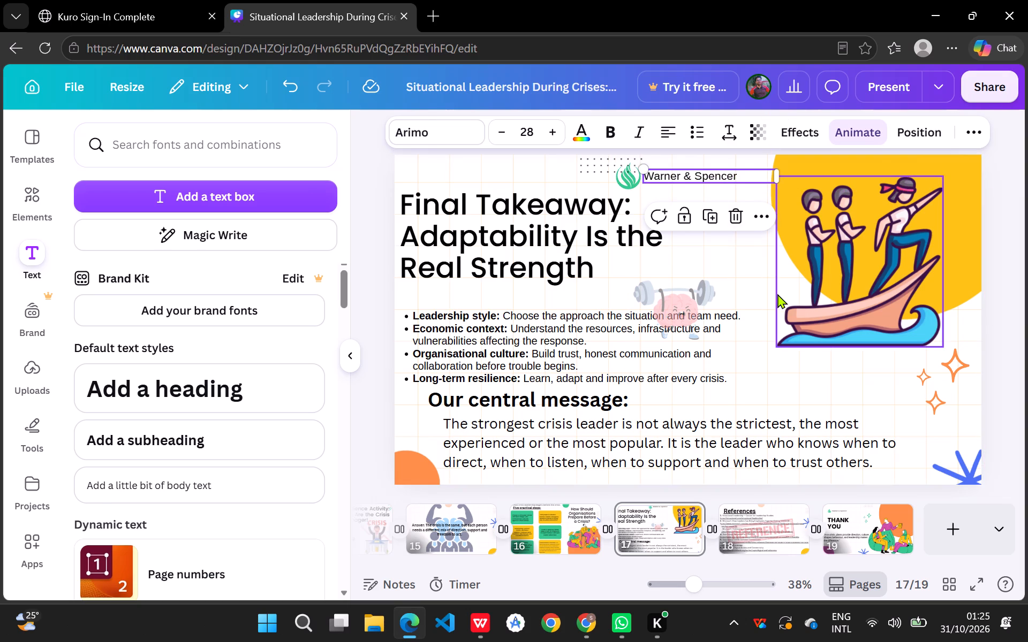
click(777, 294)
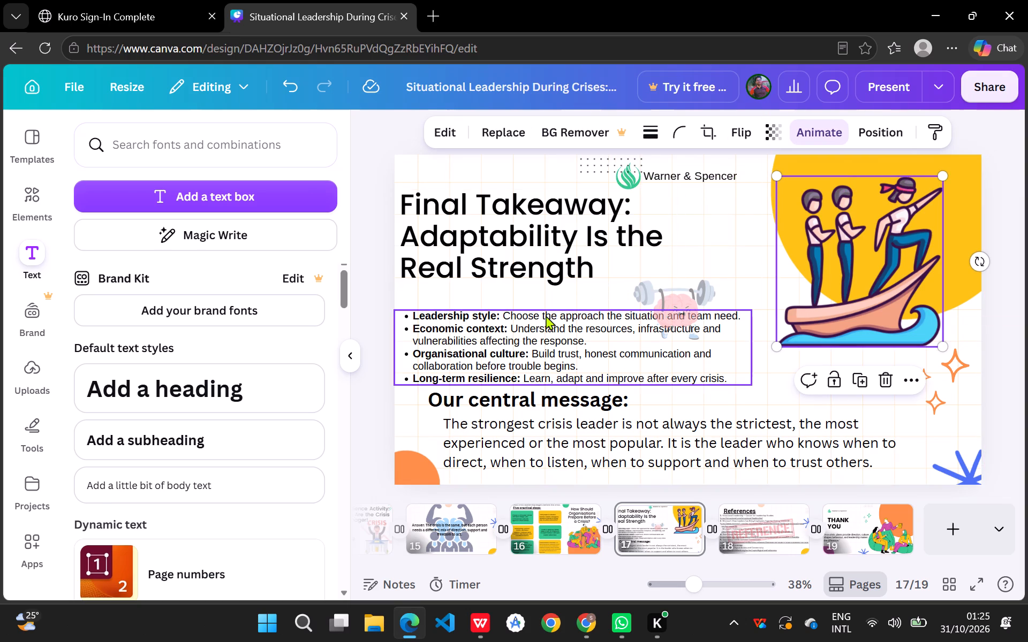
Move the weightlifting brain graphic off the bullet text into the gap between the heading and the boat illustration.
drag(696, 291, 744, 245)
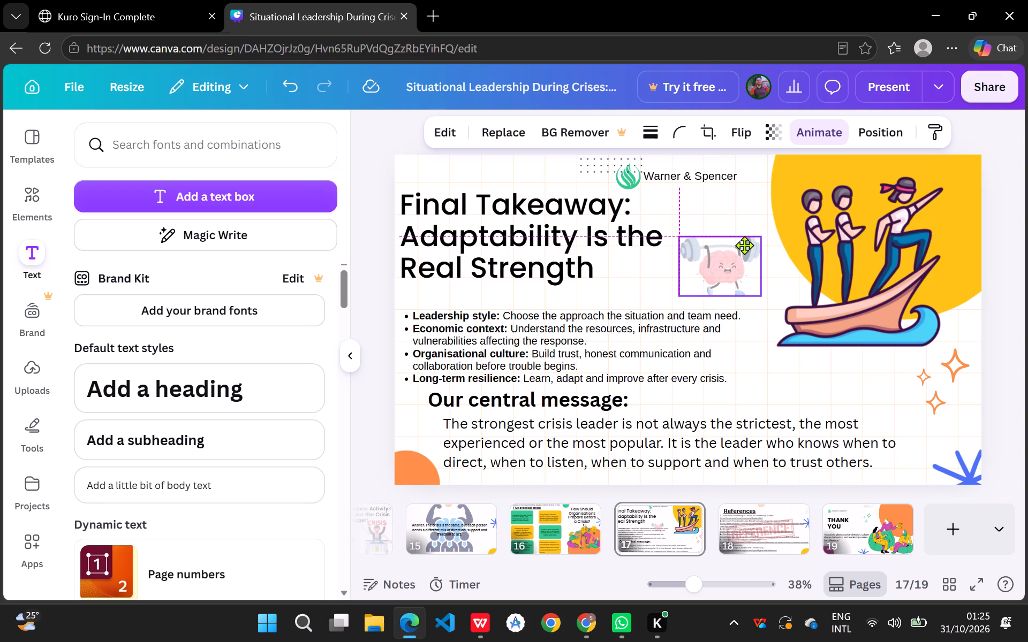
drag(744, 245, 745, 228)
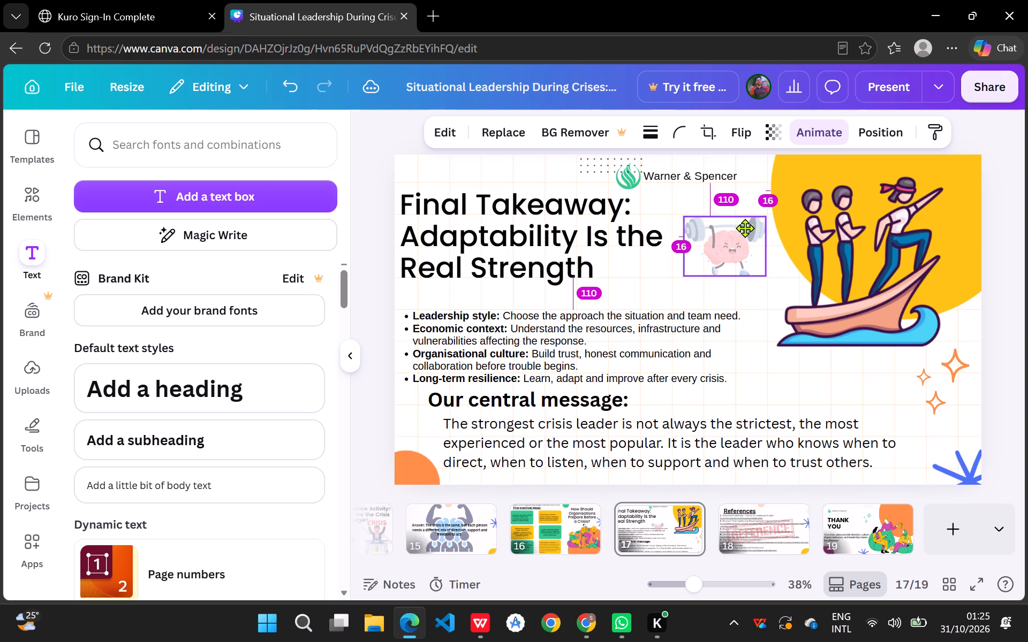
drag(745, 228, 752, 231)
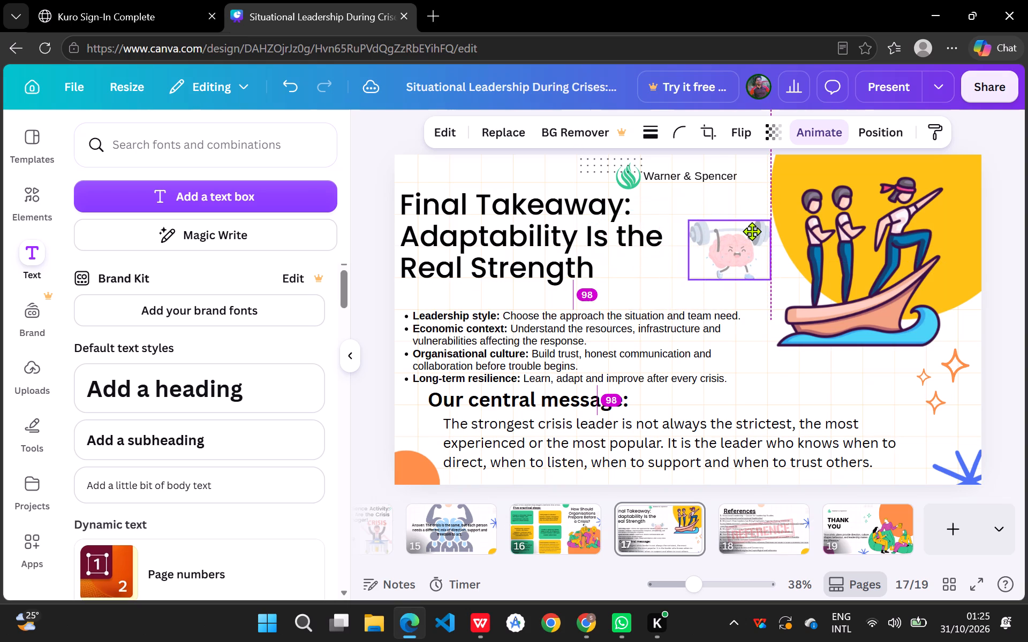
drag(752, 231, 744, 234)
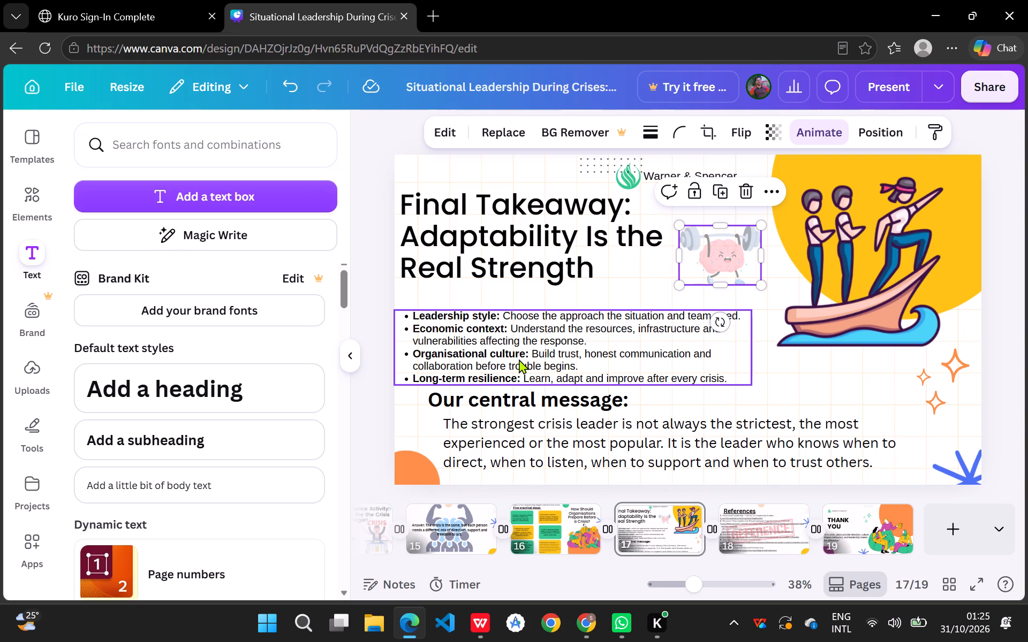
Move the bullet list up to sit directly beneath the Final Takeaway heading, keeping its left edge on the slide's edge.
drag(519, 359, 518, 341)
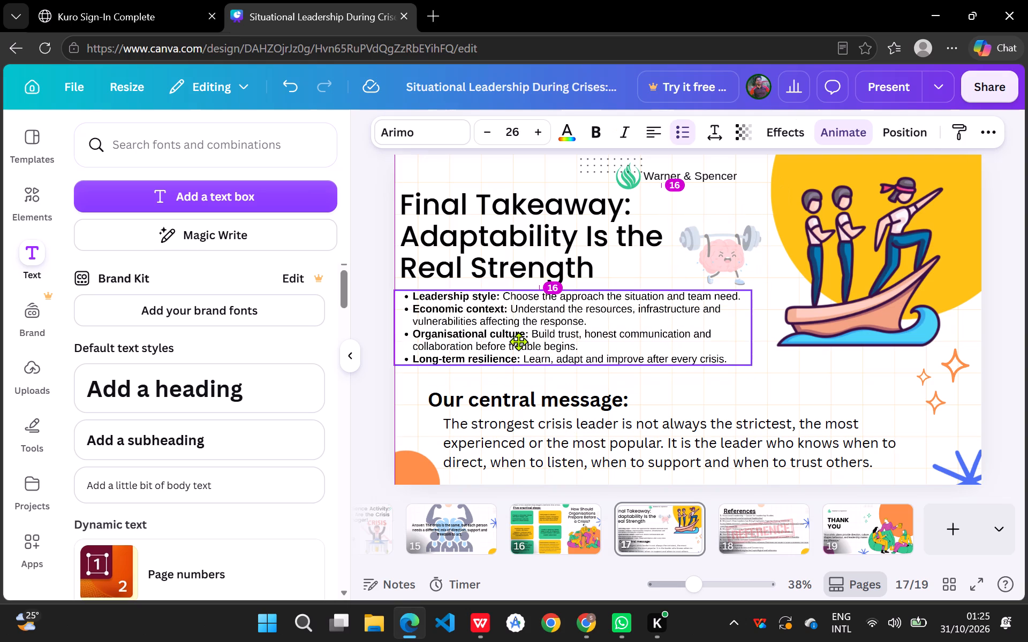
drag(518, 341, 521, 341)
drag(521, 341, 521, 343)
drag(521, 343, 521, 342)
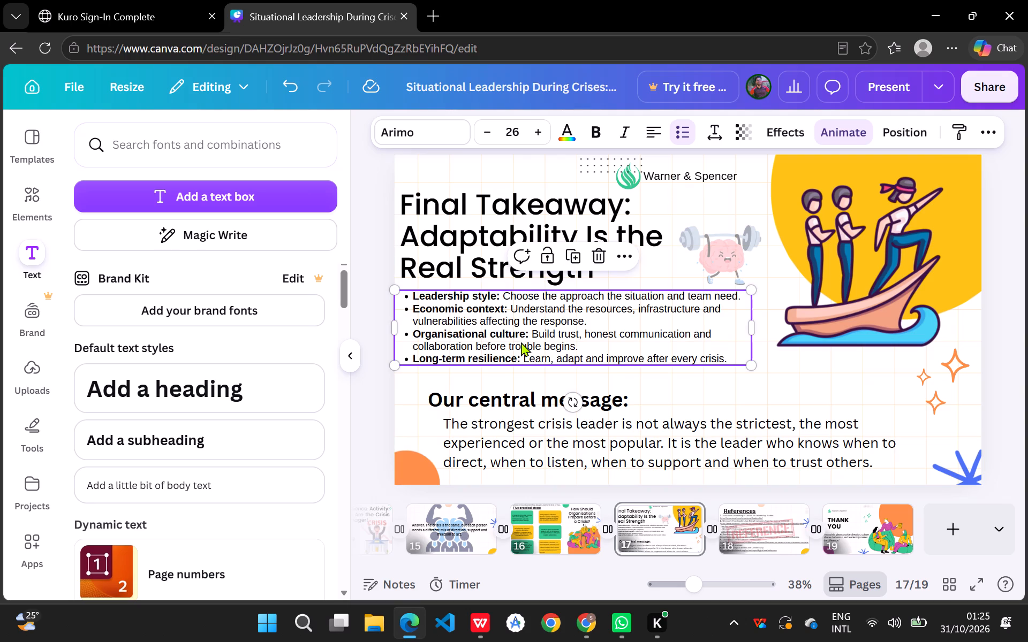
Shift the "Our central message:" subheading slightly up and left, closer to the bullet list.
drag(517, 407, 503, 403)
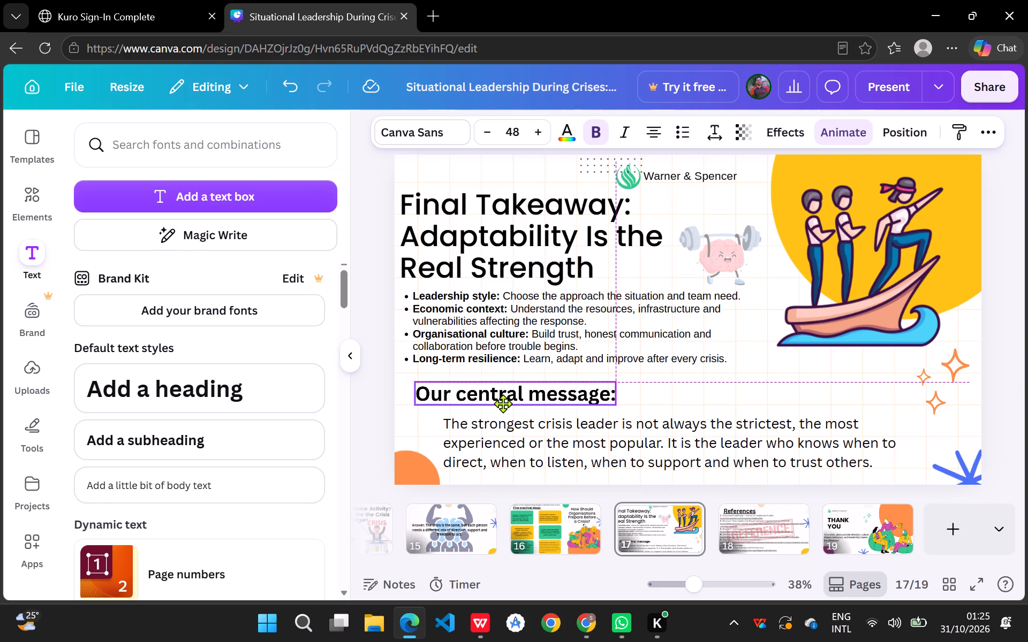
drag(503, 403, 501, 400)
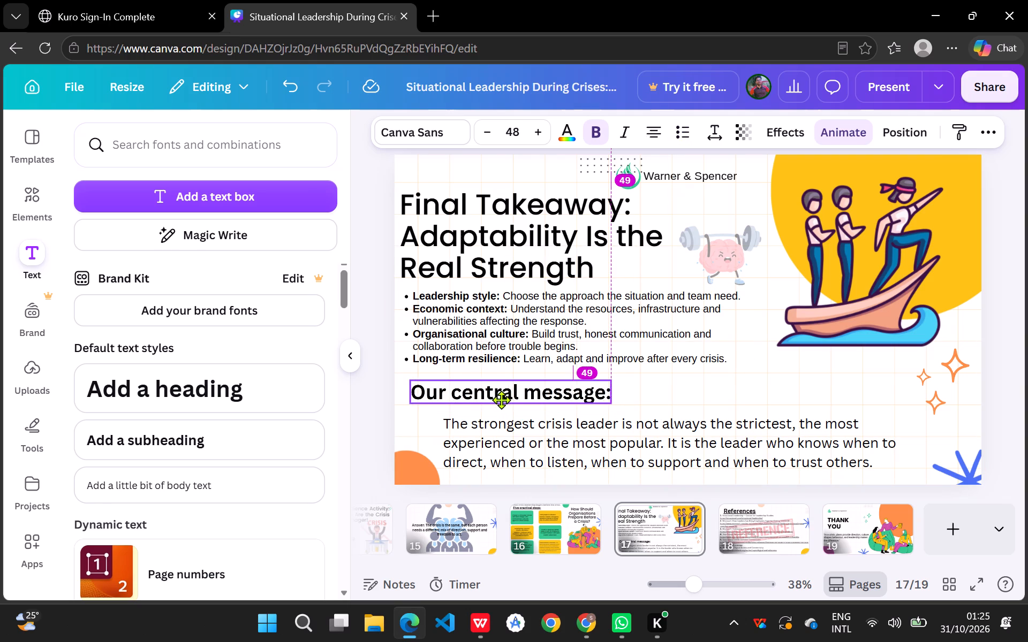
drag(501, 400, 511, 398)
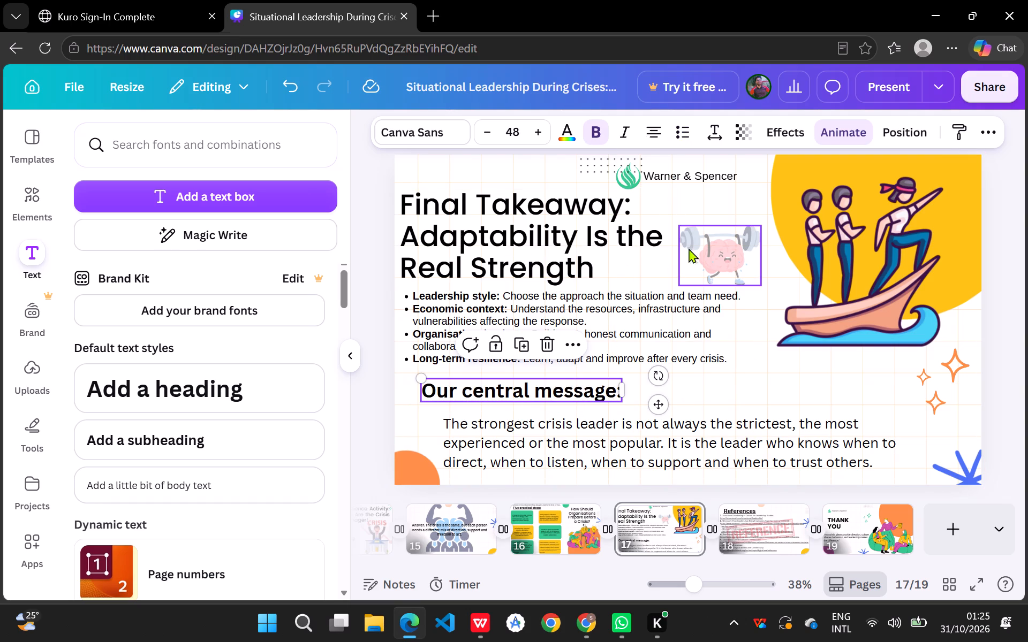
Nudge the weightlifting brain graphic closer to the boat illustration, away from the heading.
drag(713, 256, 732, 258)
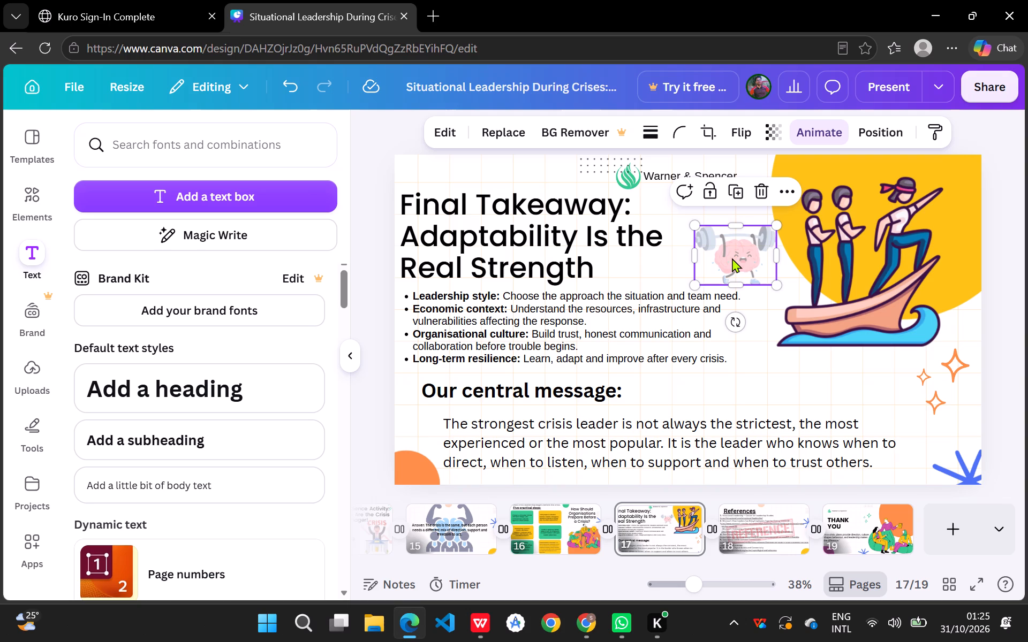
Reposition the Final Takeaway heading slightly higher and further in from the slide's left edge, roughly in line with the bullet text.
drag(573, 262, 587, 258)
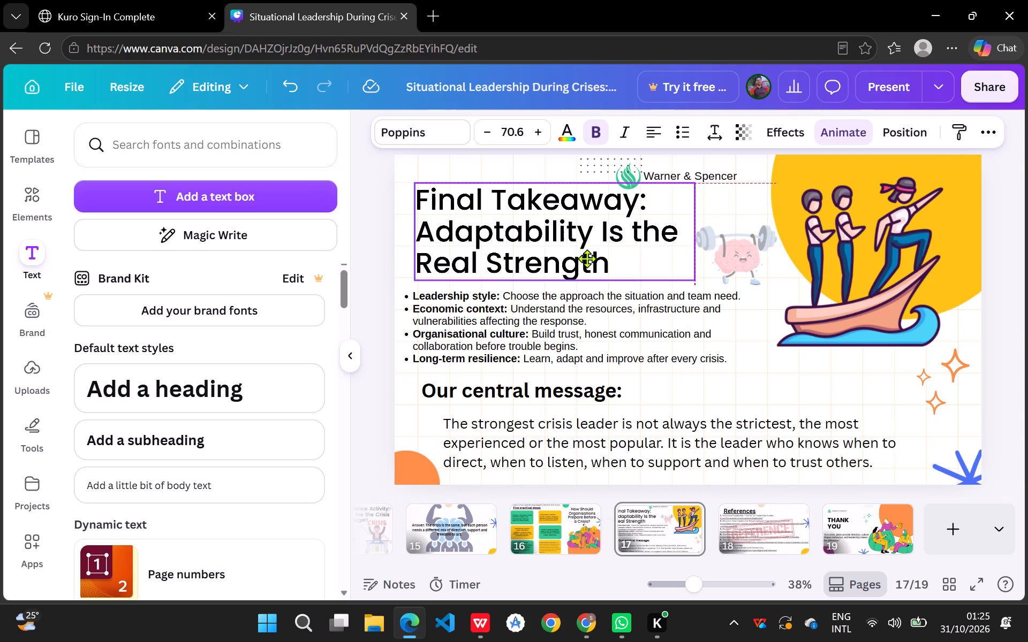
drag(587, 258, 587, 258)
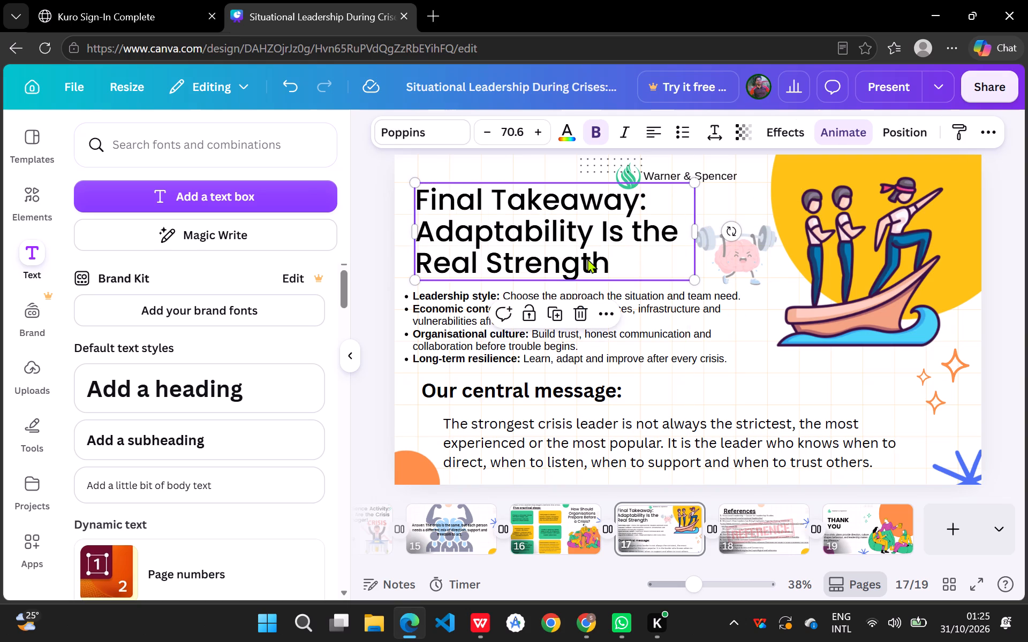
click(479, 320)
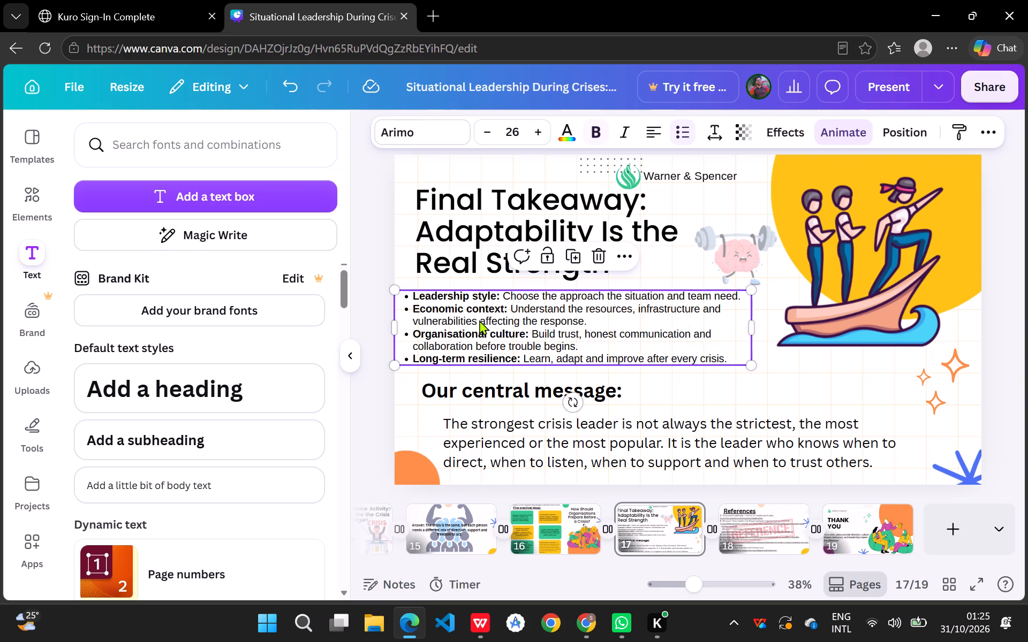
drag(462, 270, 457, 269)
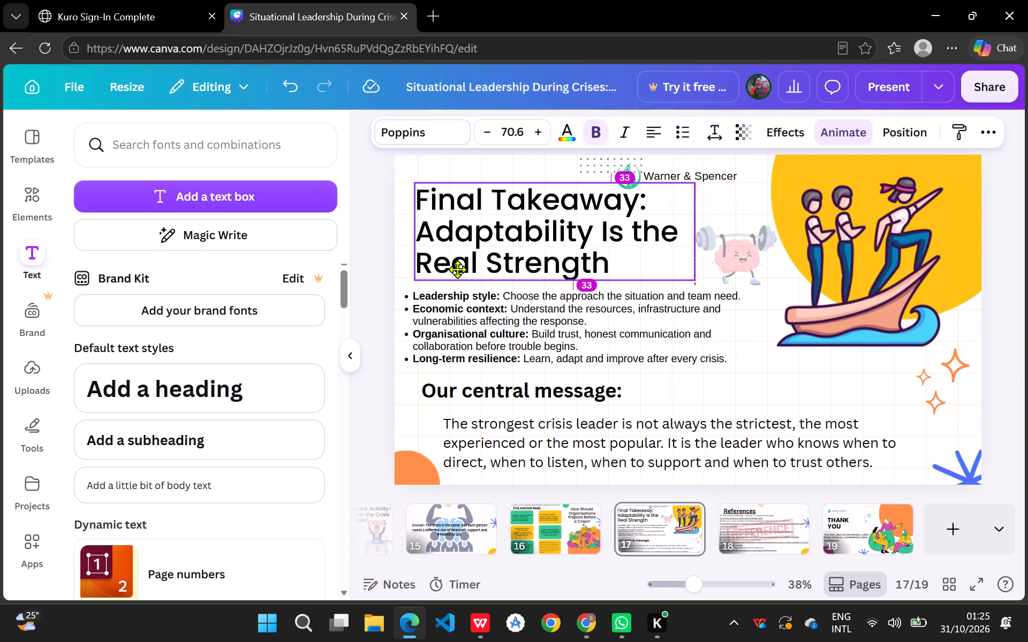
drag(457, 269, 455, 269)
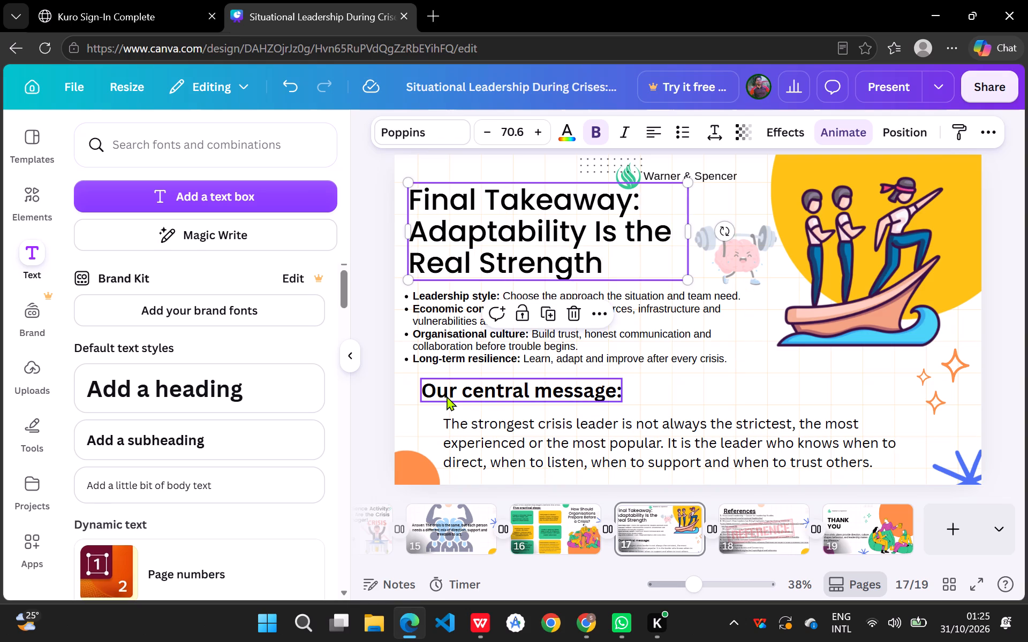
Align the "Our central message:" subheading and its paragraph with the heading's left edge, placing the paragraph directly below the subheading.
drag(447, 396, 434, 393)
drag(471, 428, 464, 427)
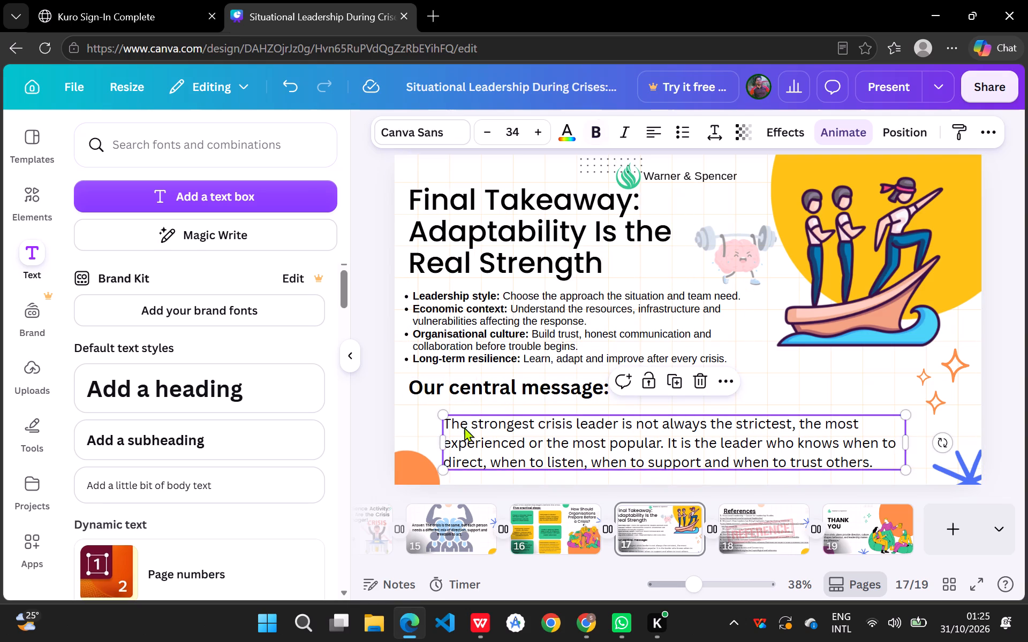
drag(464, 427, 441, 418)
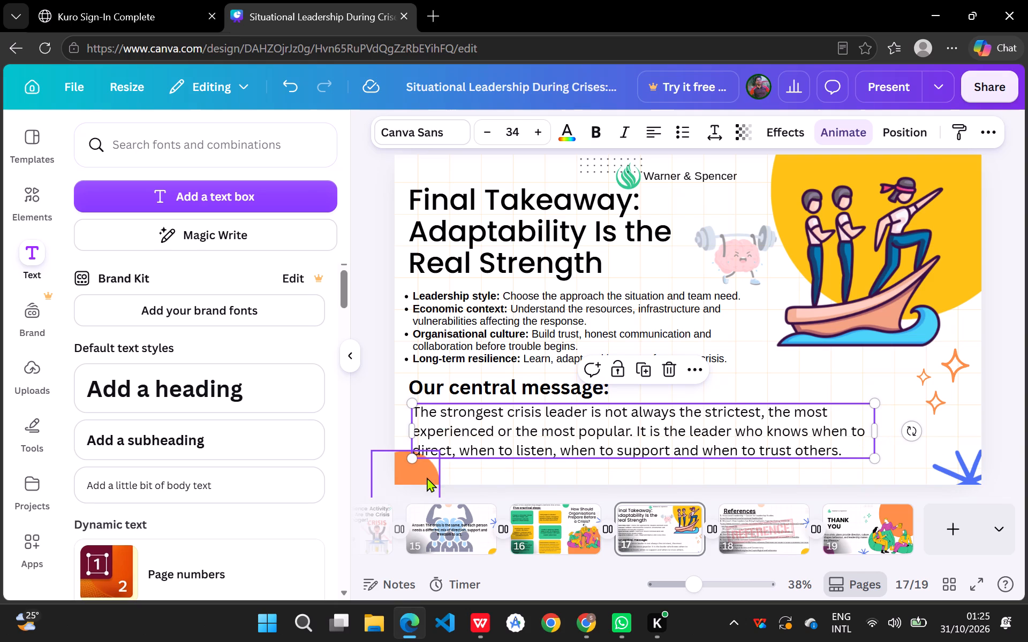
Move the orange circle from the slide's lower-left corner to its upper-left corner, leaving only a quarter visible above the heading.
drag(432, 473, 784, 464)
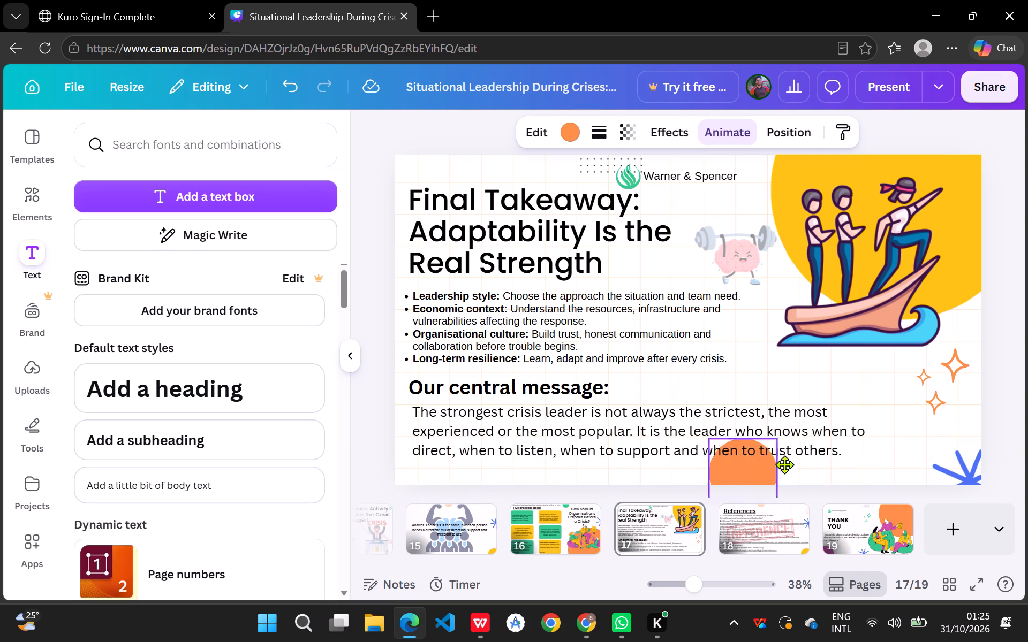
drag(784, 464, 437, 141)
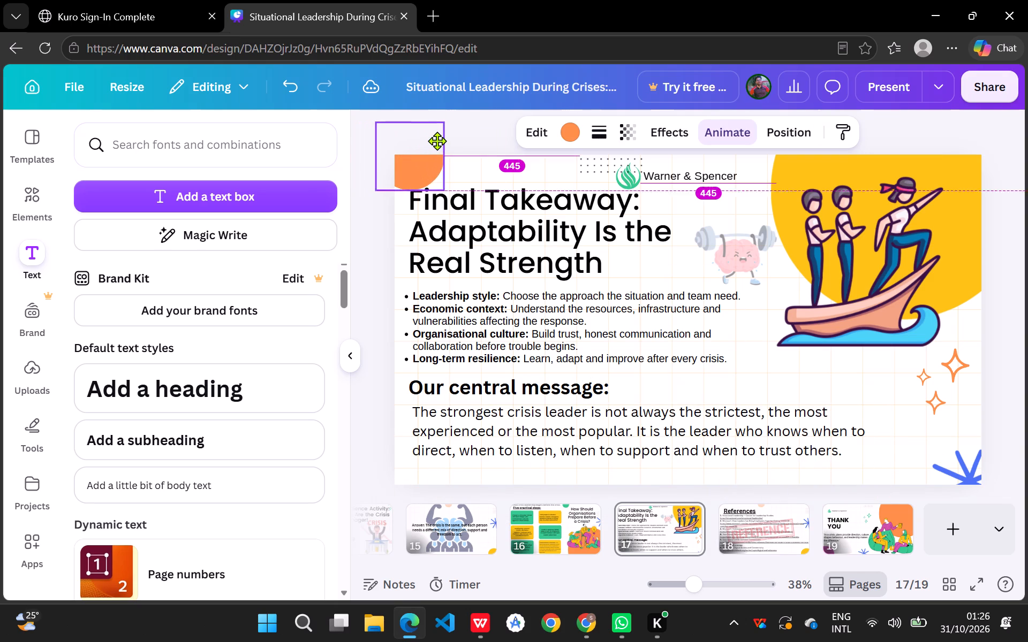
drag(437, 141, 421, 137)
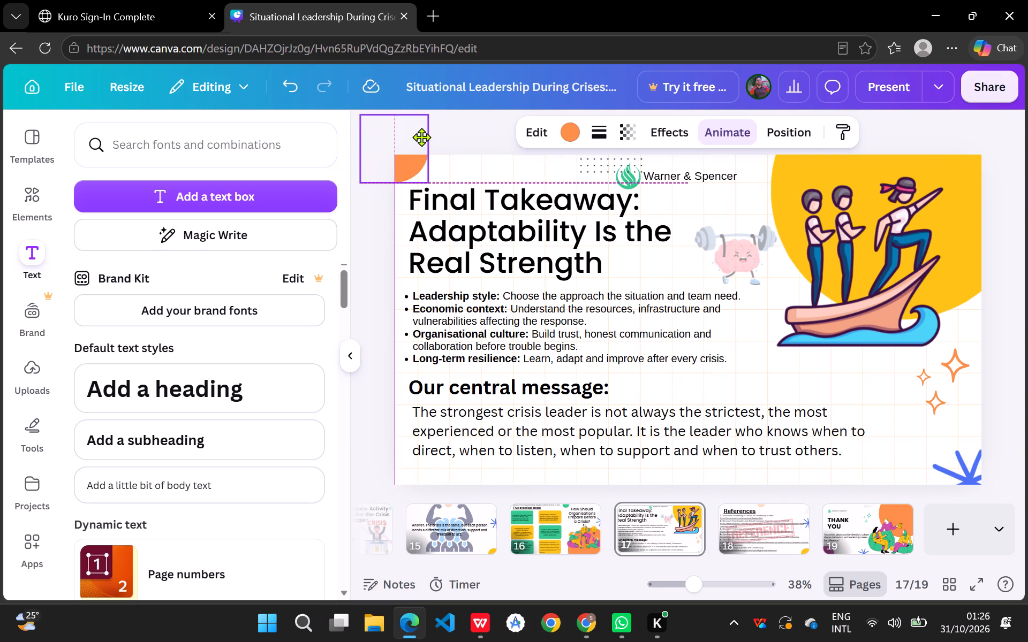
drag(421, 137, 421, 137)
click(662, 304)
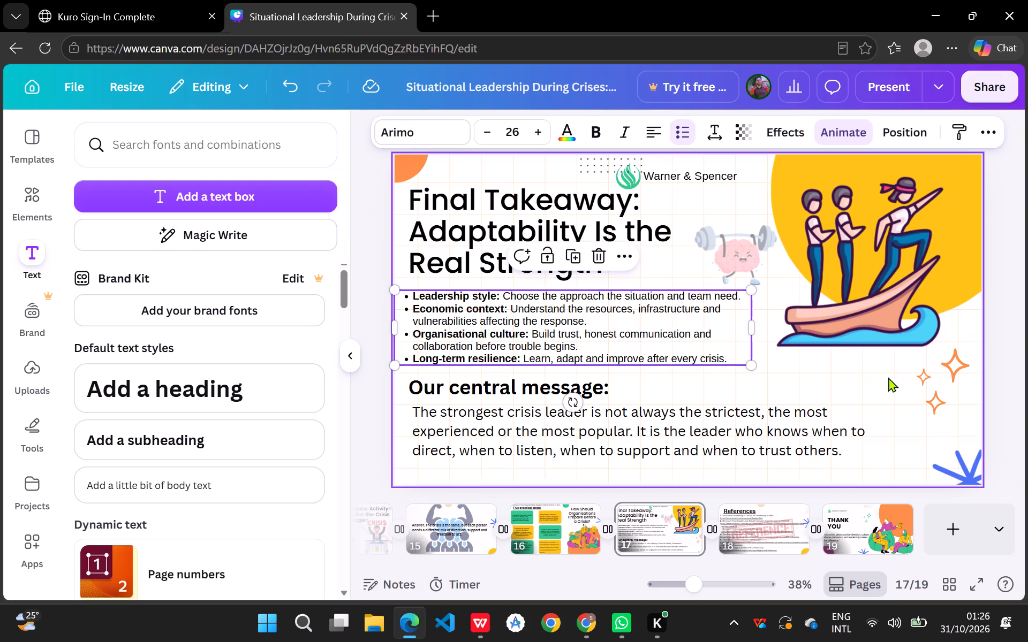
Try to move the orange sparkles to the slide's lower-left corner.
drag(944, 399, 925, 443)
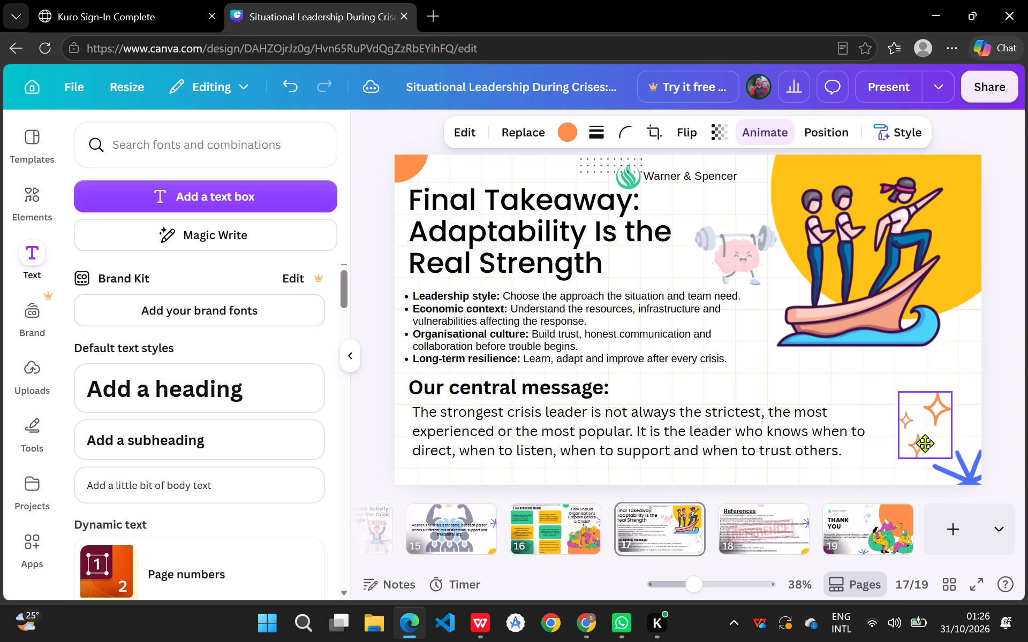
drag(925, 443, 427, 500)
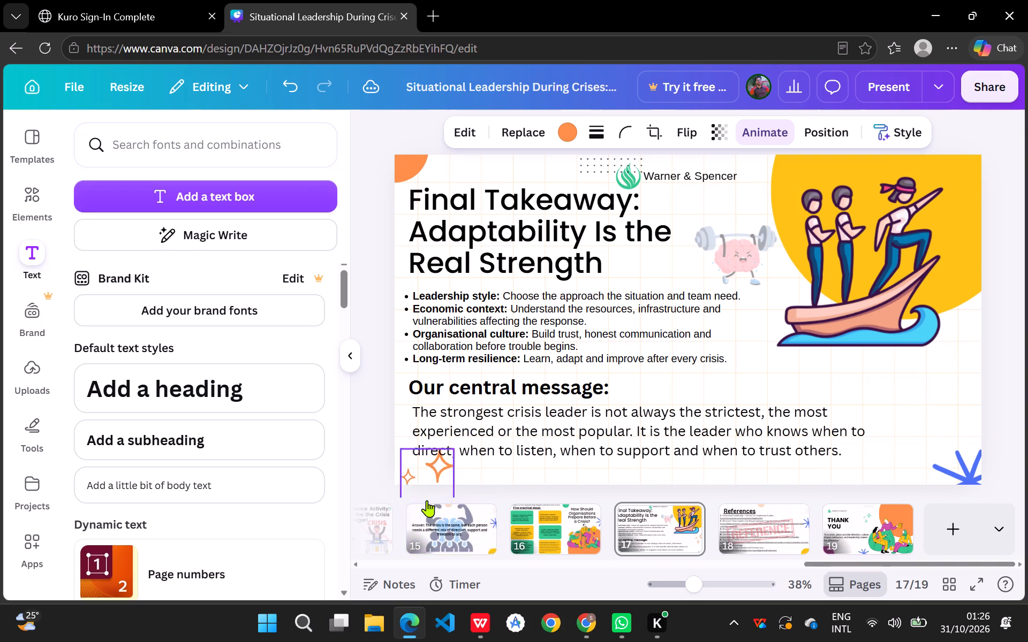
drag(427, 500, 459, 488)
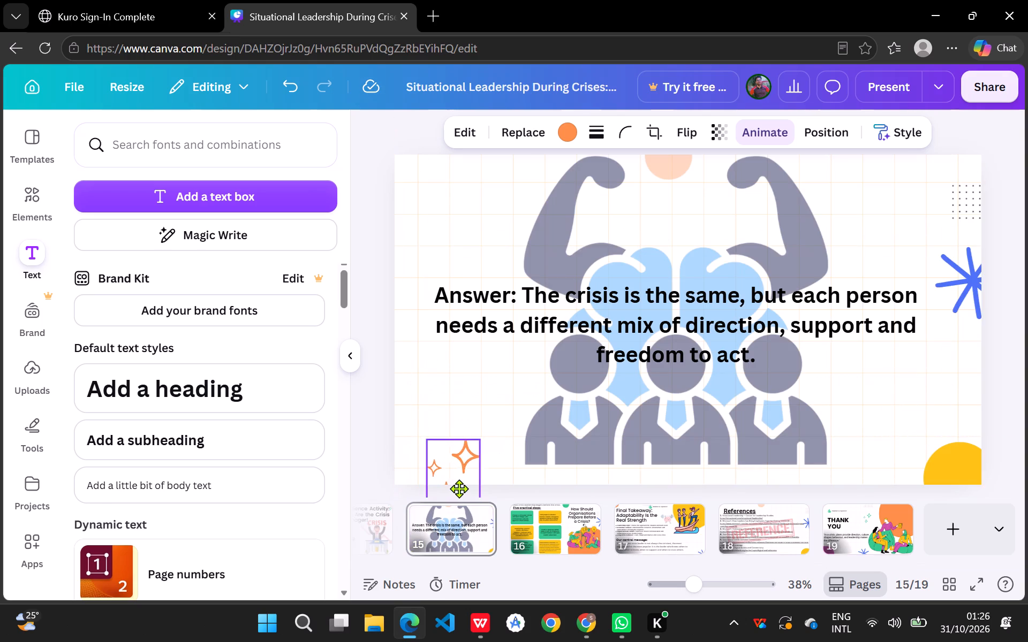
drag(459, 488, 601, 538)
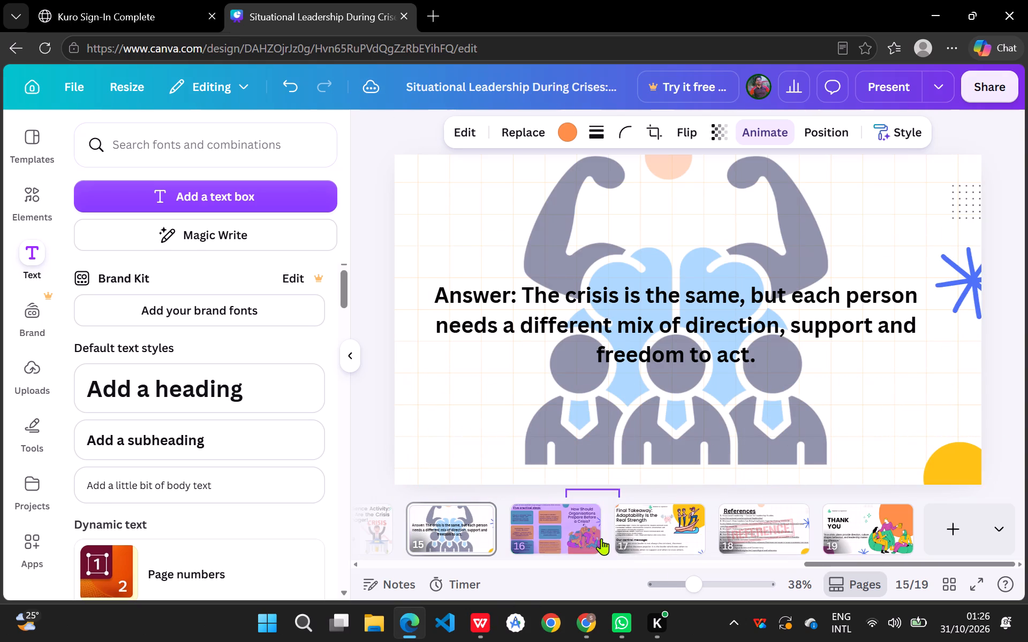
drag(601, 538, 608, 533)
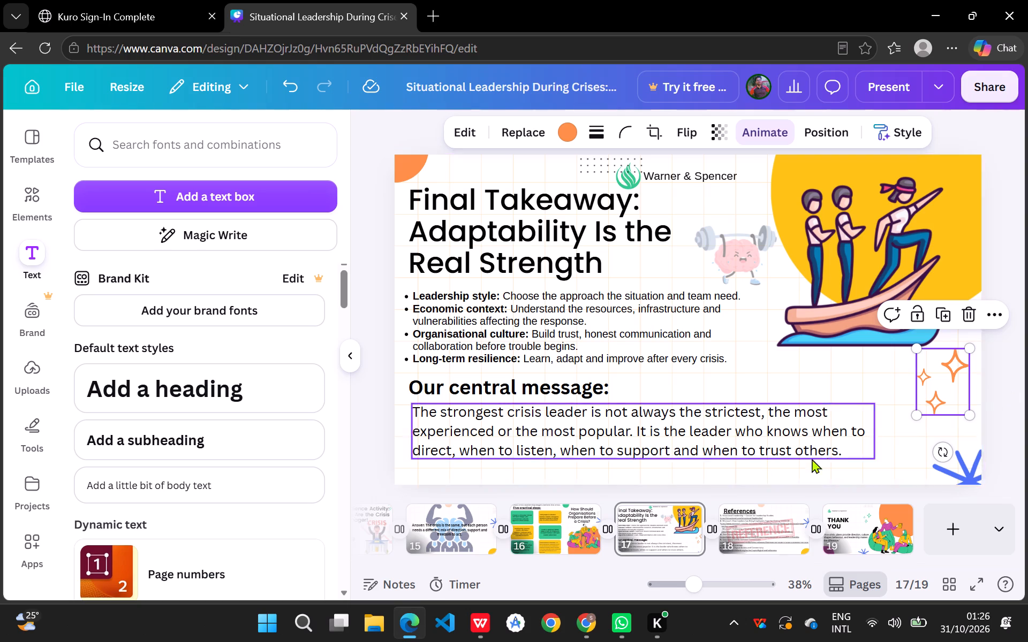
Move the orange sparkles to the slide's lower-left corner, over the start of the paragraph's last lines.
drag(948, 400, 452, 500)
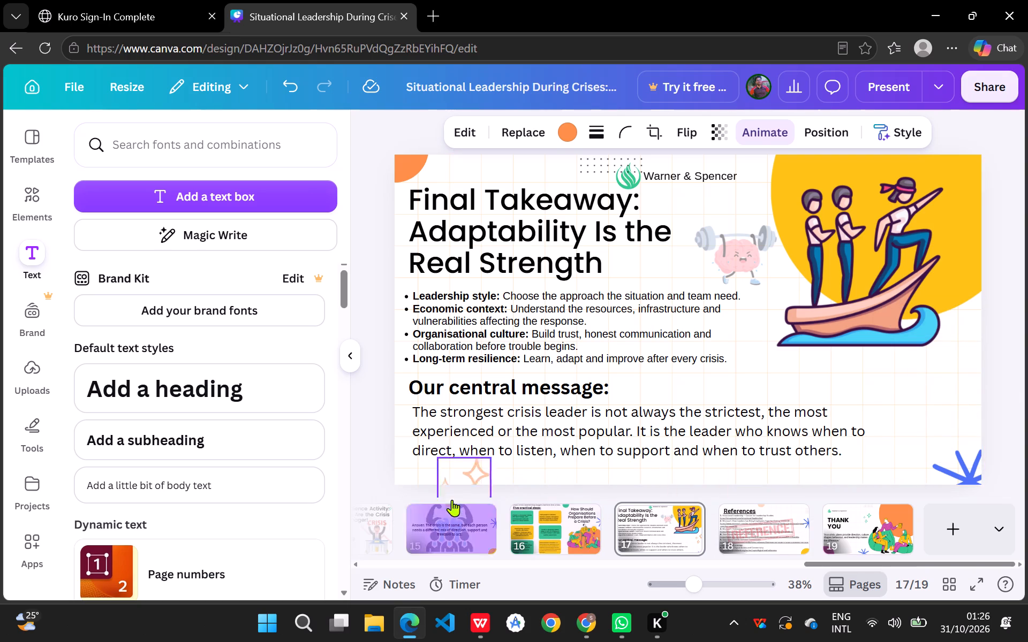
drag(452, 500, 414, 478)
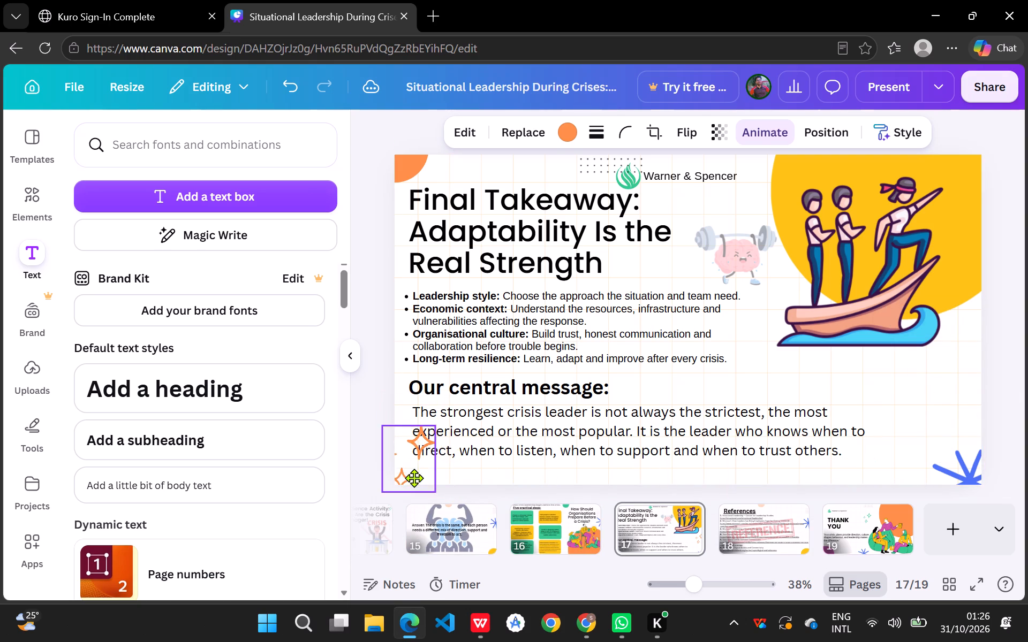
drag(414, 478, 440, 478)
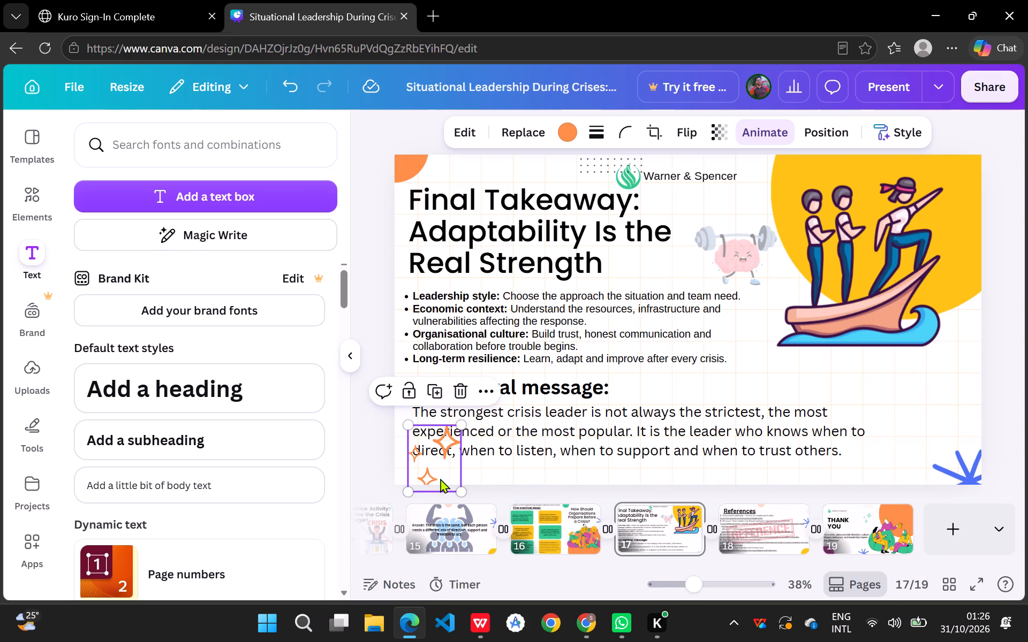
Fade the orange sparkles on the Final Takeaway slide by lowering their opacity well below full strength.
click(725, 132)
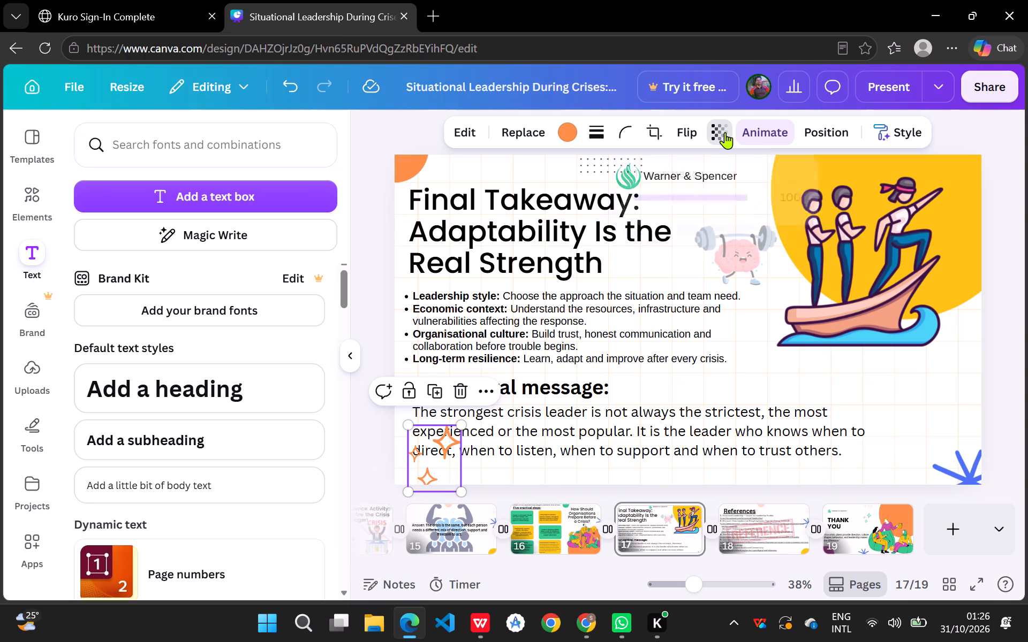
drag(758, 197, 741, 198)
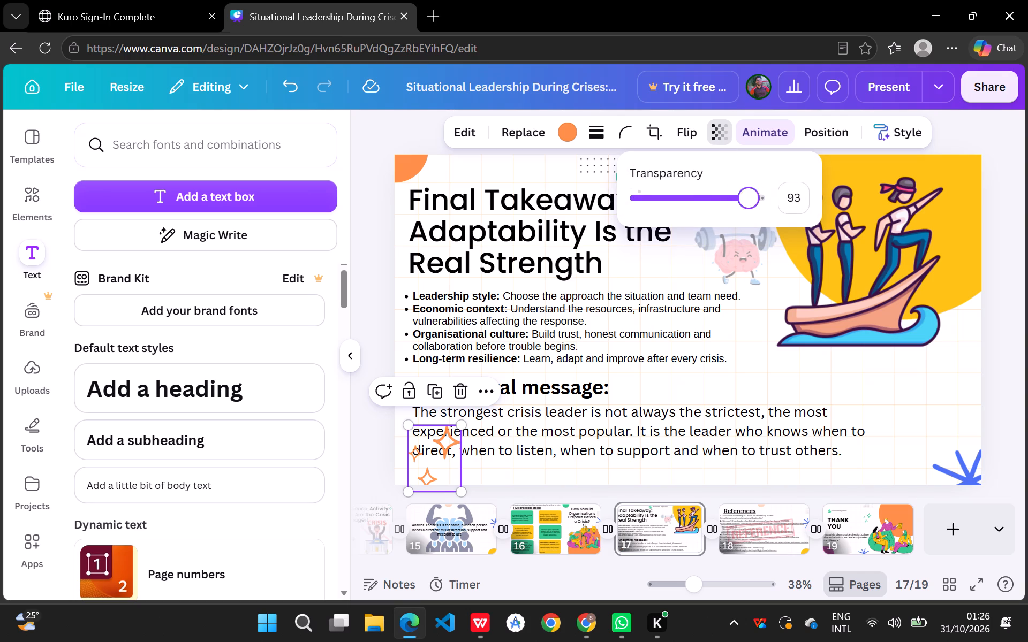
drag(741, 198, 679, 216)
click(819, 379)
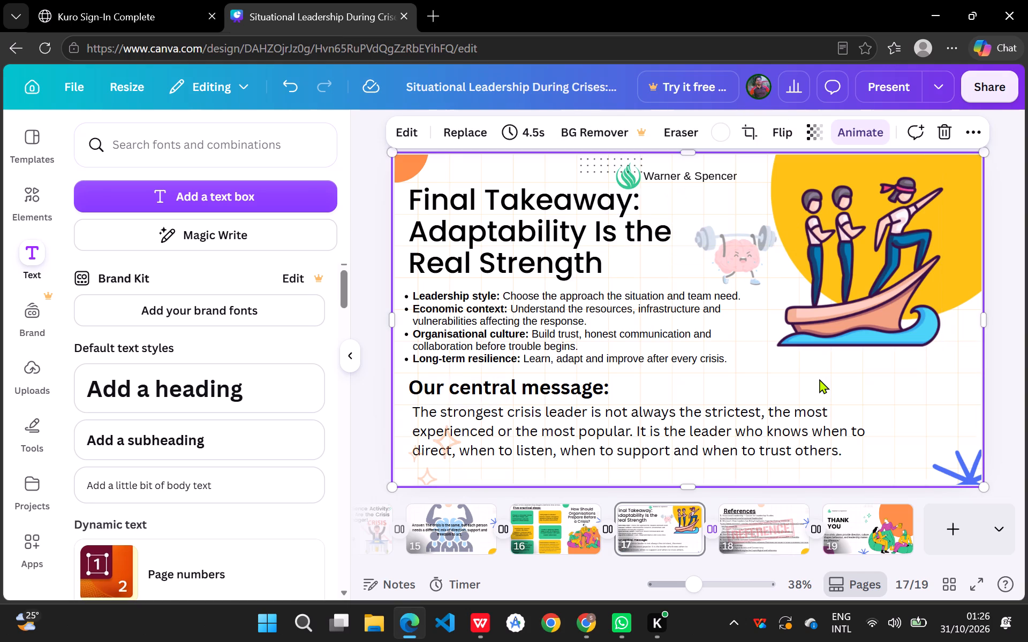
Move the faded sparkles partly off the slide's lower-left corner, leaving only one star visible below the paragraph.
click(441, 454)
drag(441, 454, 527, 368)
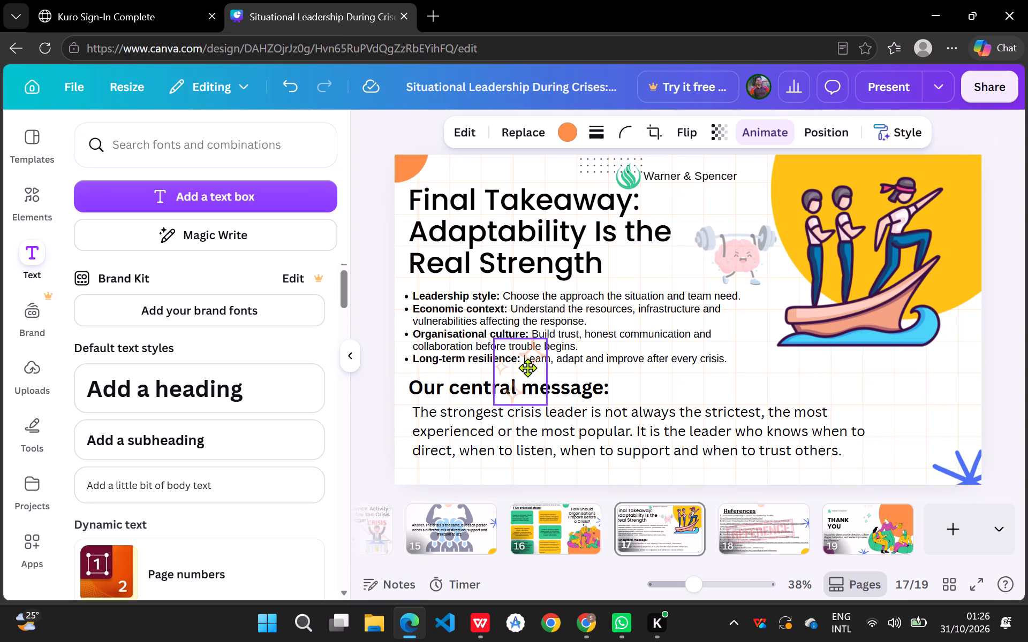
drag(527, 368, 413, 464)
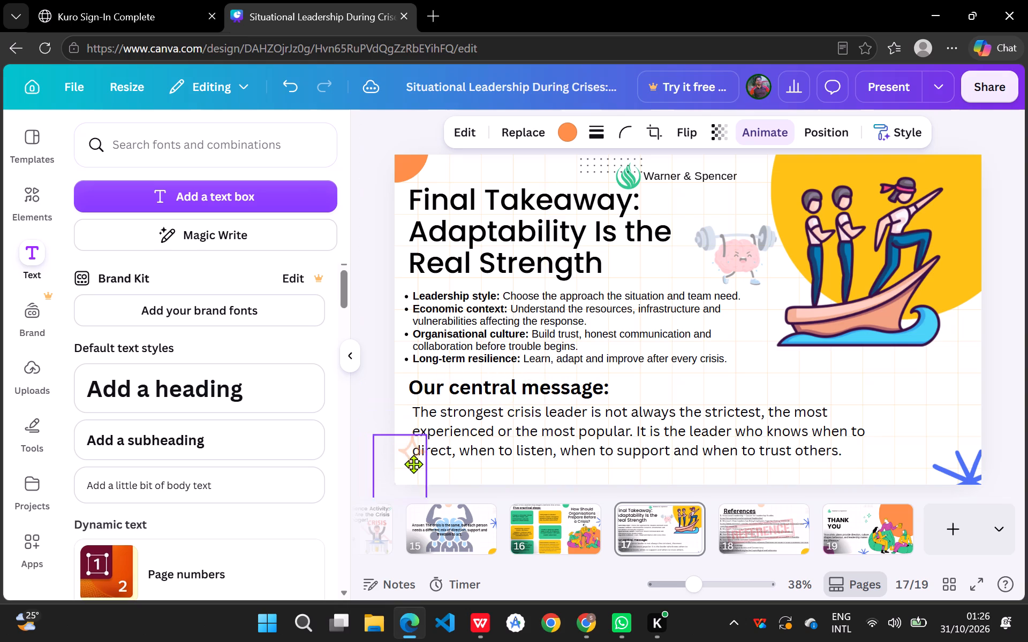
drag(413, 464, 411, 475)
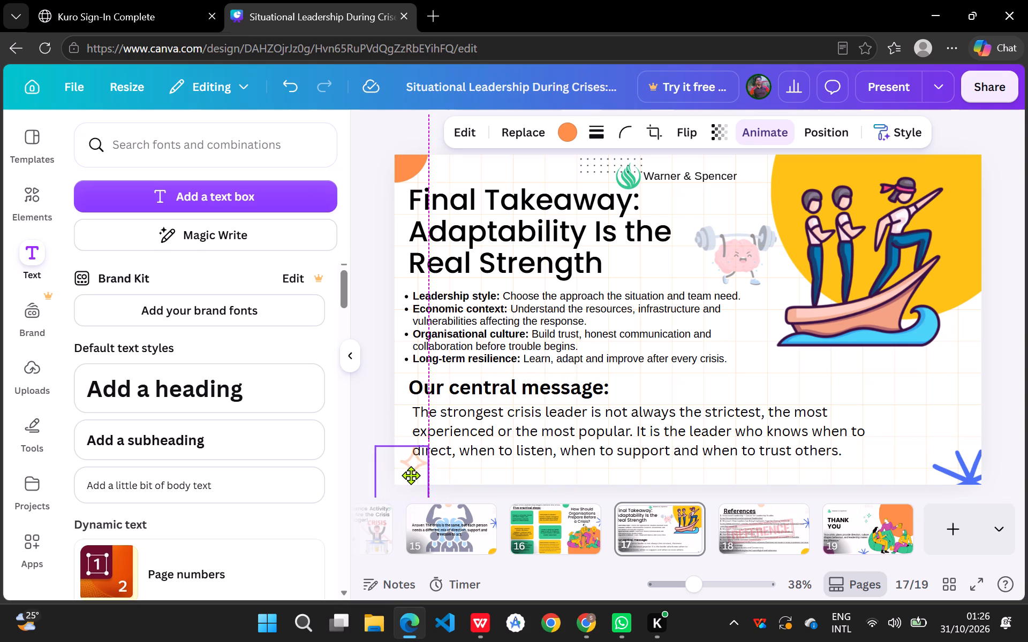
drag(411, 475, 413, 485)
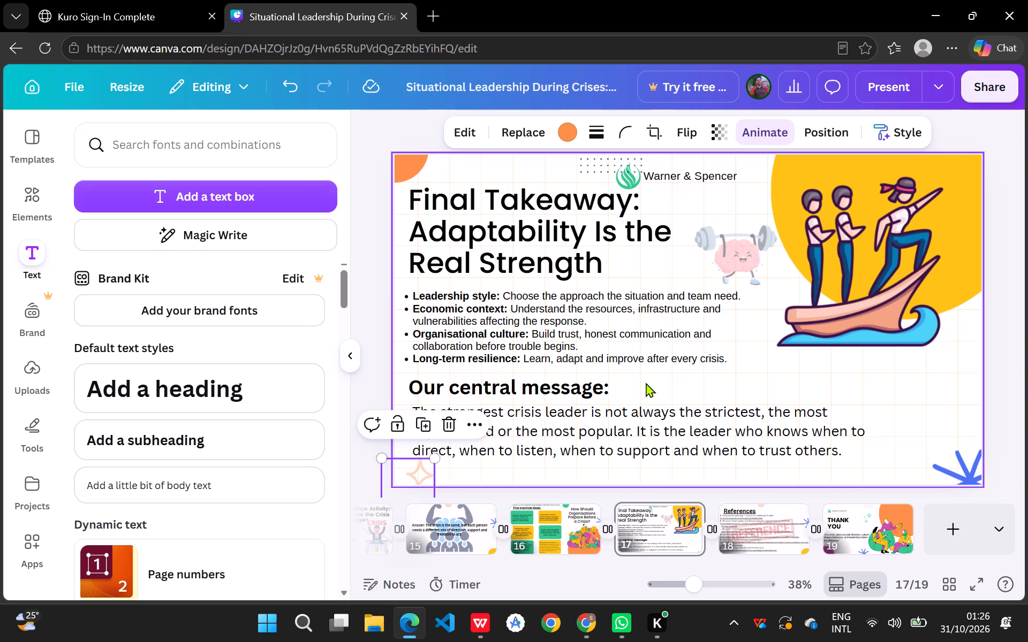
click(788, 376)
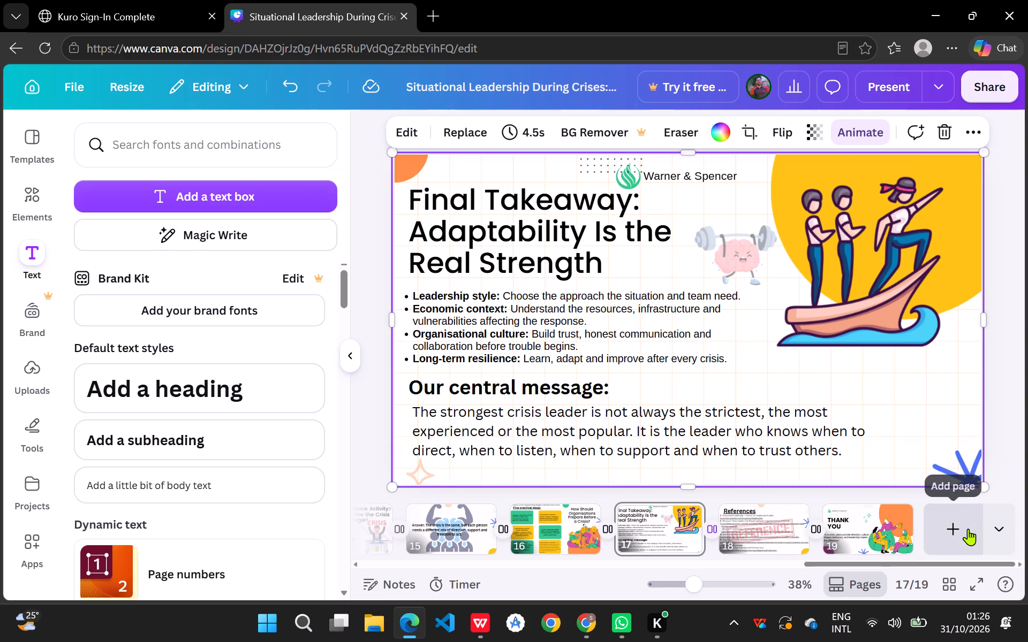
Delete the blue starburst from the slide's lower-right corner.
drag(966, 457, 951, 394)
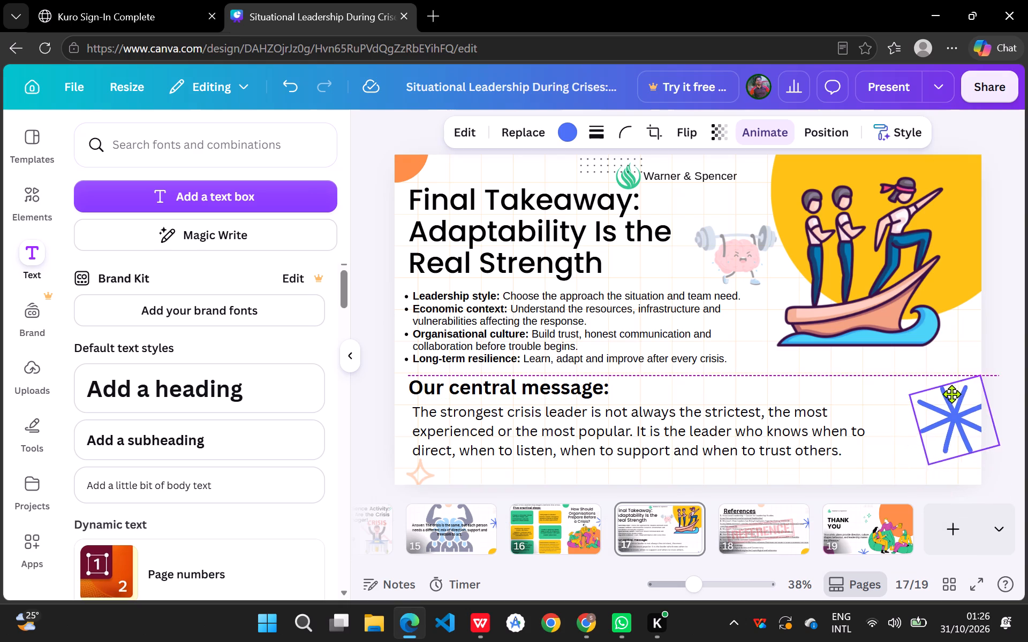
drag(951, 394, 943, 418)
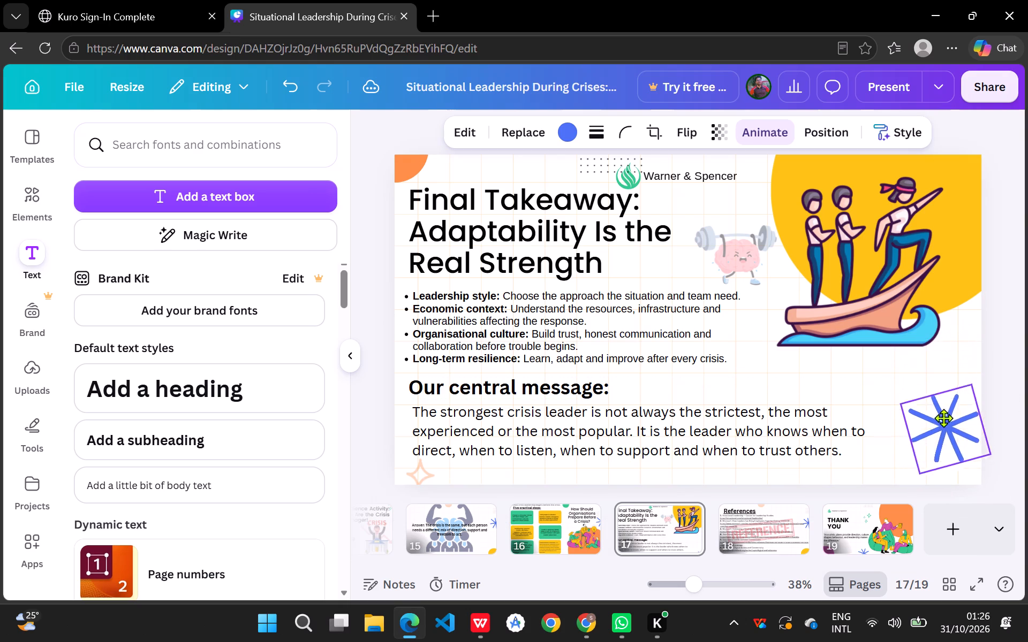
drag(943, 418, 922, 402)
click(922, 402)
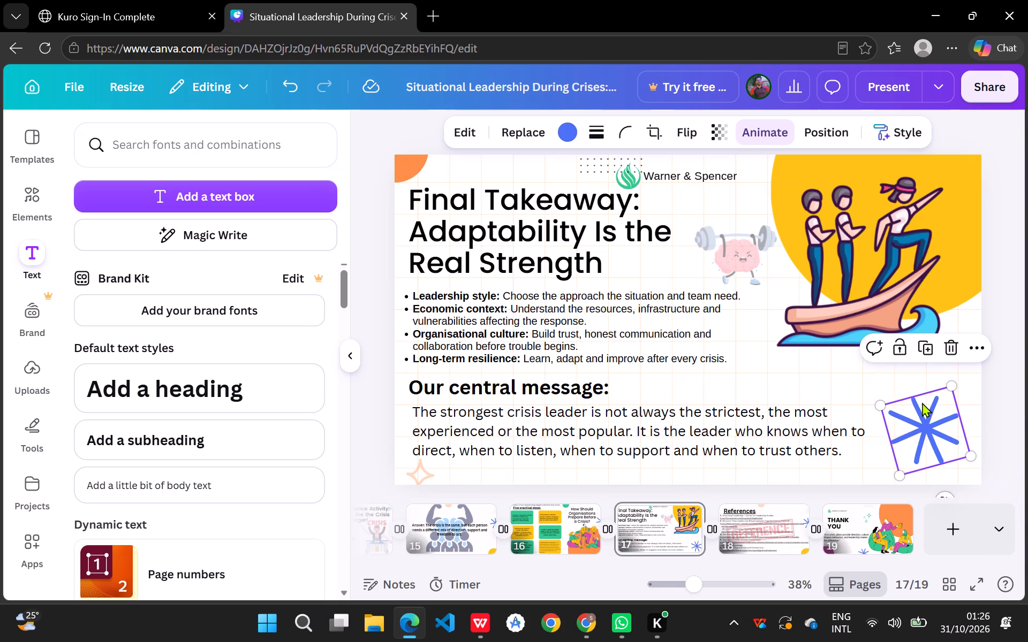
click(931, 415)
click(957, 348)
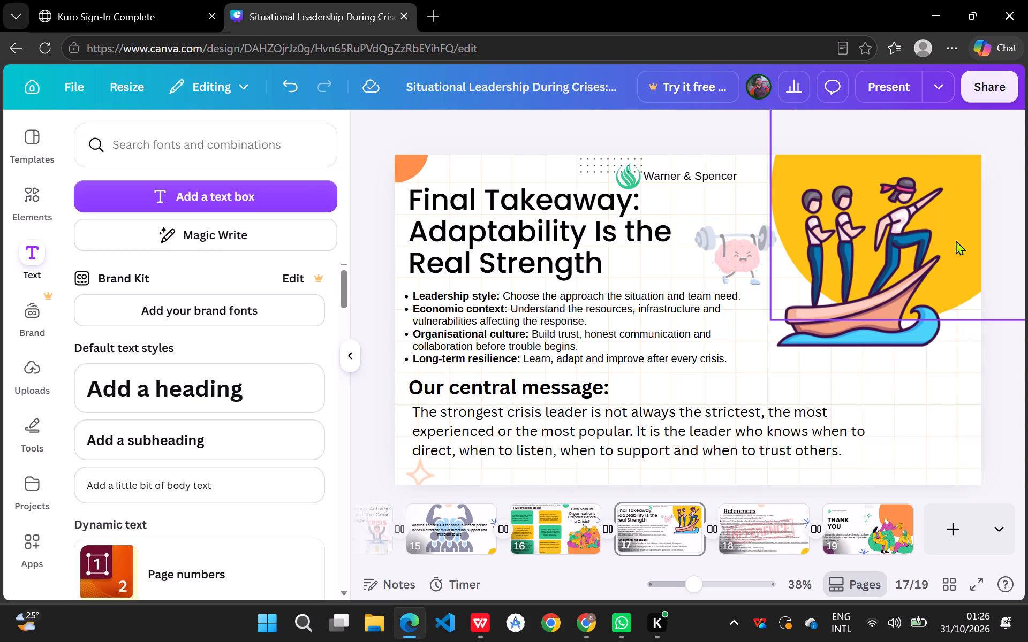
Shift the yellow circle behind the boat illustration slightly further right and down, still cropped by the slide's upper-right corner.
drag(961, 249, 965, 266)
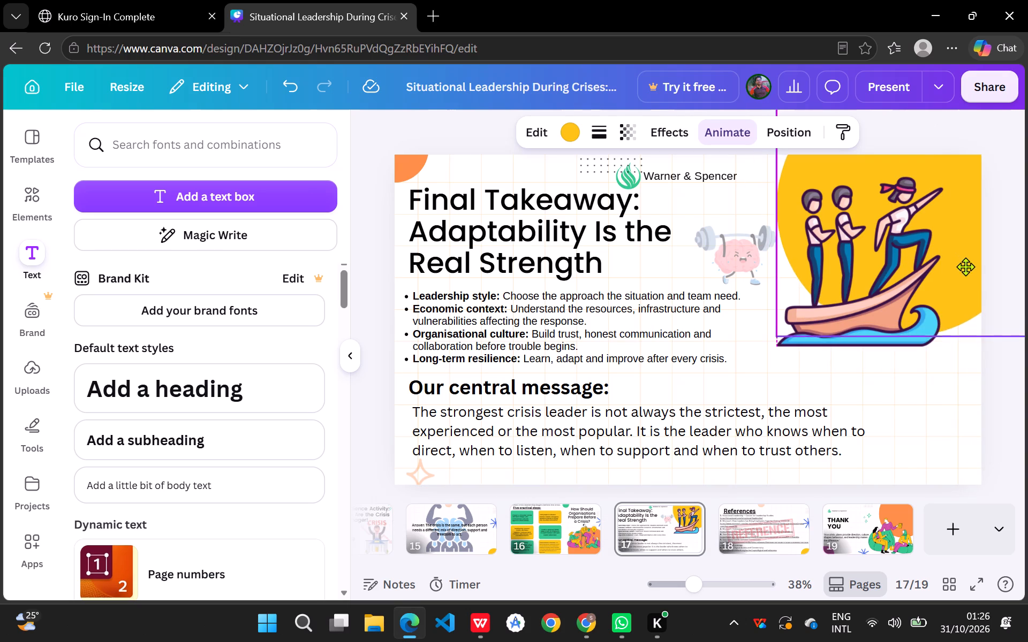
drag(965, 266, 984, 270)
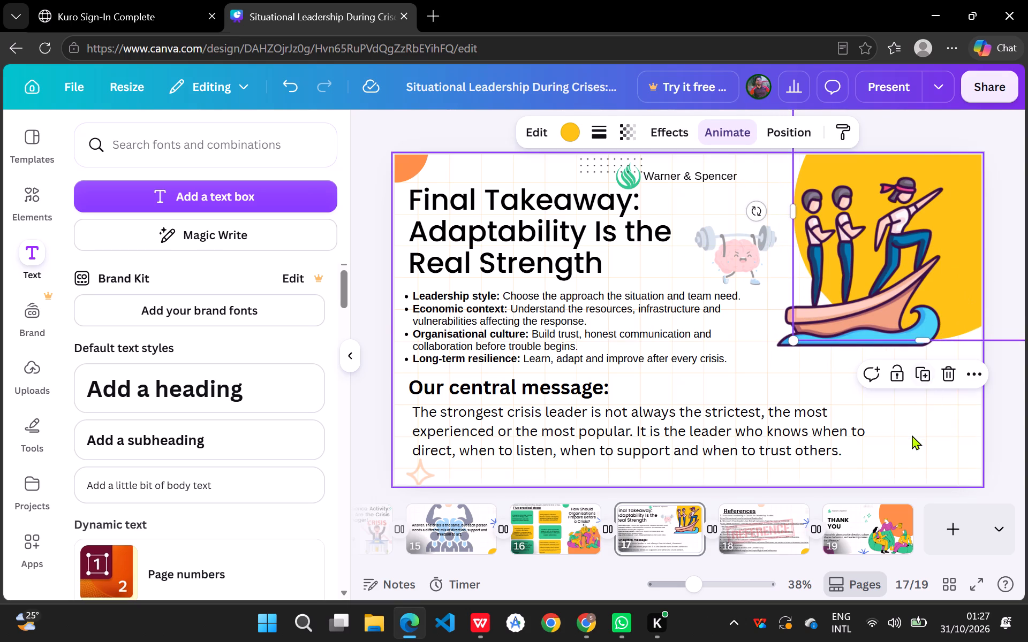
click(912, 435)
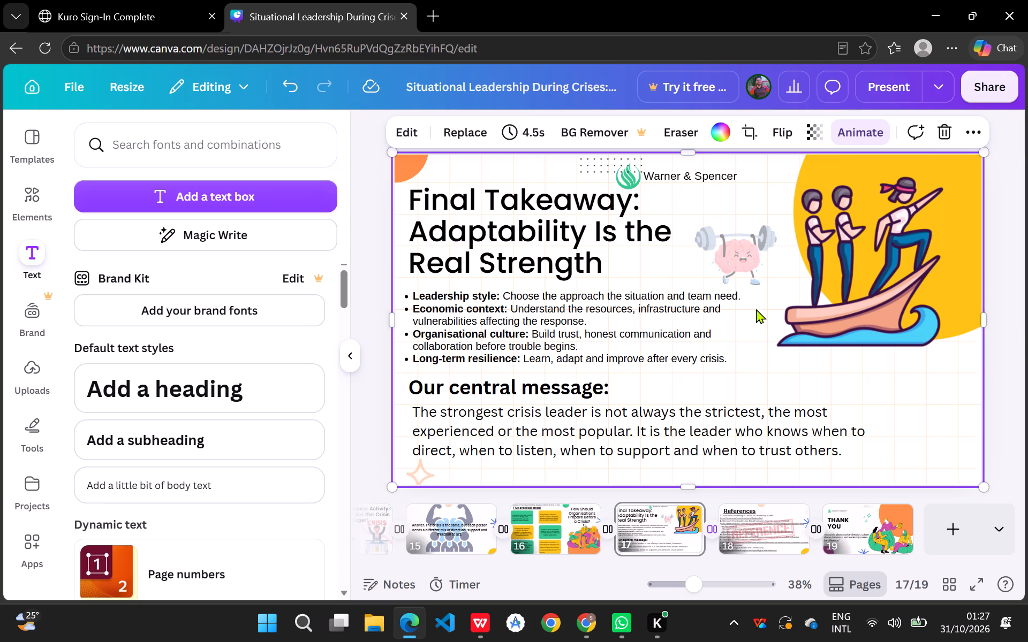
Move the faded weightlifting brain illustration from beside the heading to the middle of the bulleted list.
drag(749, 266, 925, 425)
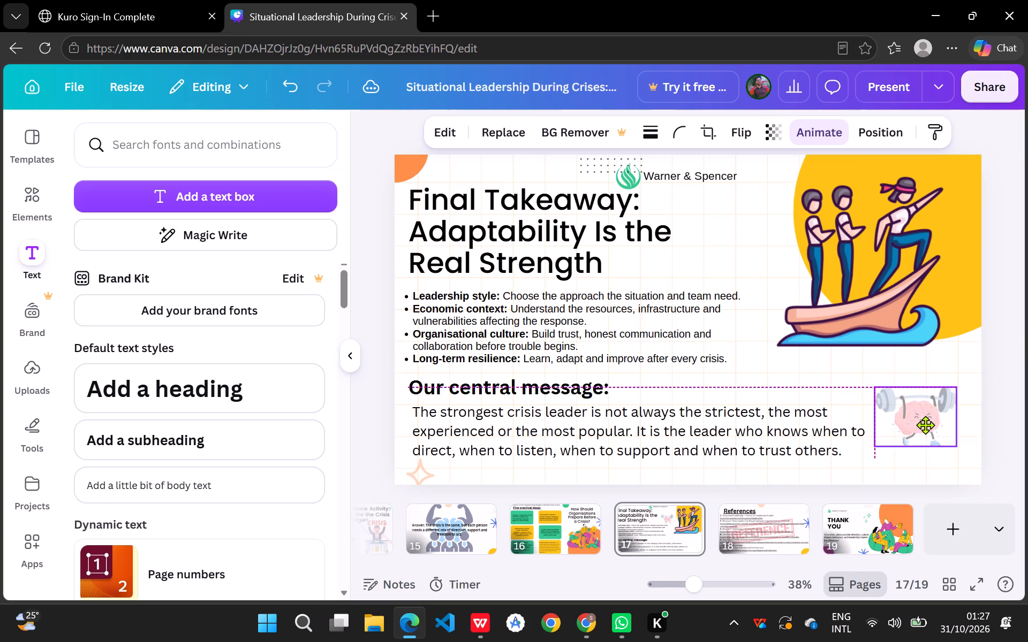
drag(925, 425, 625, 334)
click(754, 265)
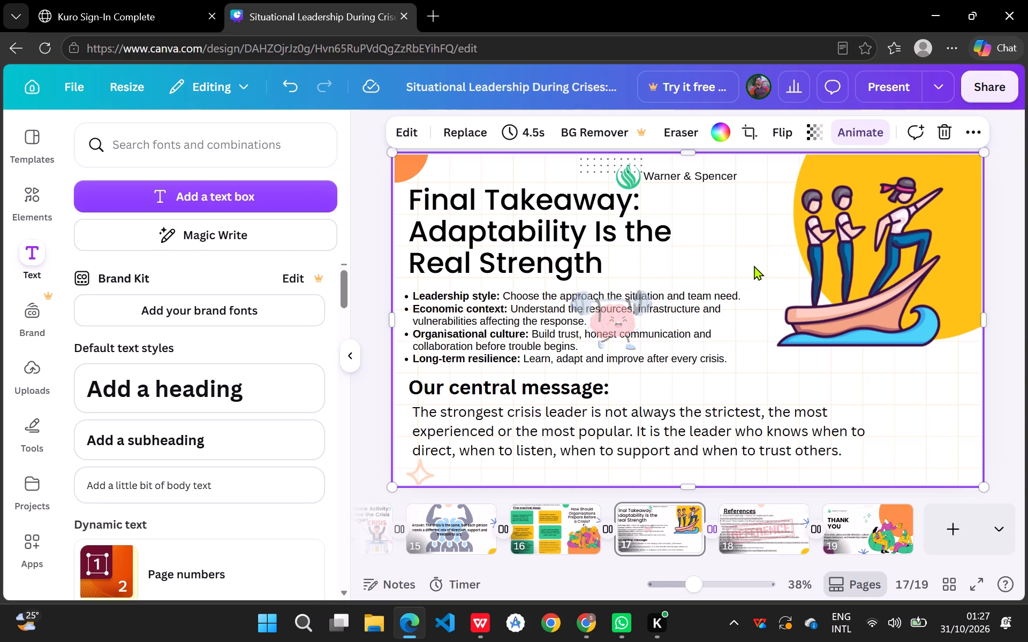
Move the dotted pattern from the slide's top edge to the empty space right of the central message paragraph.
drag(598, 170, 589, 166)
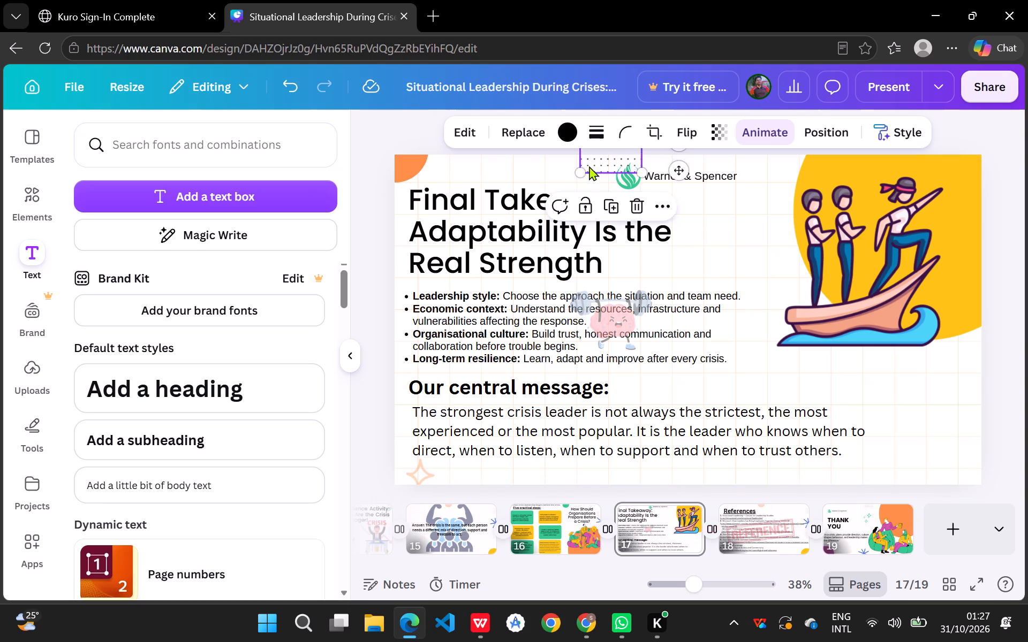
drag(589, 166, 908, 423)
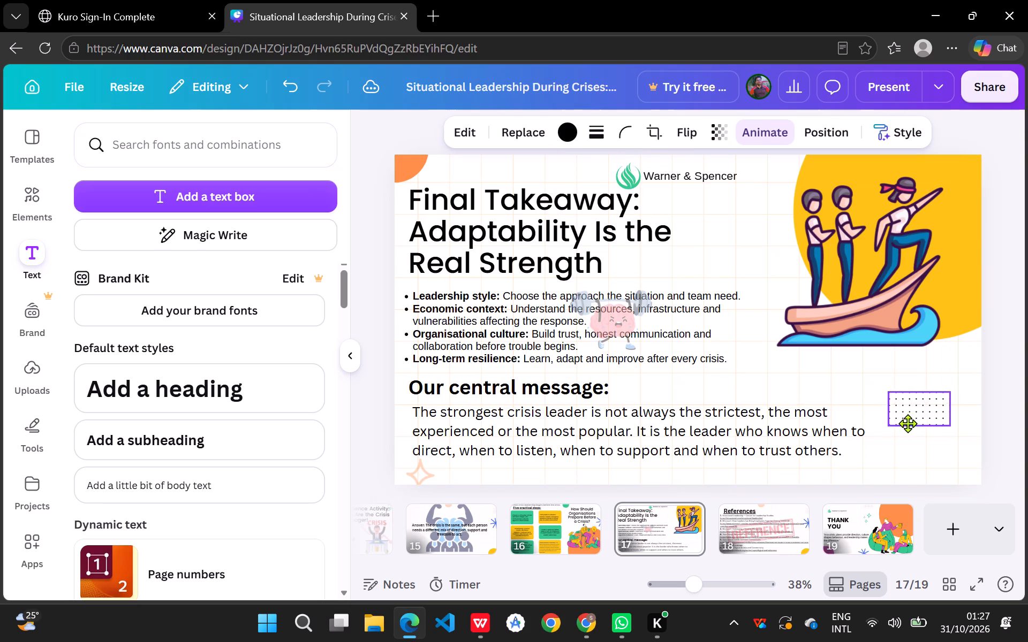
drag(908, 423, 908, 424)
click(762, 369)
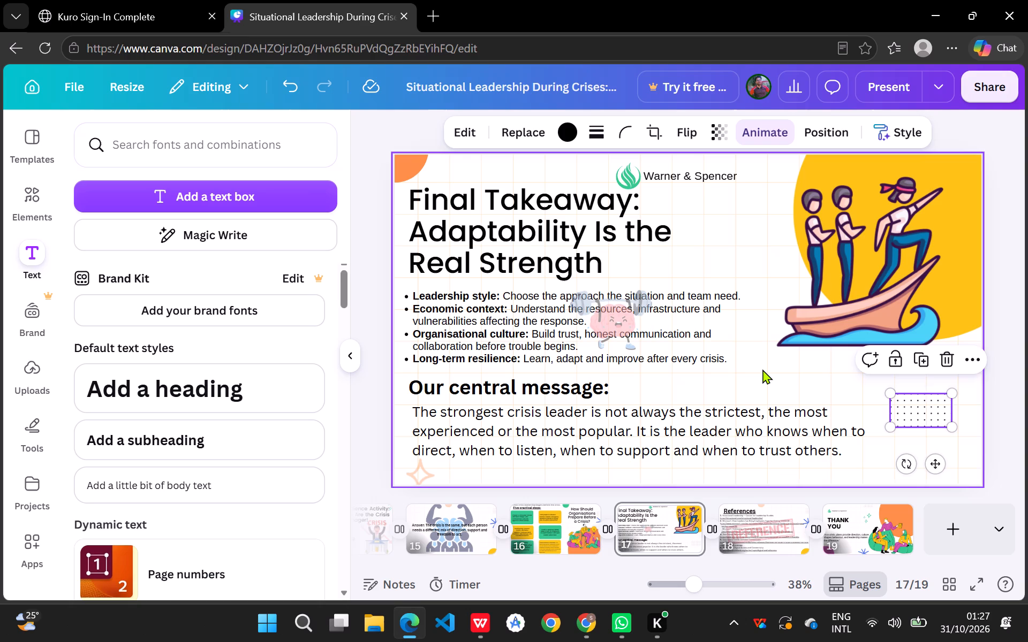
Move the Warner & Spencer name and green logo right along the slide's top edge, side by side next to the yellow circle.
drag(702, 174, 733, 164)
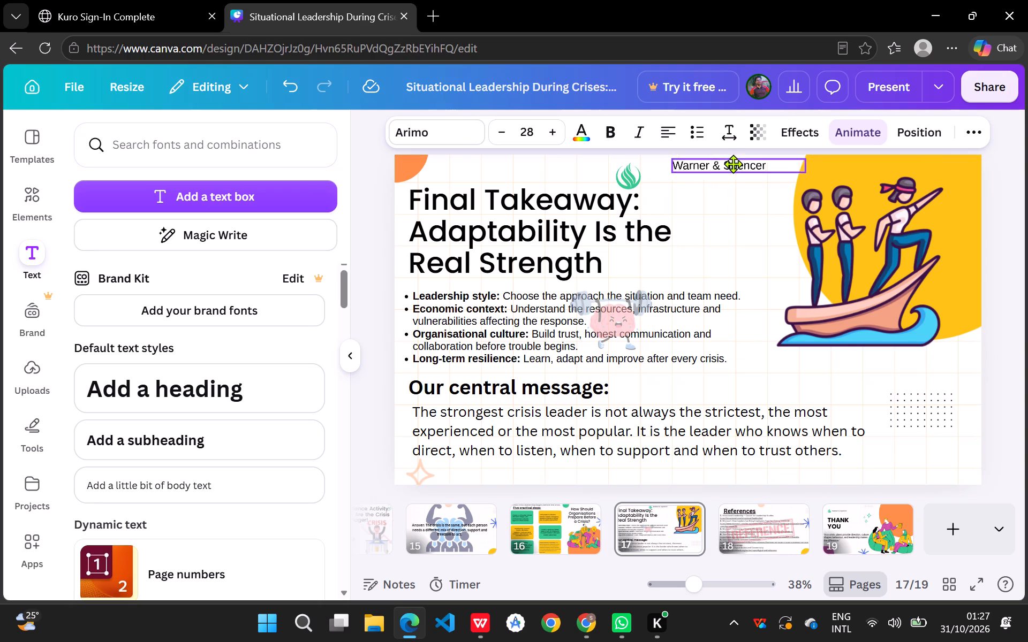
drag(733, 164, 750, 162)
drag(625, 175, 636, 173)
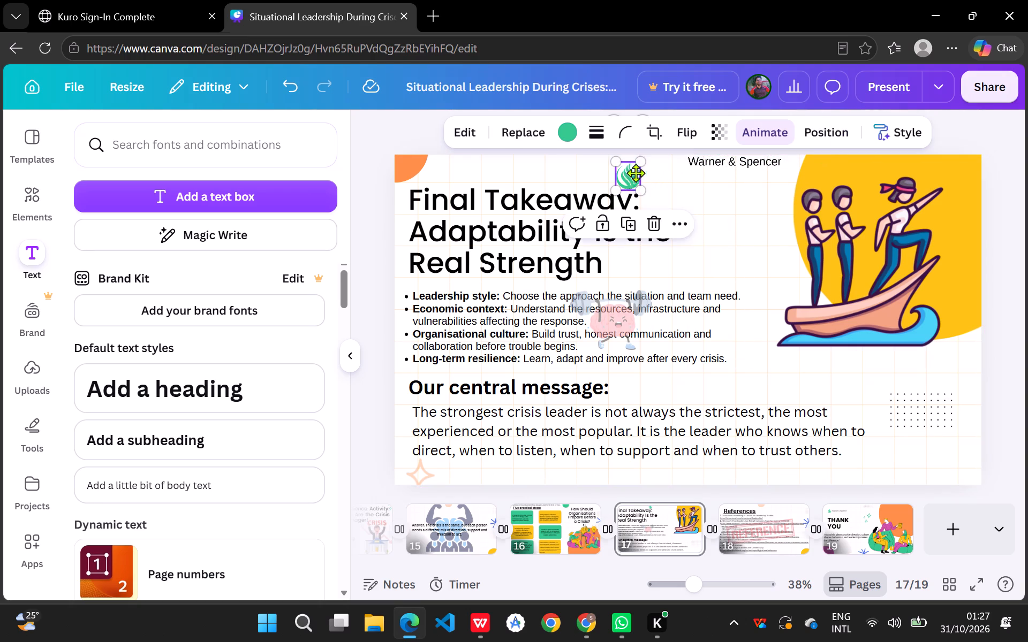
drag(636, 173, 671, 169)
drag(732, 162, 735, 164)
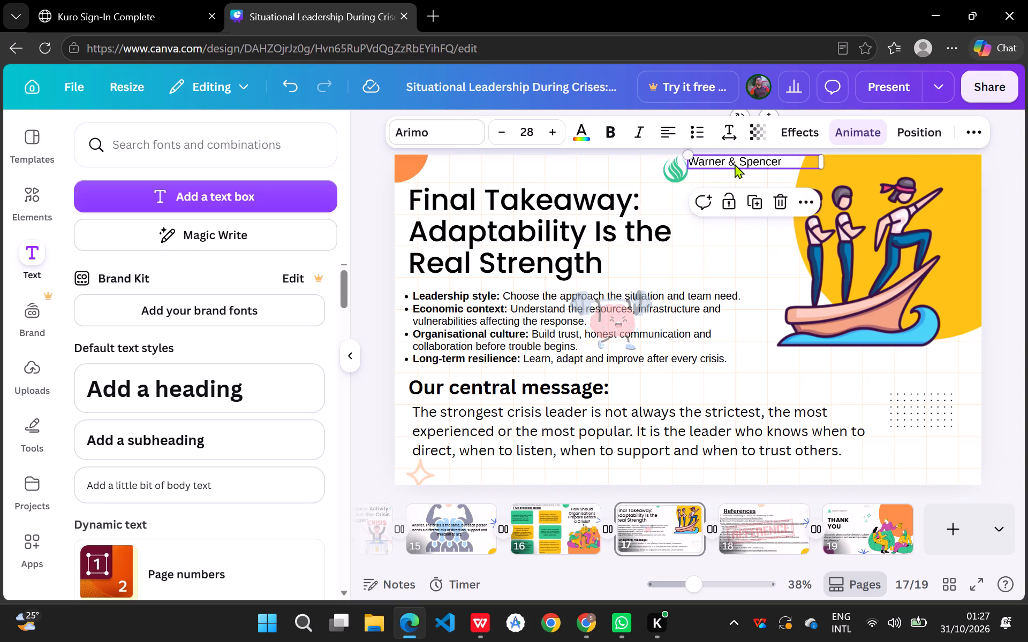
drag(735, 164, 738, 171)
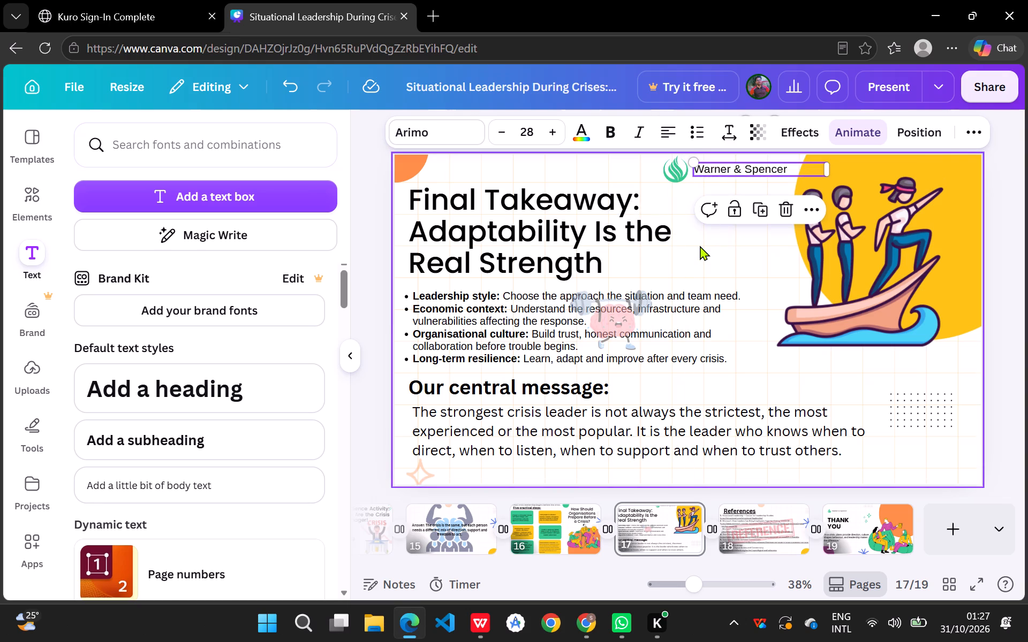
click(700, 246)
click(700, 246)
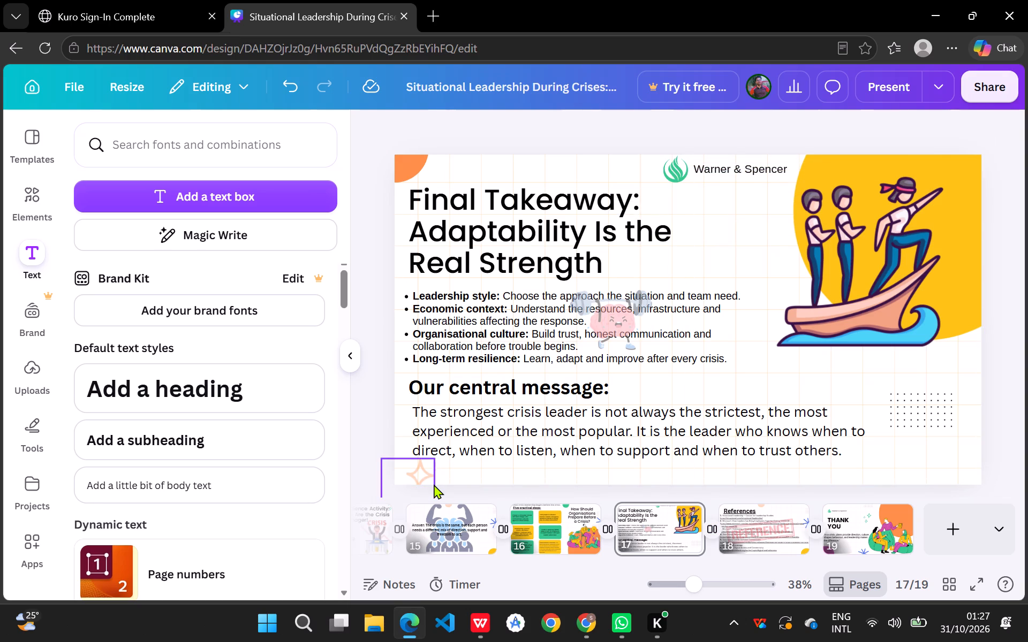
Move the faded orange sparkles into the gap between the heading and the boat illustration.
drag(434, 484, 767, 241)
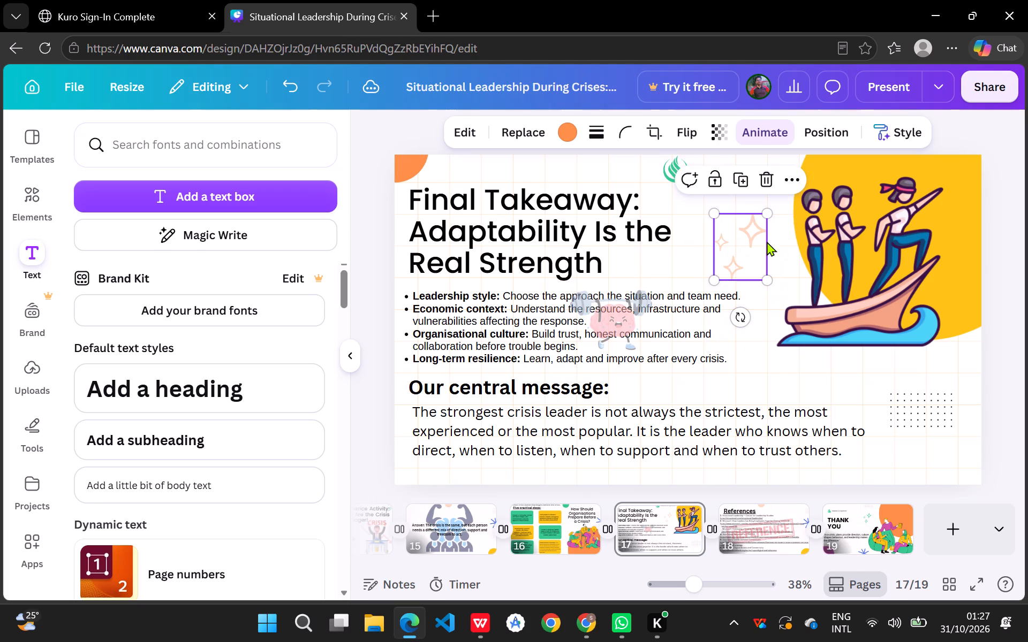
click(763, 380)
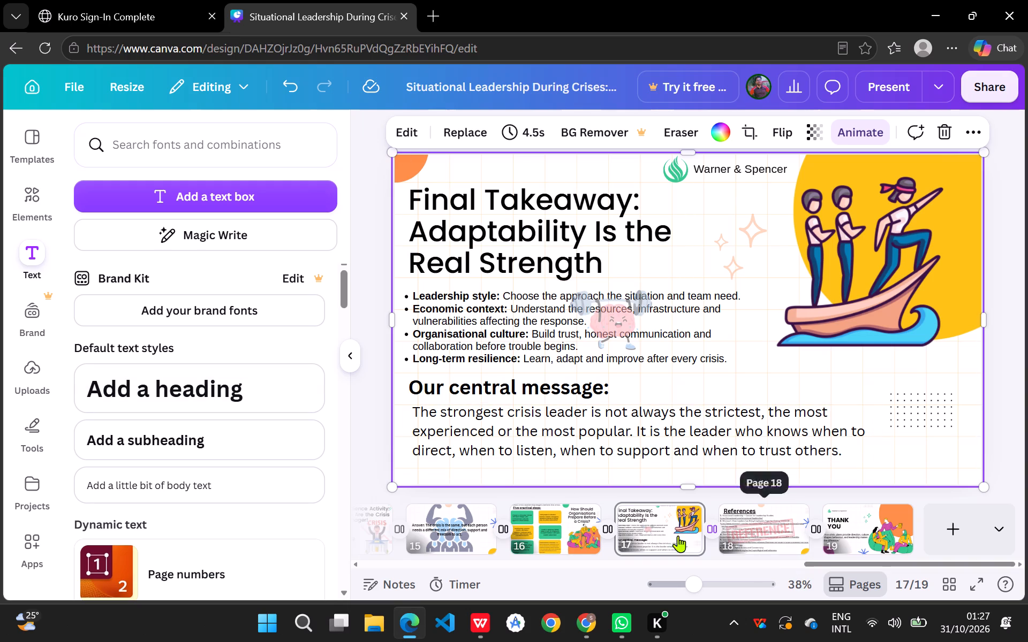
Copy the green rounded bar behind the Person B label on slide 14 and paste it onto slide 17.
scroll(427, 540, right, 1)
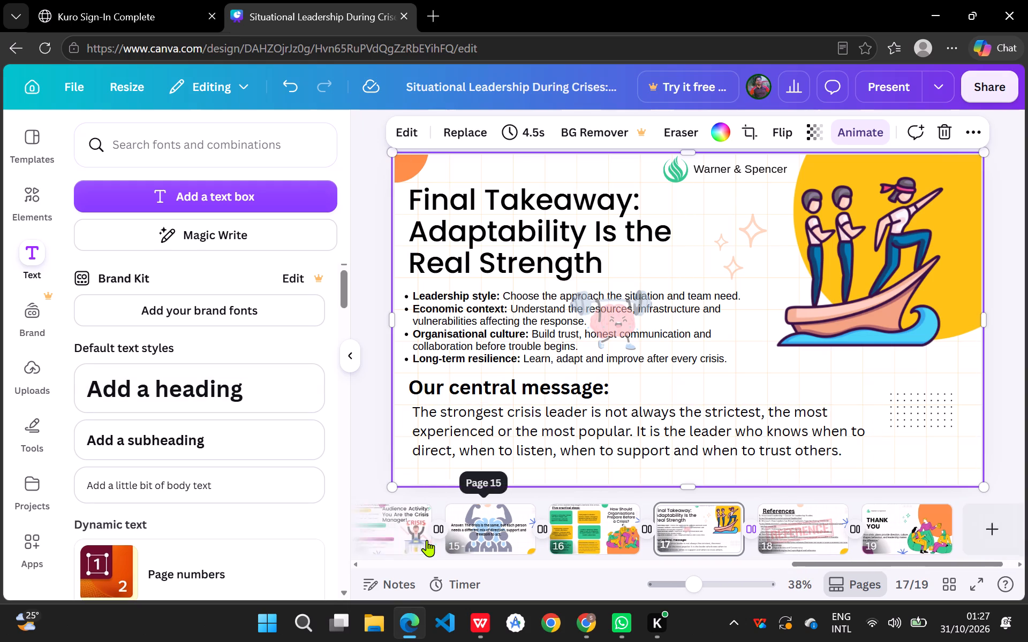
scroll(427, 540, right, 3)
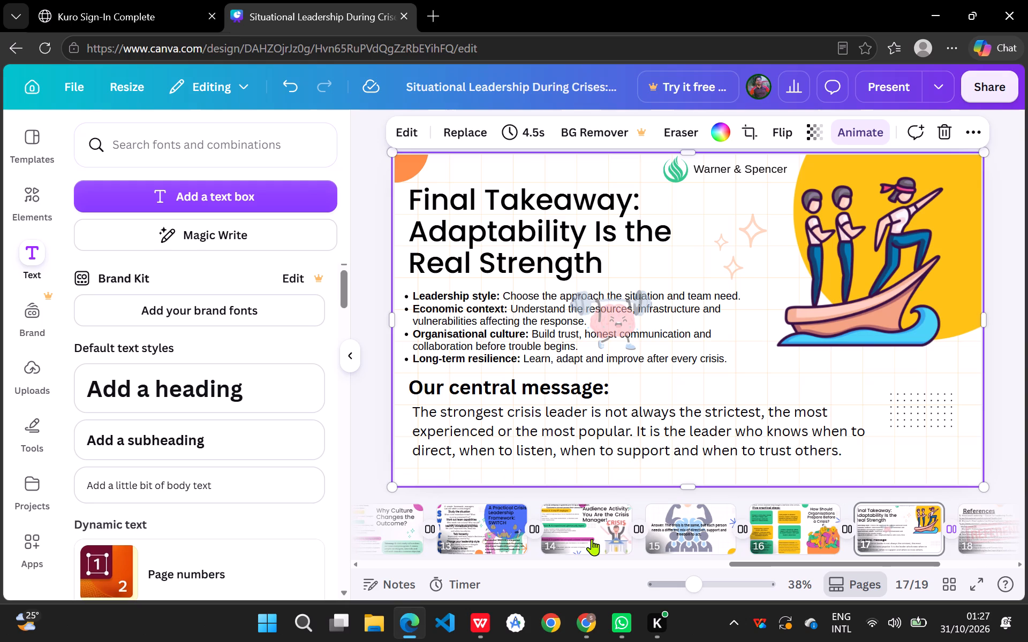
click(613, 540)
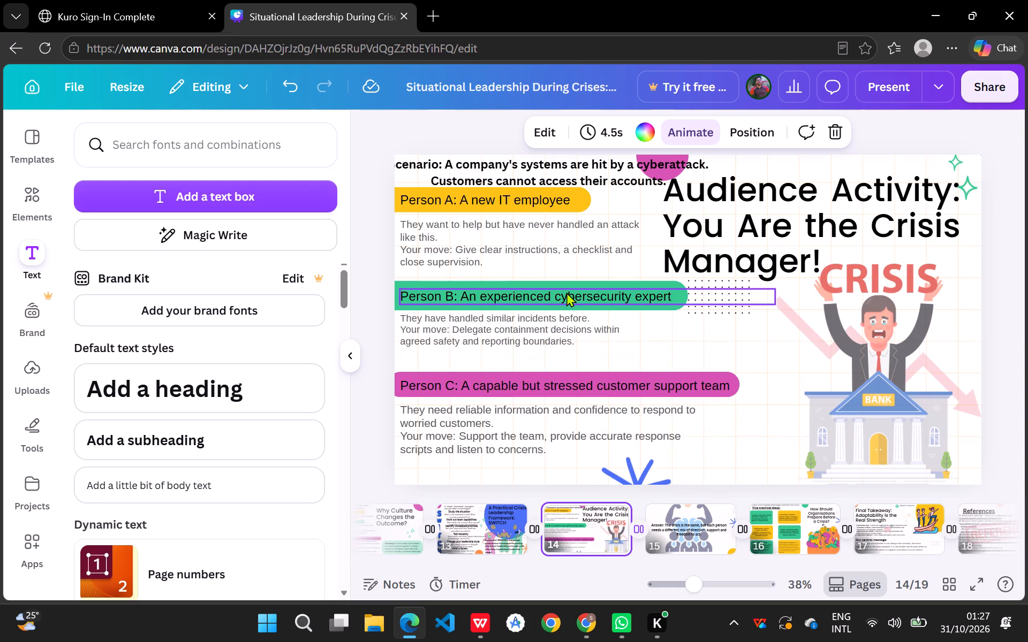
click(546, 282)
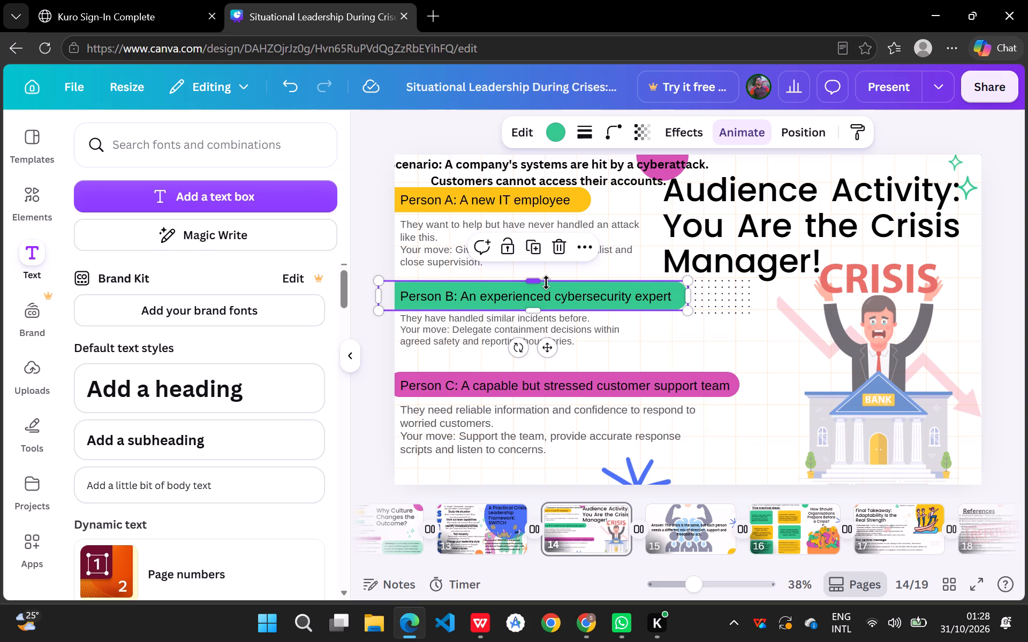
key(ctrl+c)
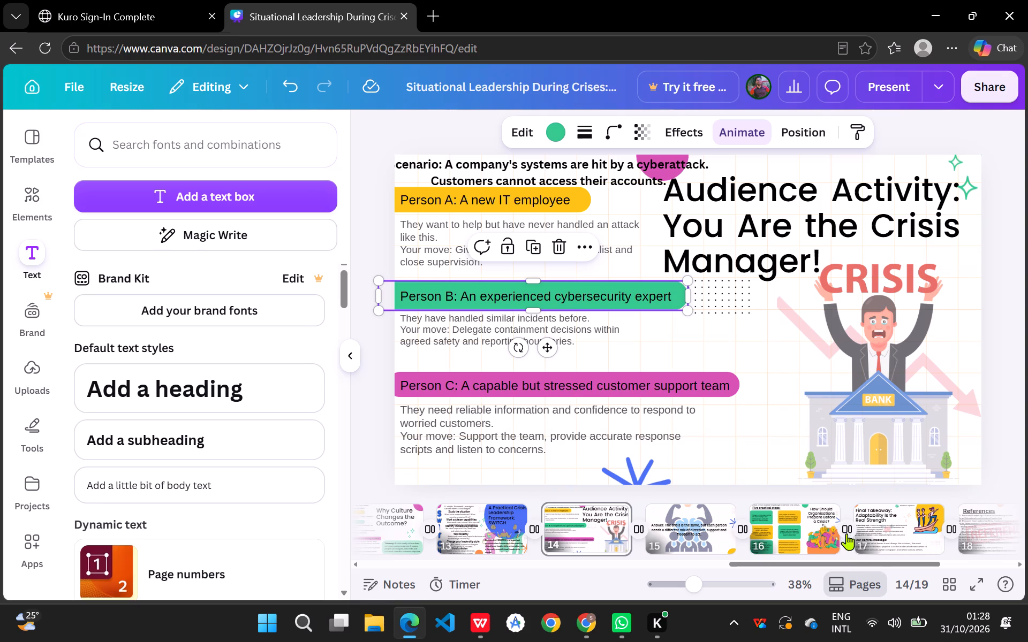
click(895, 538)
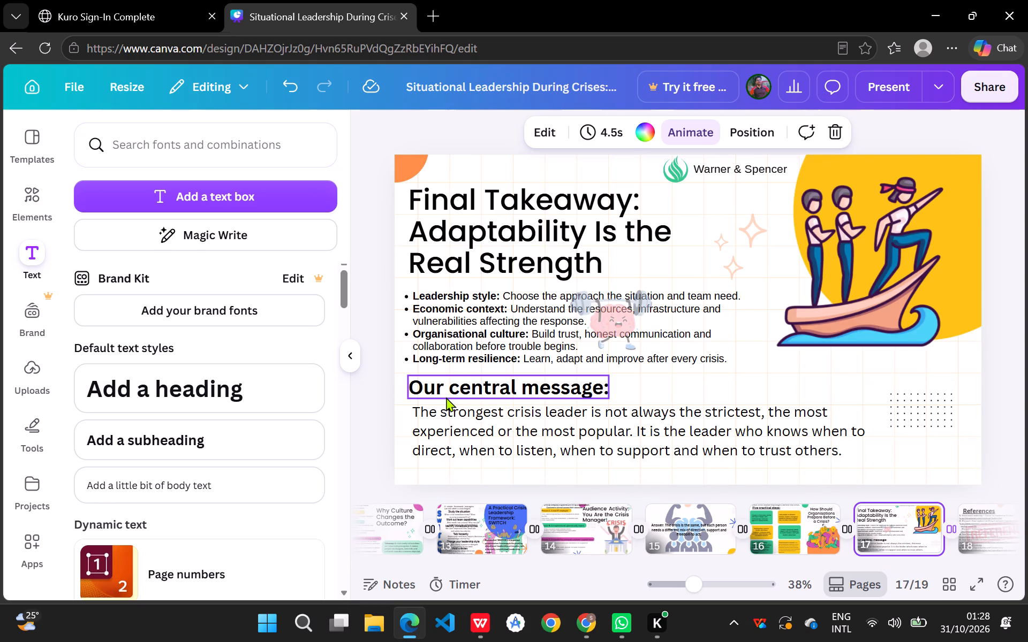
key(ctrl+v)
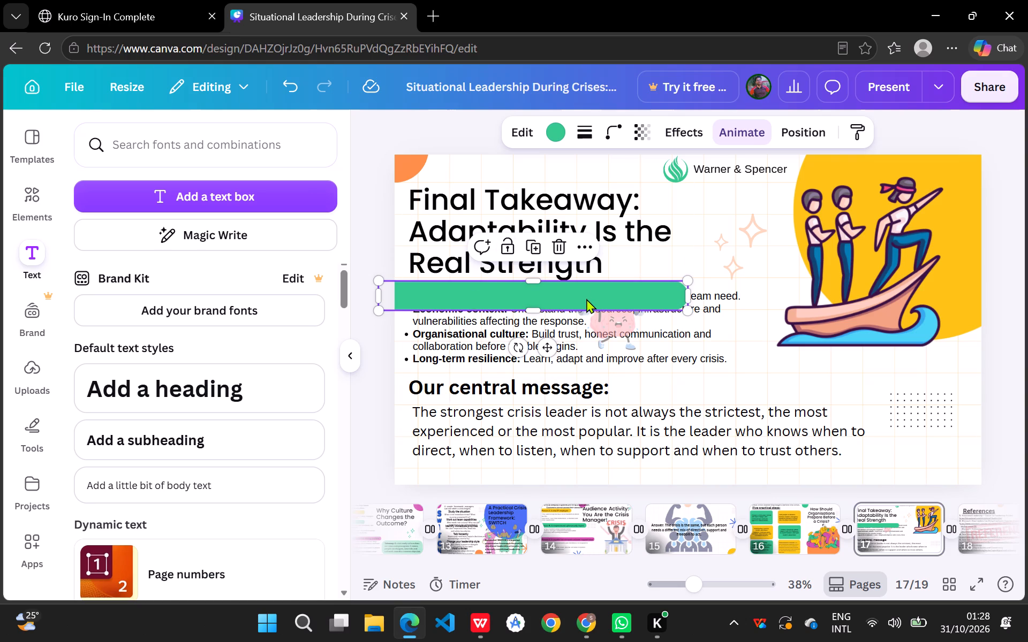
Move the pasted green bar over the "Our central message:" heading, aligned with the left edge of the slide title.
drag(586, 299, 616, 396)
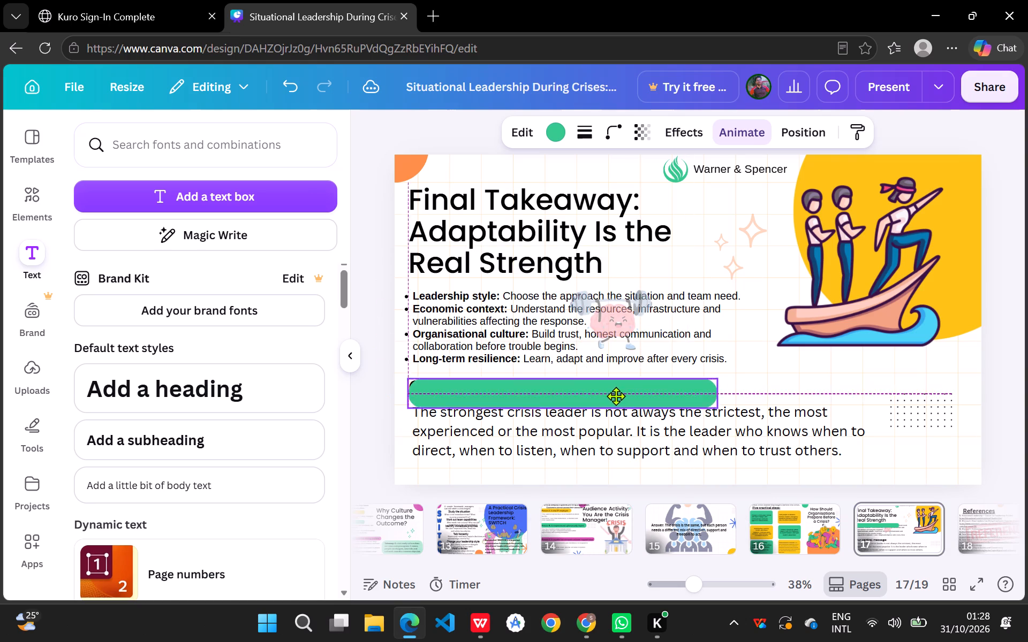
drag(616, 396, 600, 389)
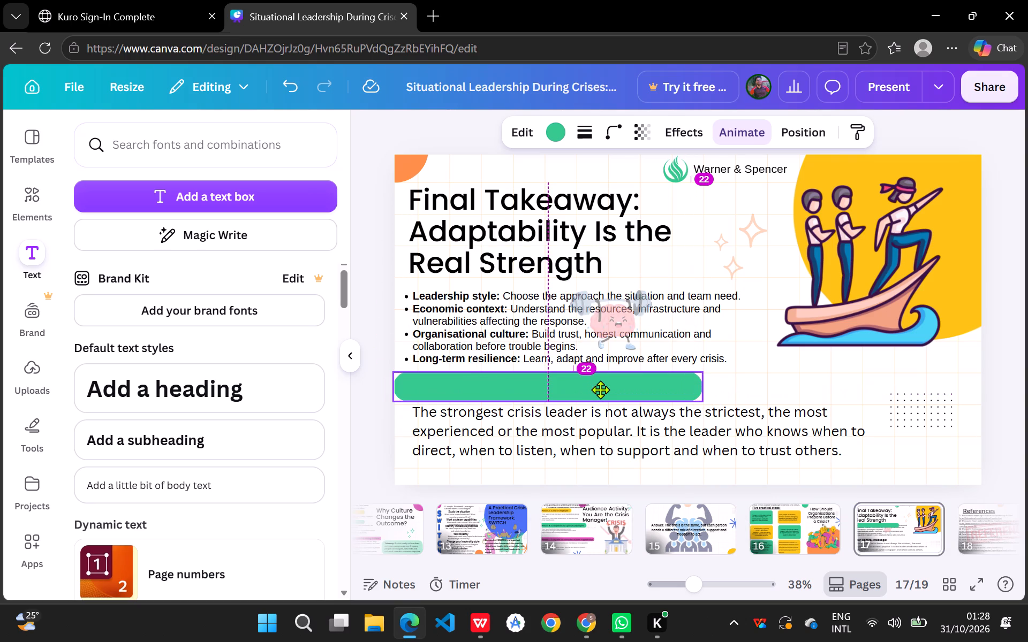
drag(600, 389, 611, 389)
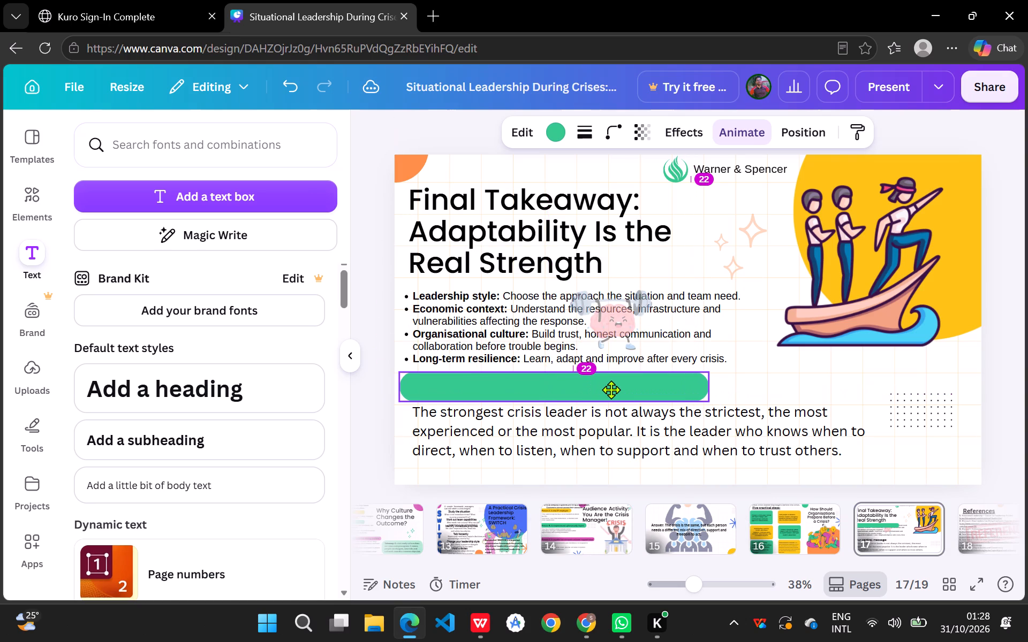
drag(611, 389, 615, 389)
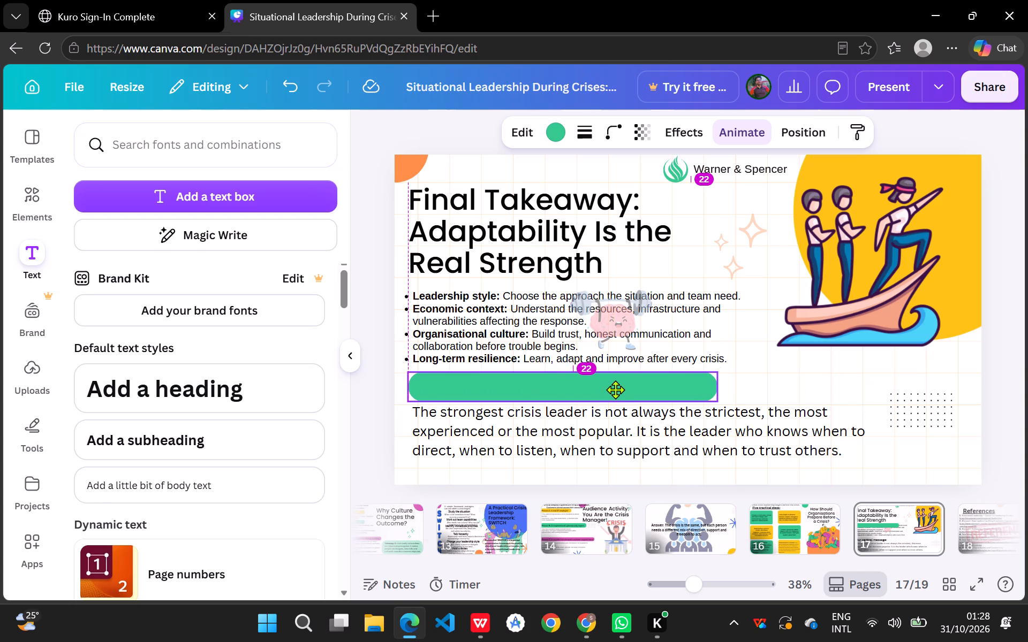
Stretch the green bar to about 1,527 wide and down past the slide's bottom edge so it covers the central message paragraph.
drag(719, 386, 882, 395)
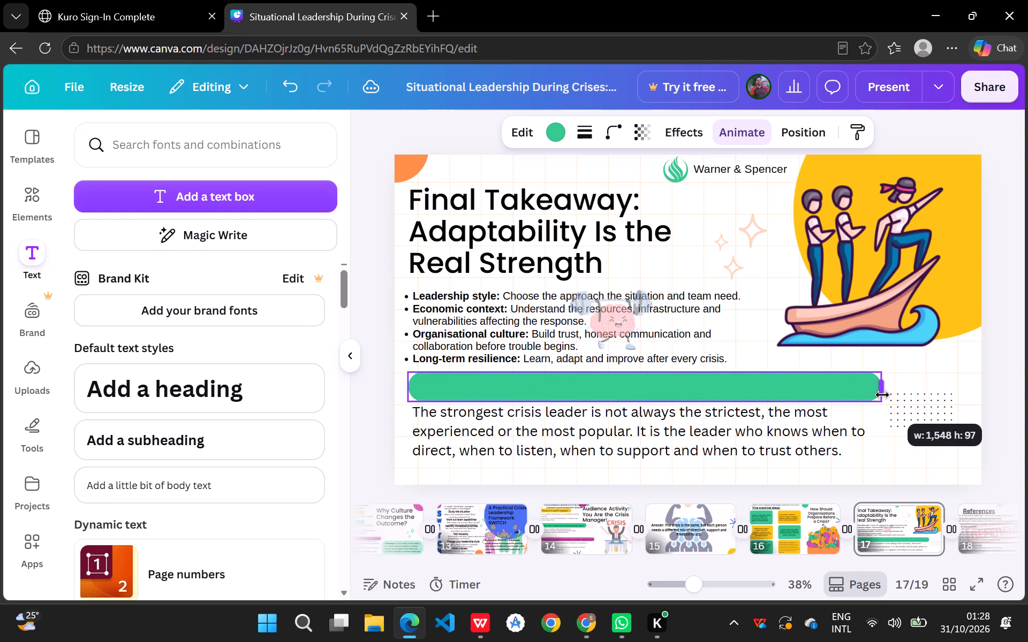
drag(882, 395, 871, 398)
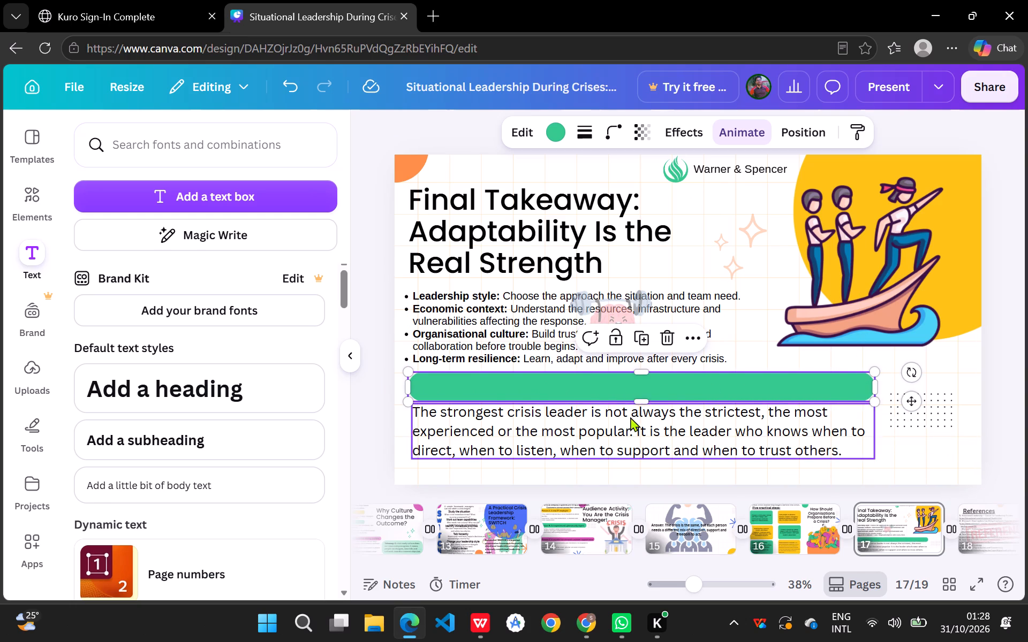
drag(647, 398, 646, 450)
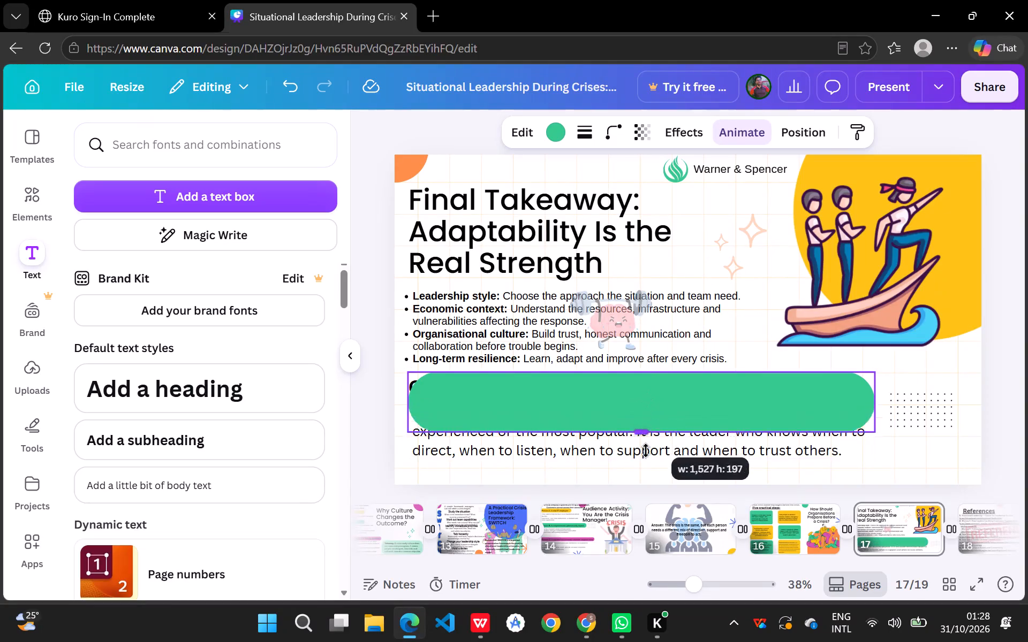
drag(646, 450, 652, 483)
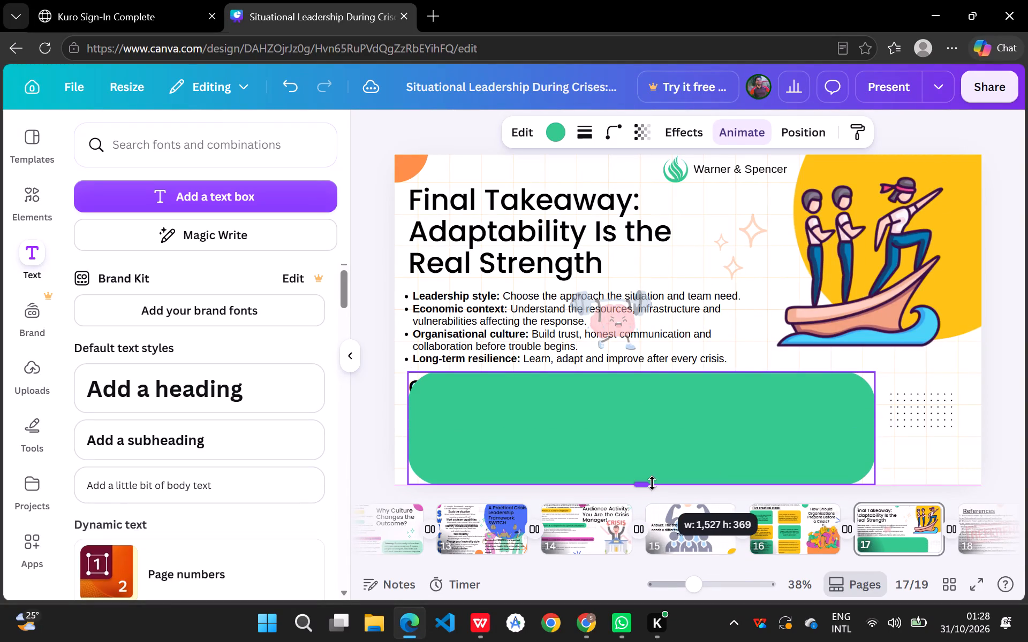
drag(652, 483, 660, 489)
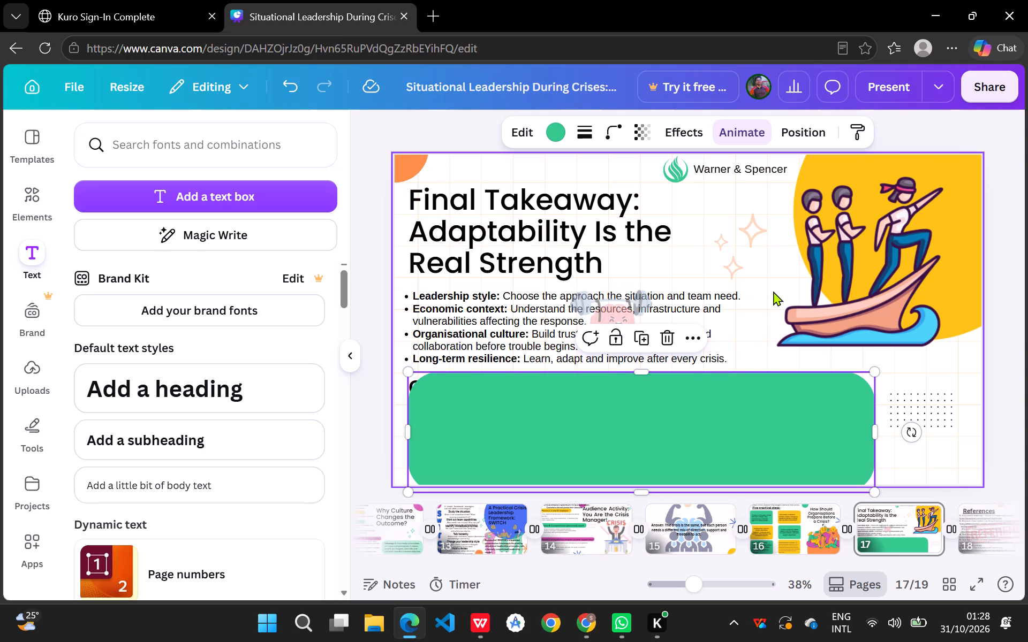
Paste a second copy of the green rounded bar onto slide 17.
key(ctrl+v)
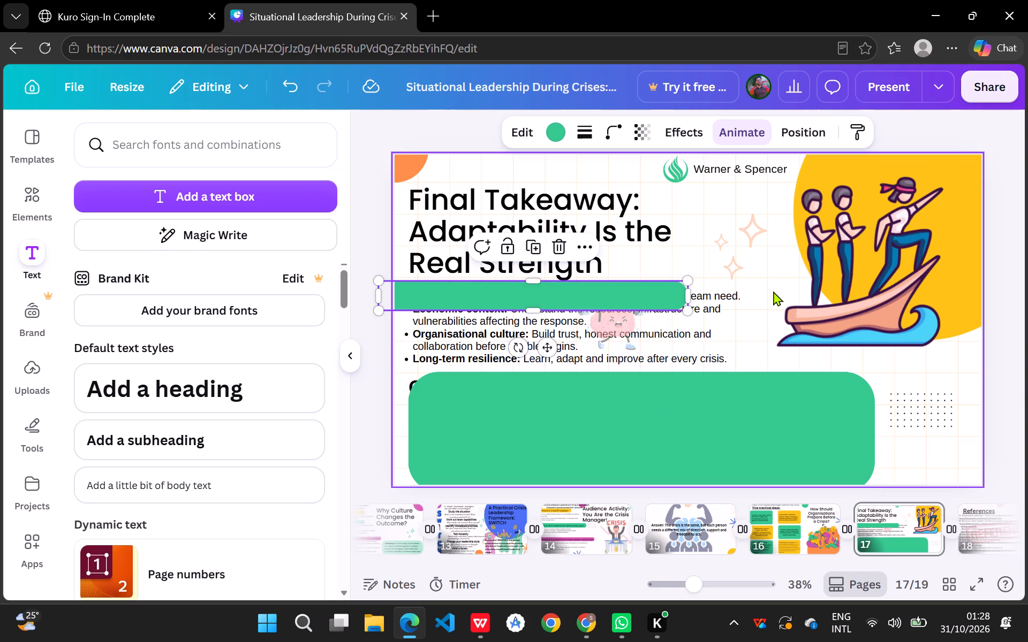
Recolour the large green box over the central message pale yellow.
click(561, 423)
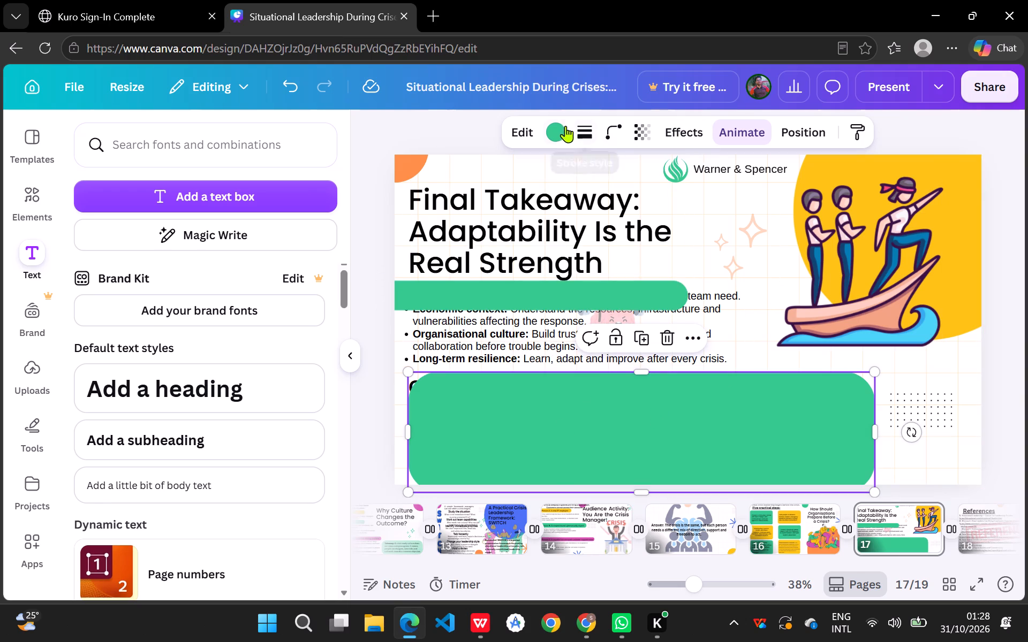
click(554, 132)
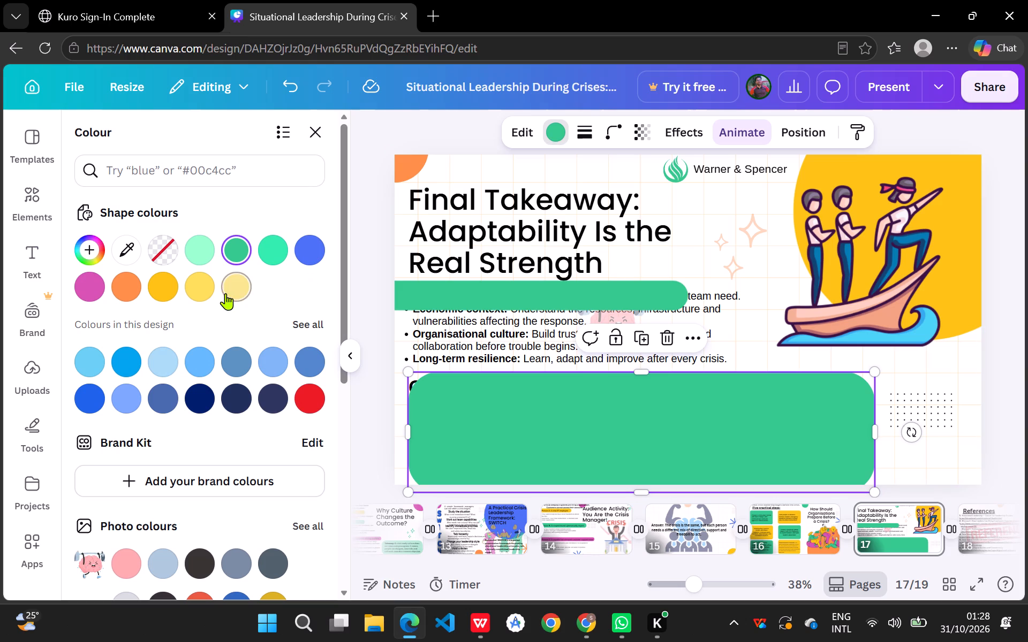
click(236, 291)
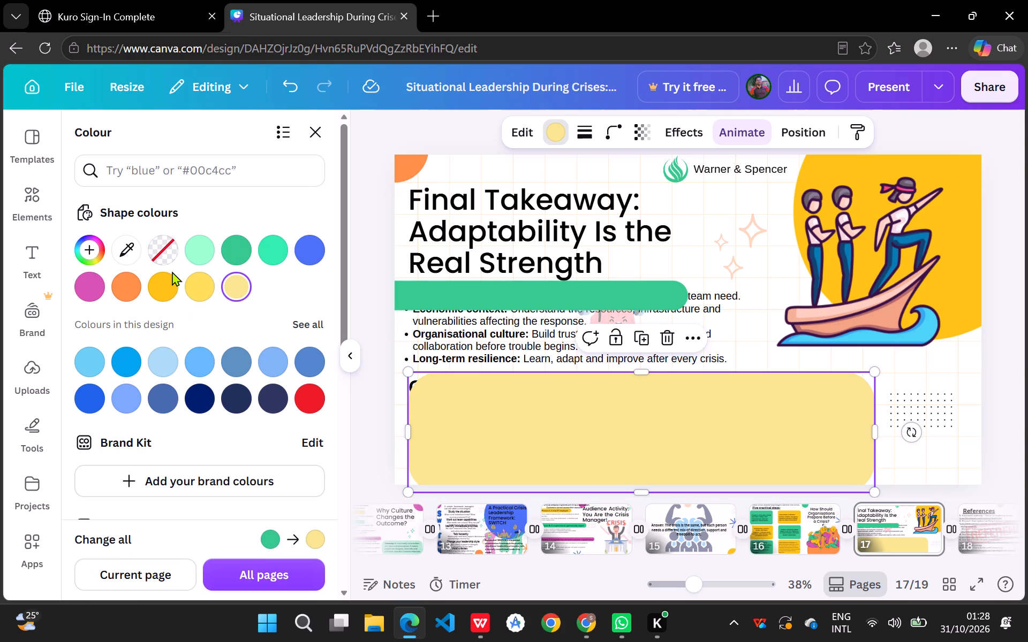
Recolour the small green bar golden yellow and move it onto the upper part of the pale yellow box.
click(496, 301)
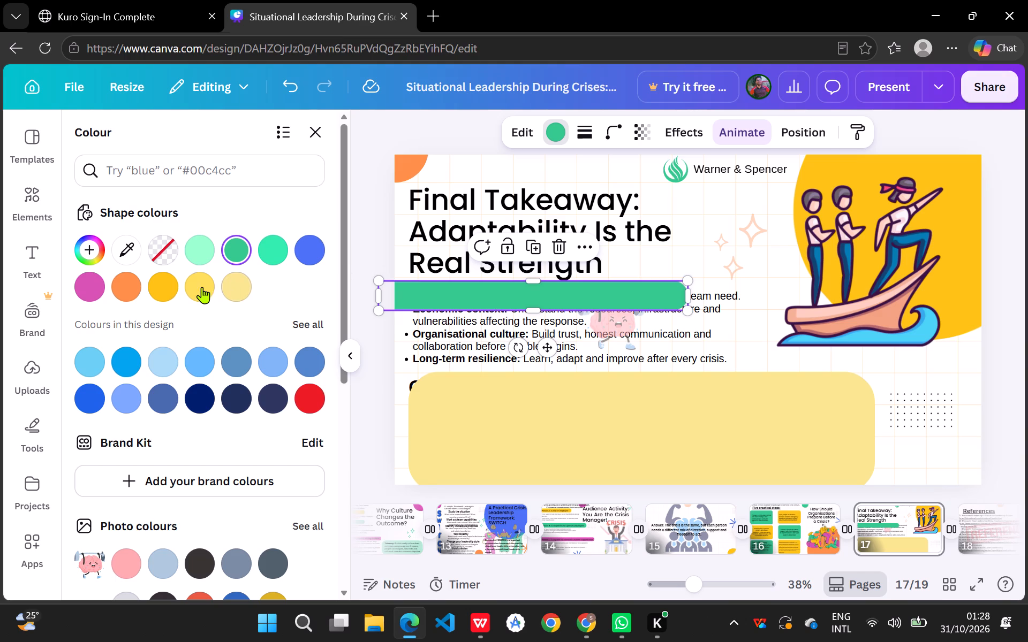
click(168, 291)
drag(558, 294, 614, 398)
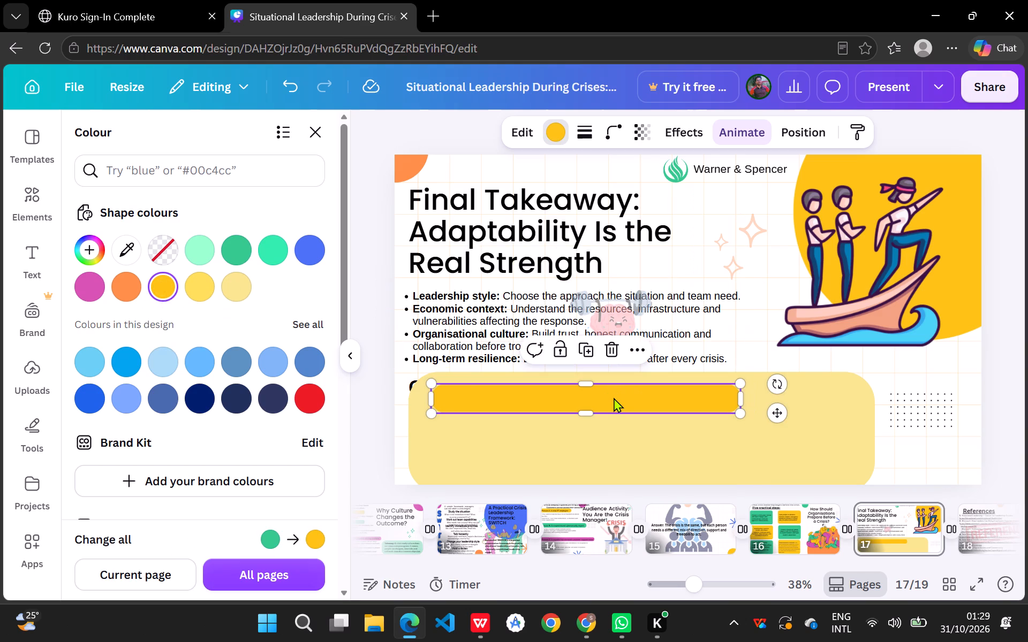
Reorder the layers so the paragraph sits above the pale yellow box and "Our central message:" above the golden bar.
click(814, 134)
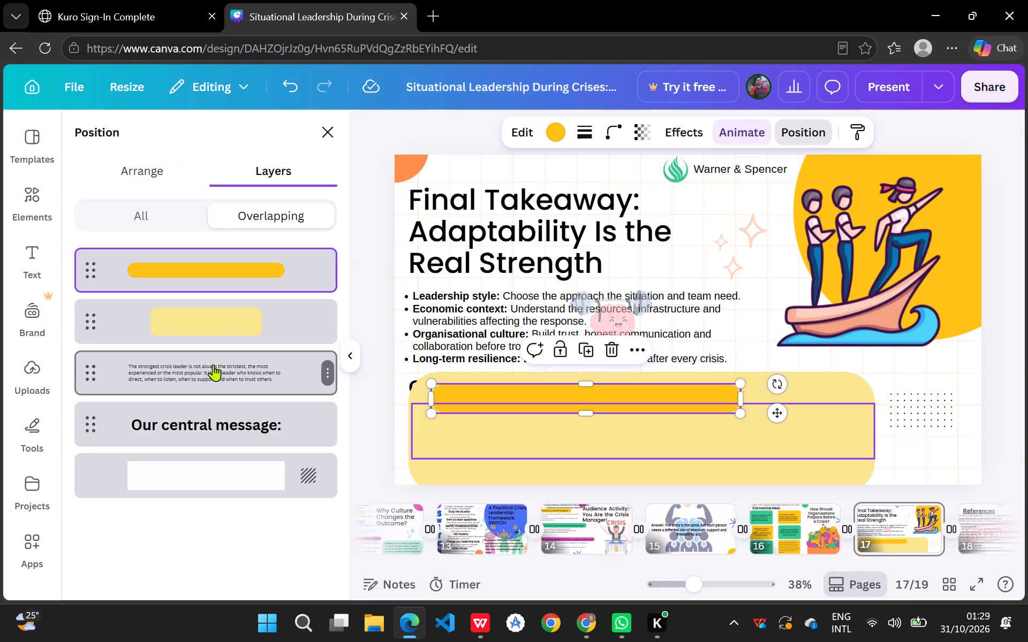
drag(210, 370, 222, 302)
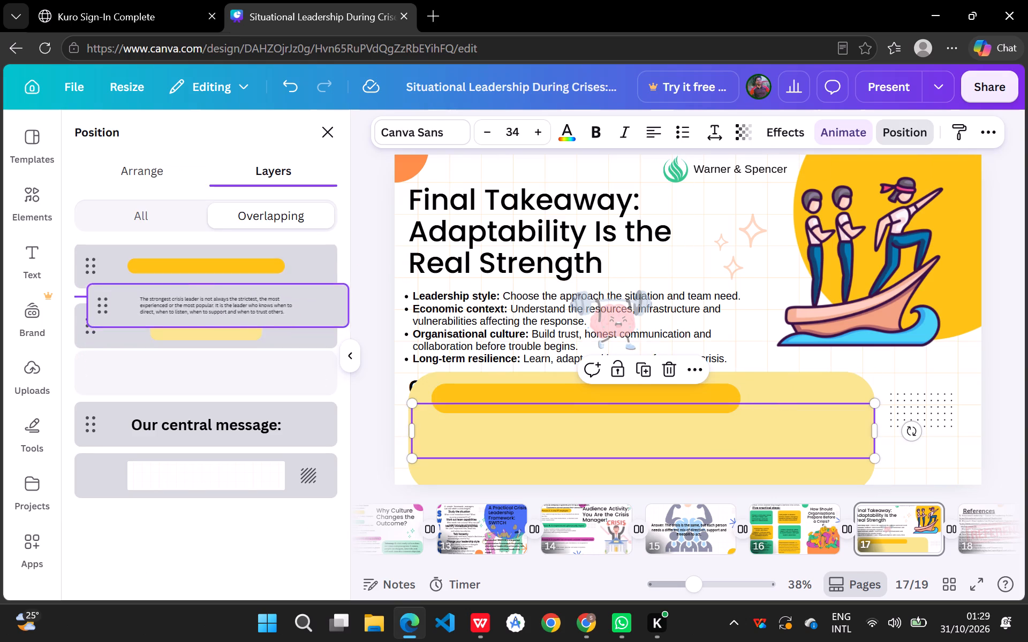
drag(222, 302, 215, 295)
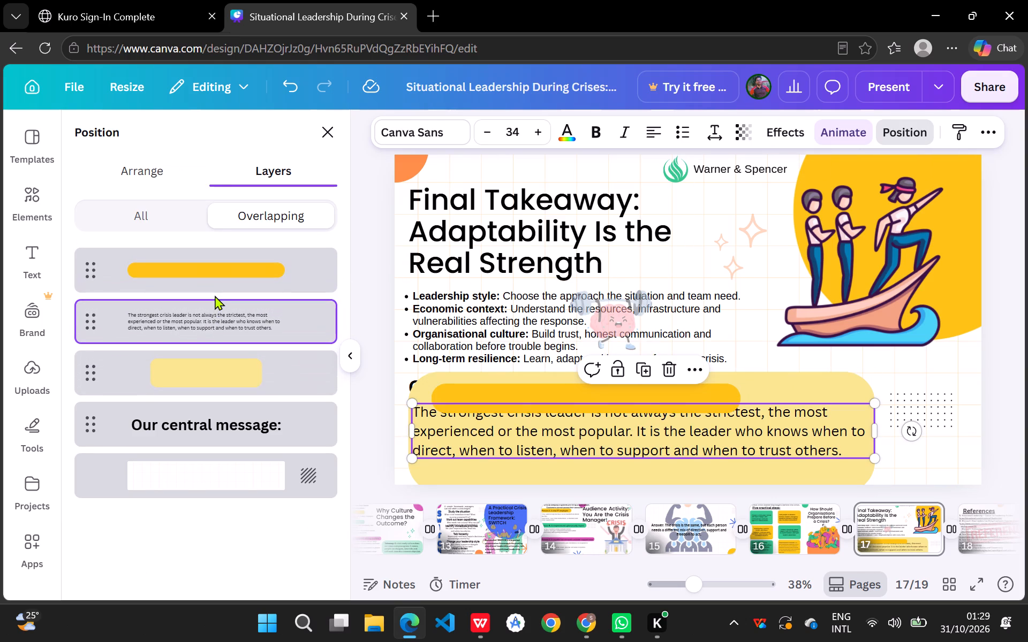
drag(192, 426, 226, 295)
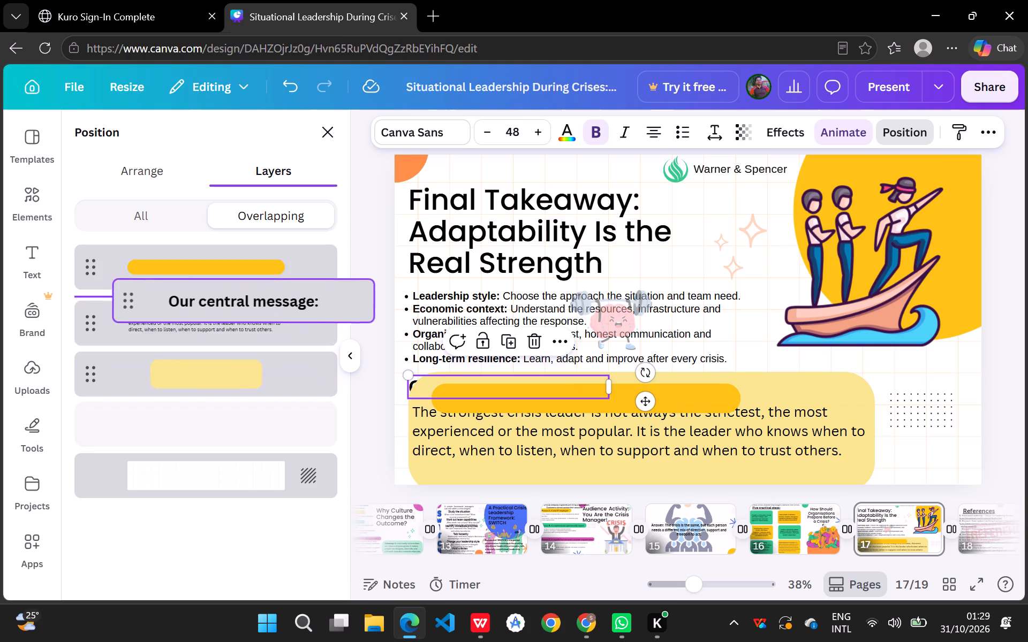
drag(226, 295, 216, 246)
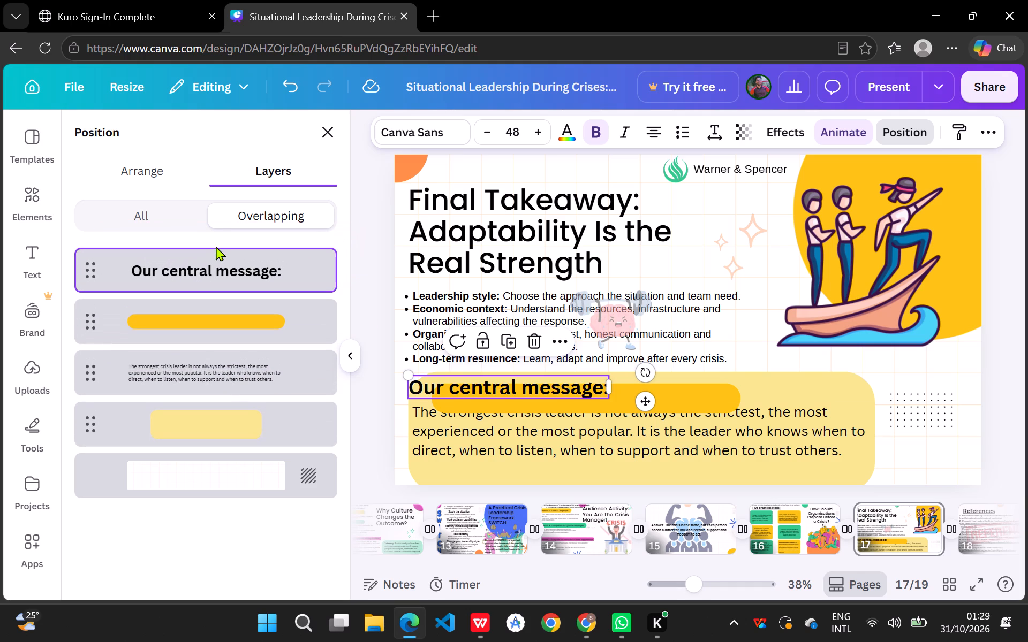
Move the central message paragraph down within the pale yellow box, just below the golden bar.
drag(471, 431, 473, 435)
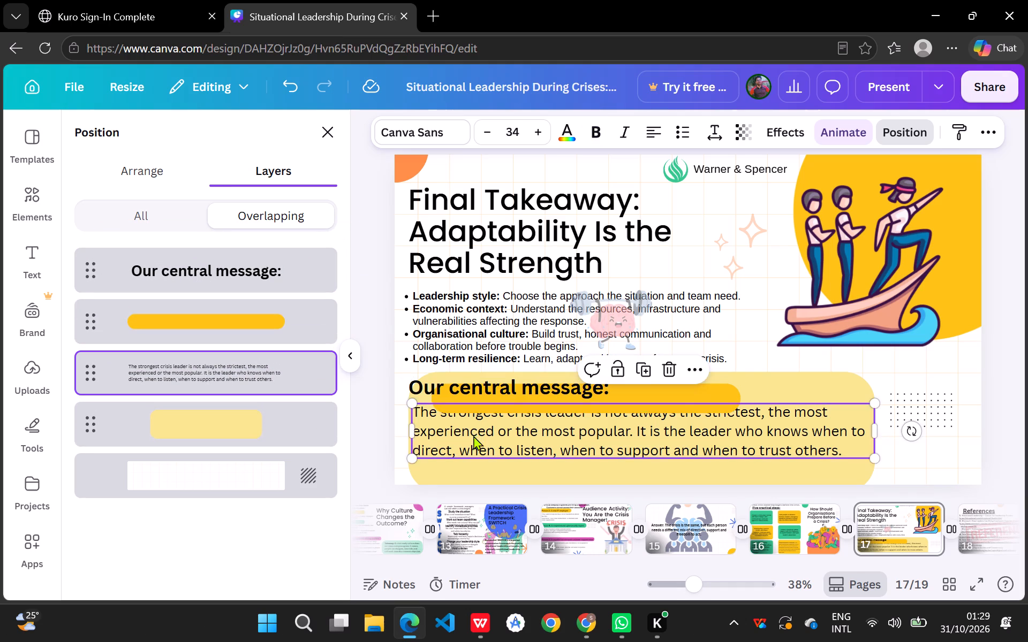
drag(473, 435, 477, 449)
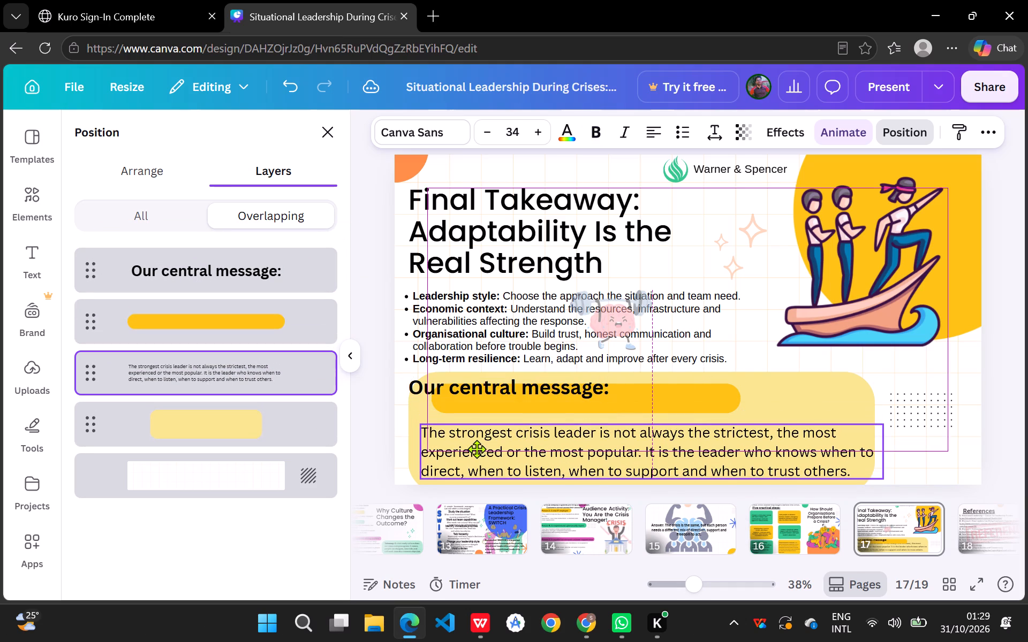
drag(477, 449, 477, 445)
Shift the golden bar toward the box's left edge and place "Our central message:" on it, left-aligned with the paragraph.
drag(721, 400, 709, 400)
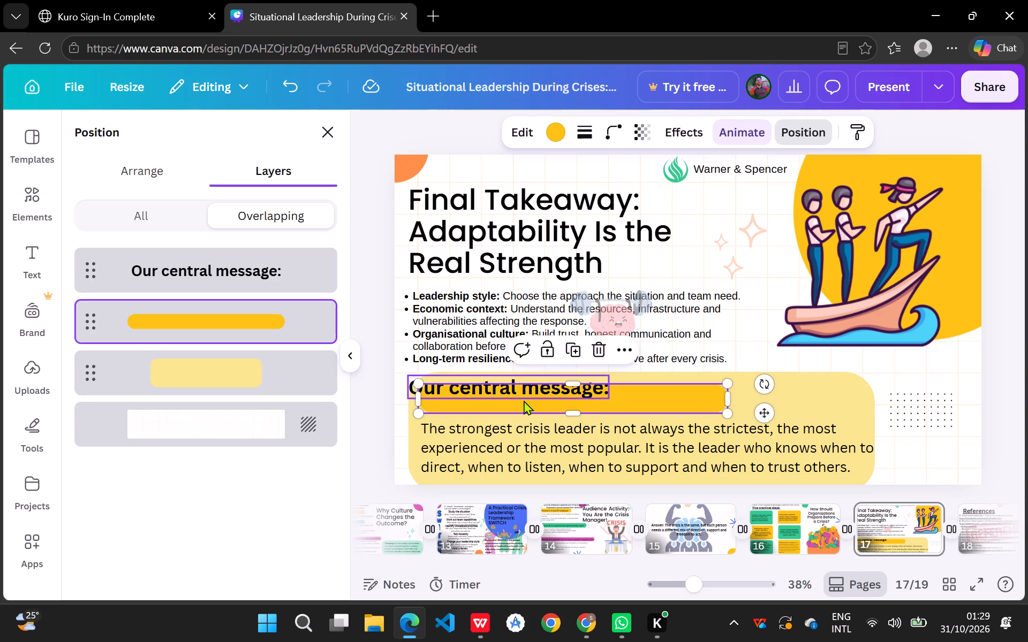
drag(524, 400, 518, 404)
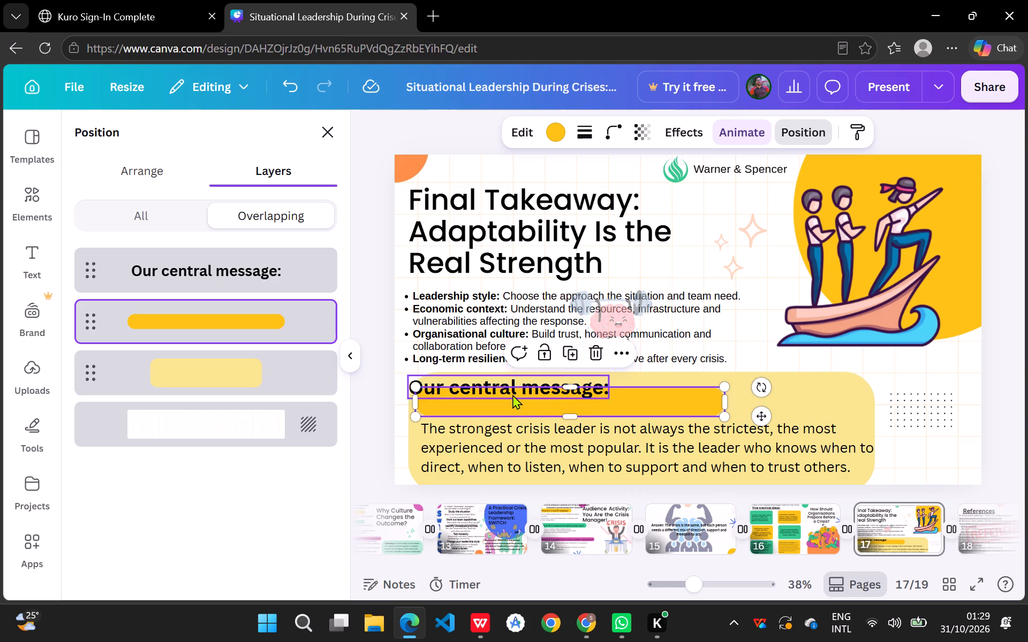
click(517, 397)
drag(517, 397, 550, 411)
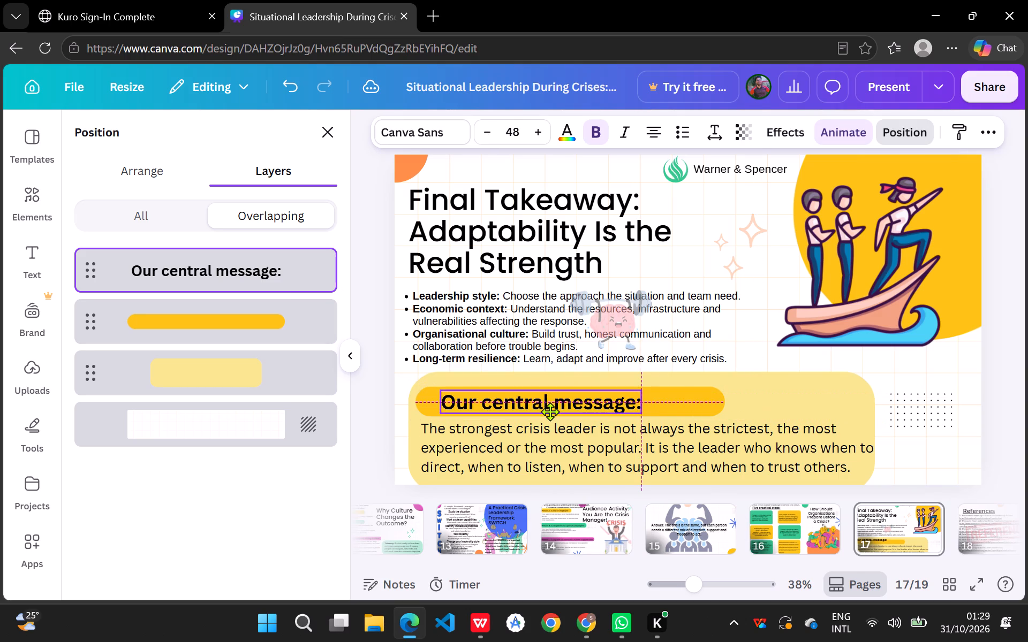
drag(550, 411, 533, 415)
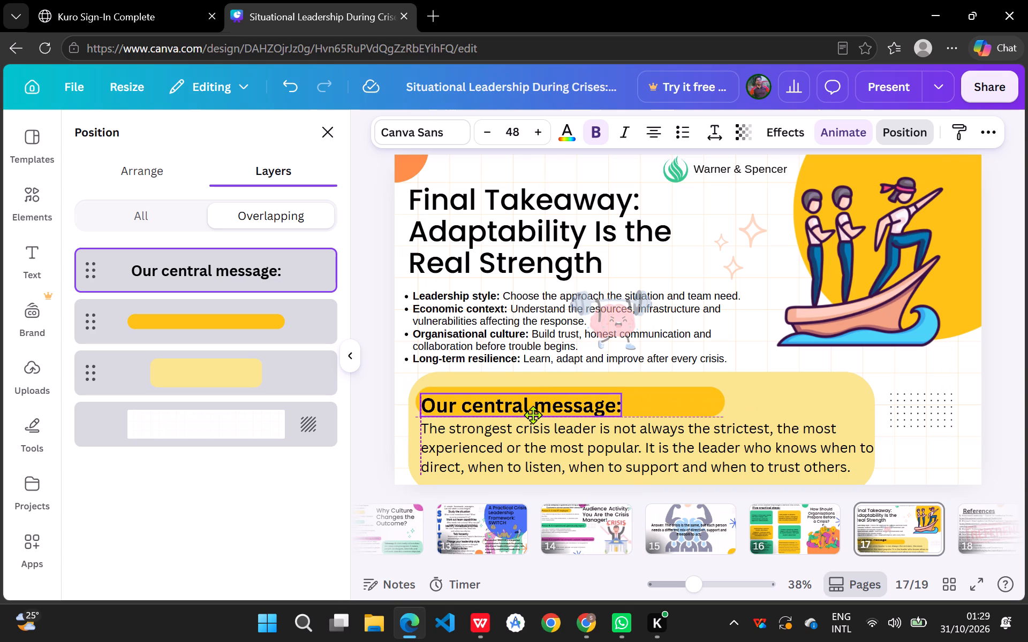
drag(533, 415, 532, 413)
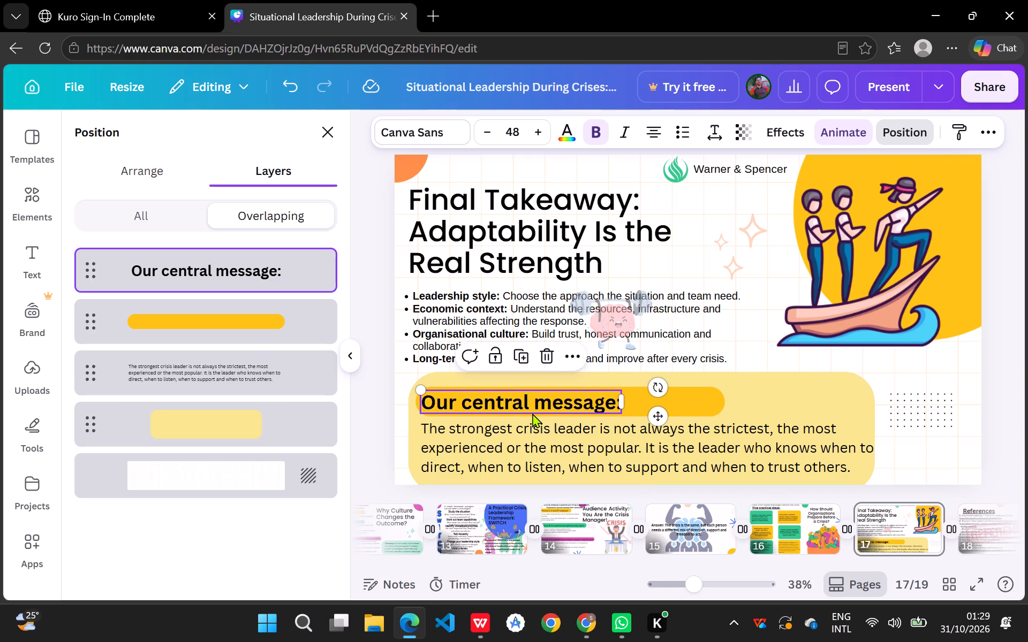
click(641, 400)
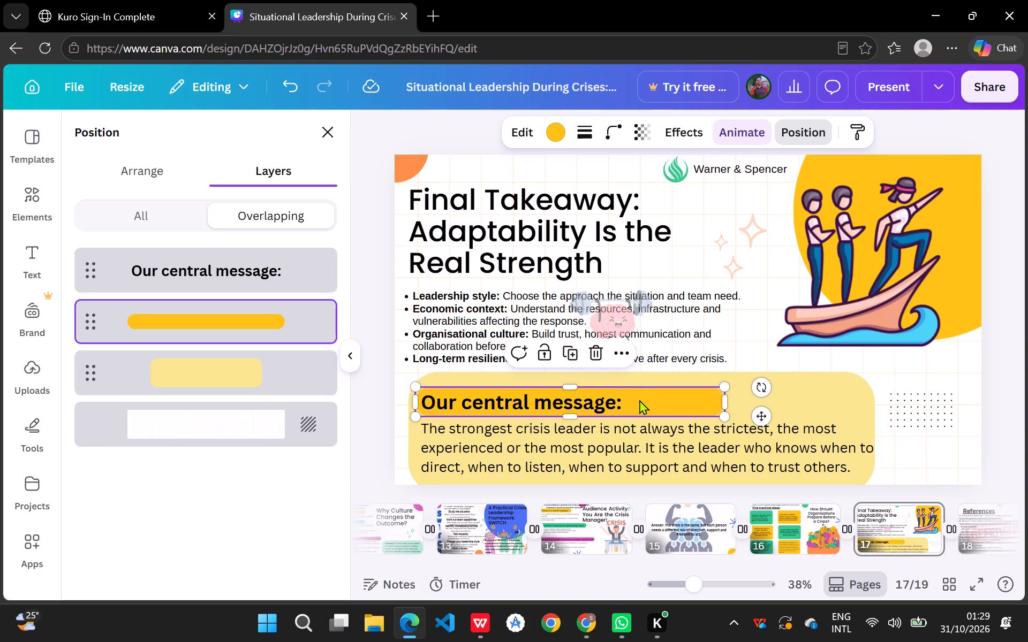
Shorten the pale yellow box to a height of about 369 so its base meets the slide's bottom edge.
click(668, 484)
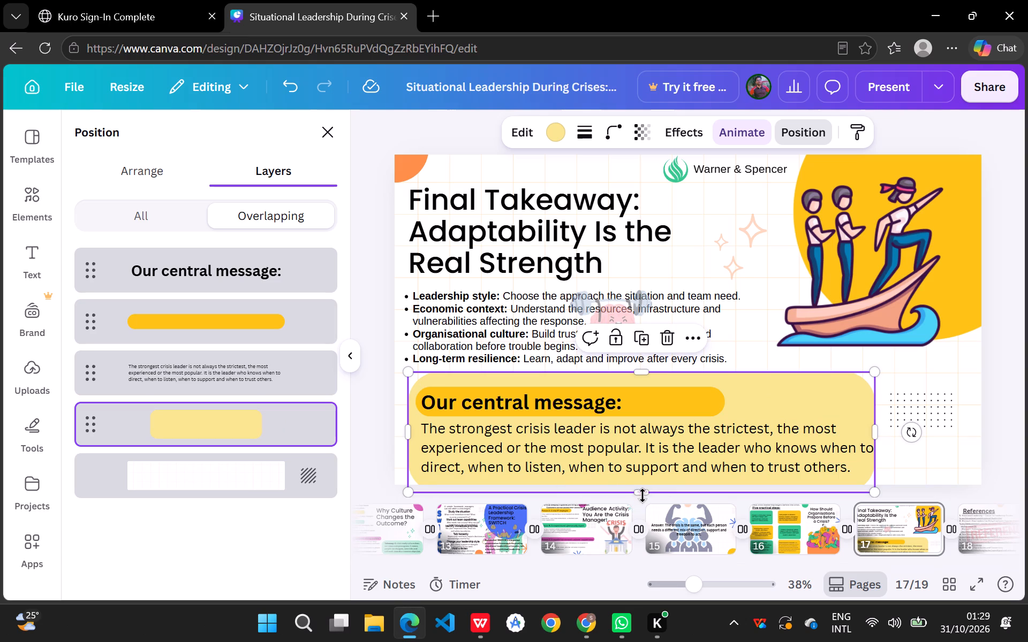
drag(645, 492, 645, 482)
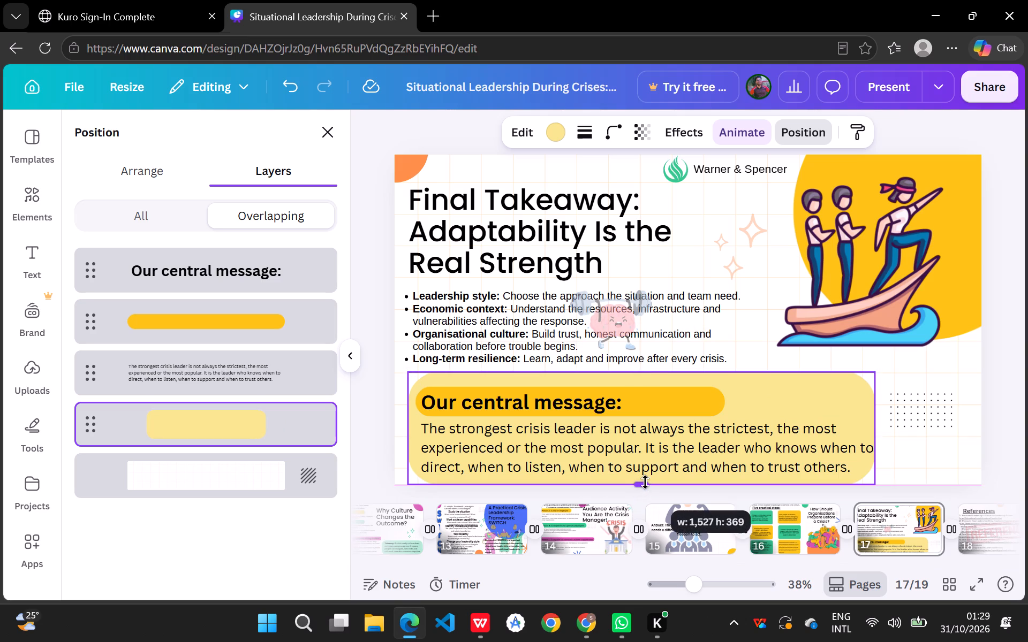
drag(645, 482, 646, 481)
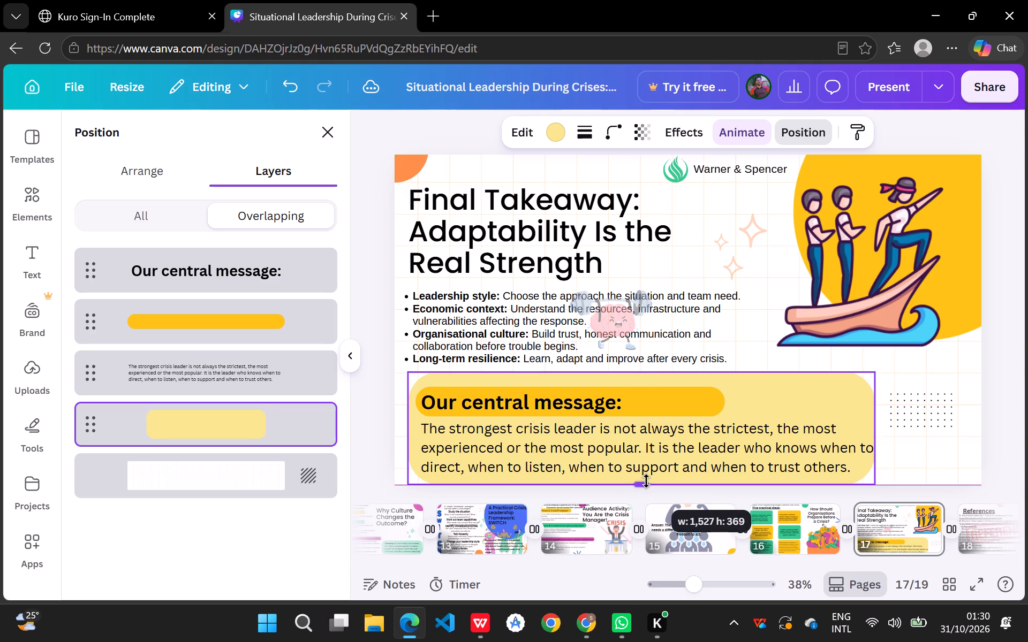
drag(646, 481, 647, 481)
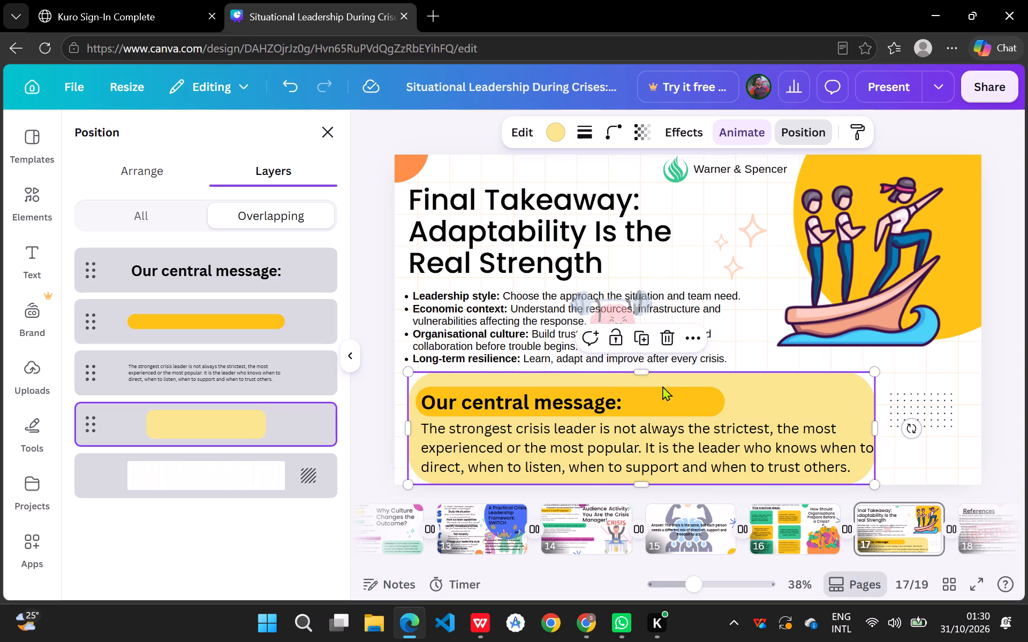
click(777, 398)
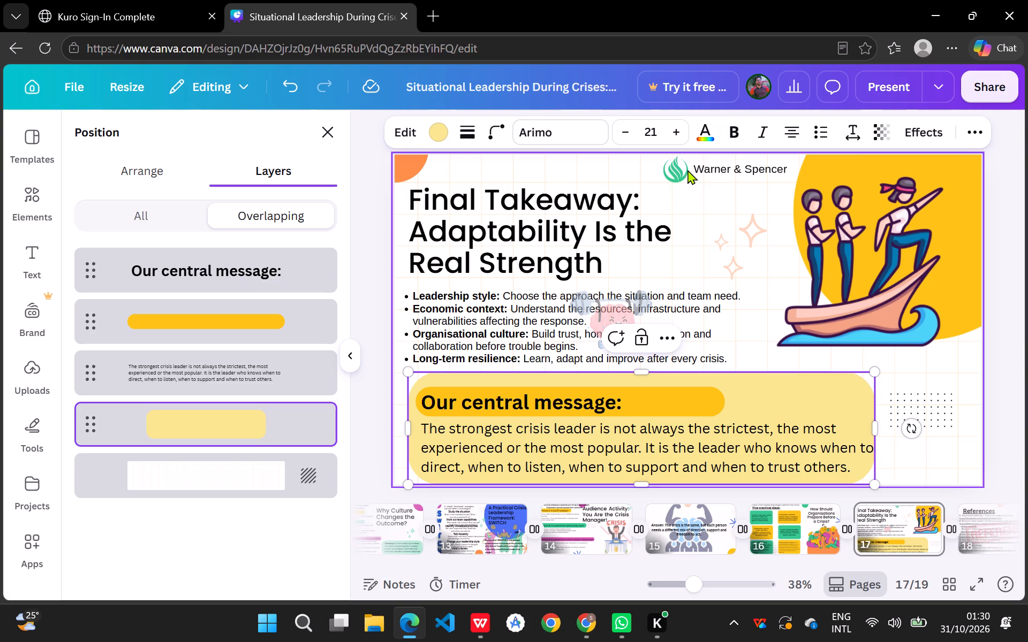
Set the corner rounding of the pale yellow box on slide 17 to 39.
click(494, 127)
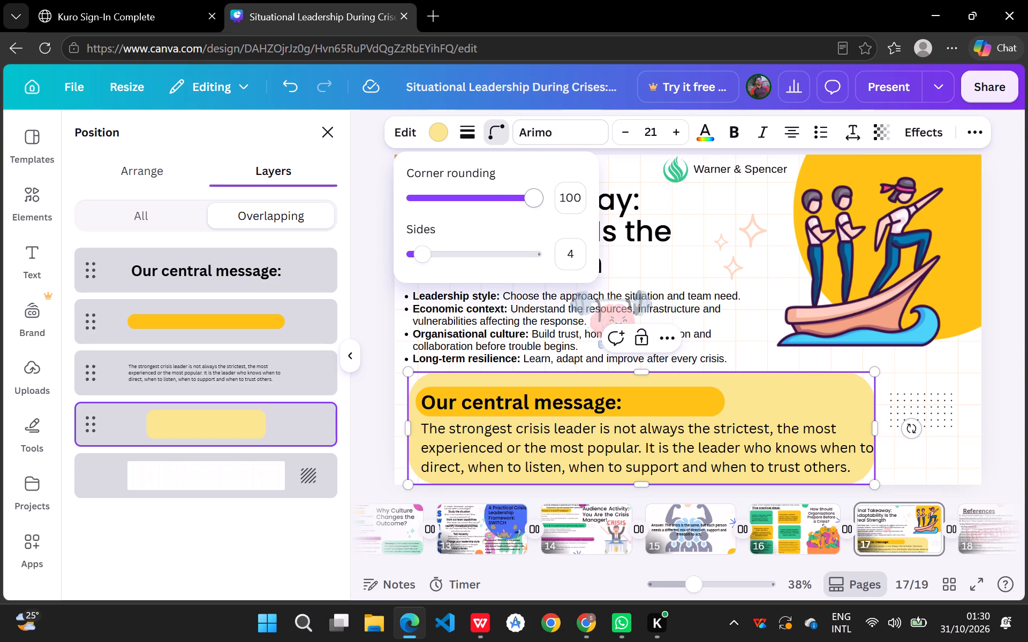
drag(536, 194, 494, 203)
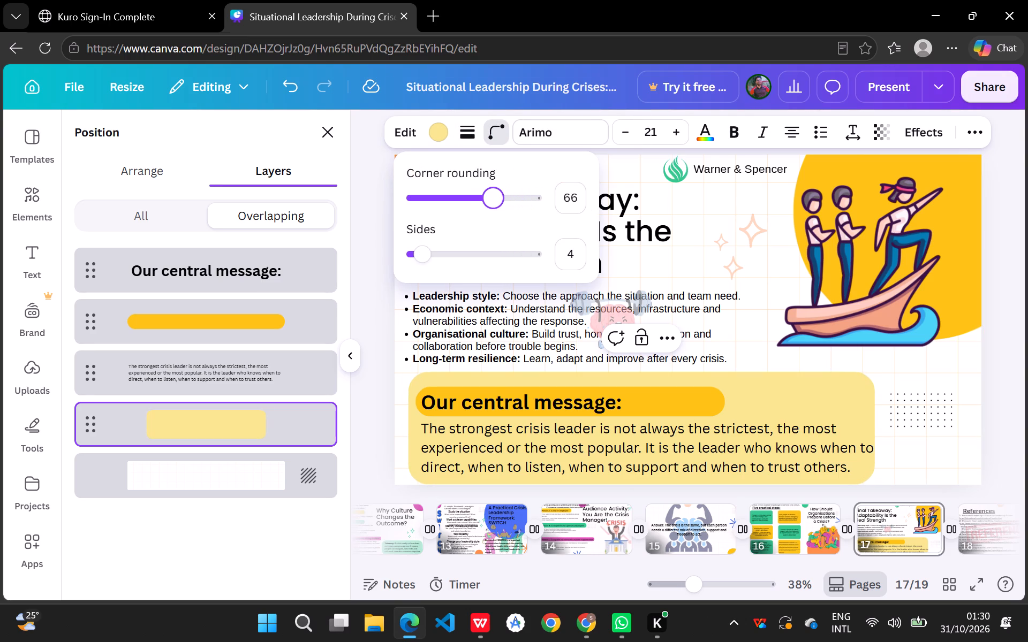
drag(494, 203, 460, 203)
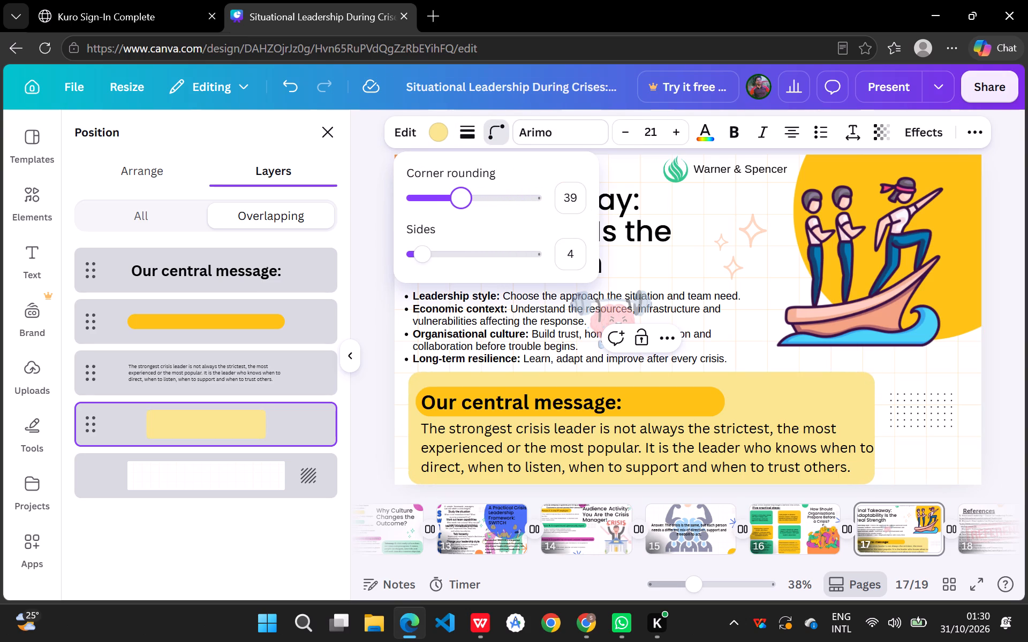
drag(460, 203, 461, 203)
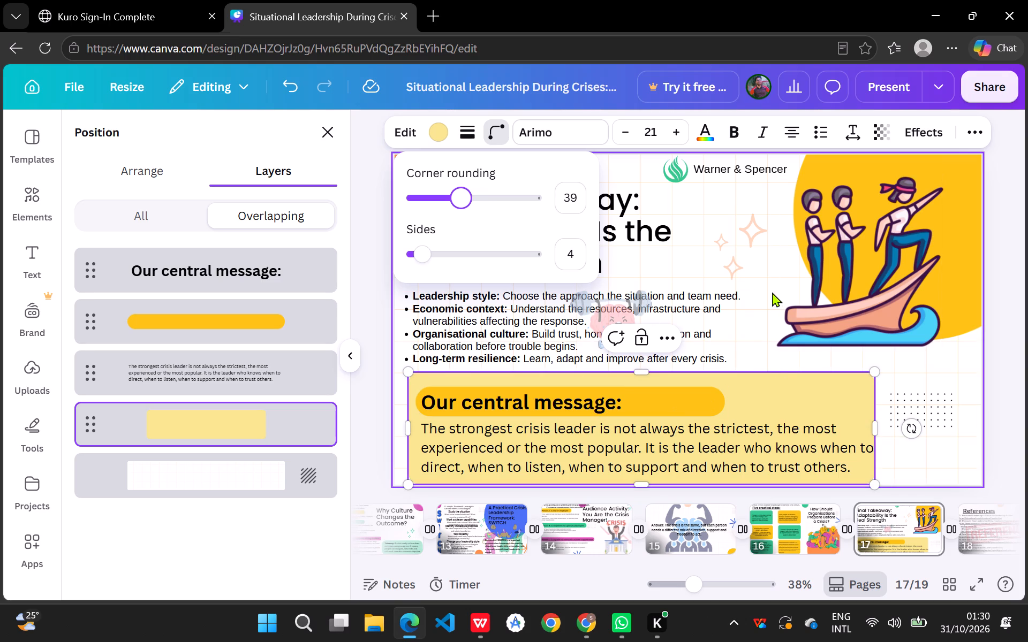
click(911, 370)
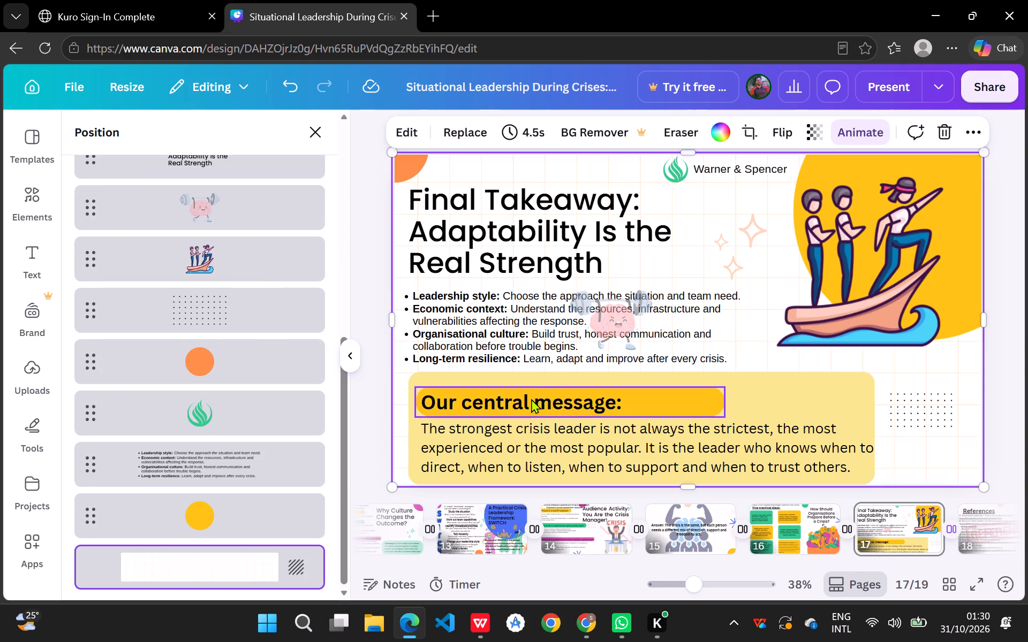
Move the golden bar slightly higher inside the pale yellow box, keeping its small gap from the box's left edge.
drag(644, 401, 644, 400)
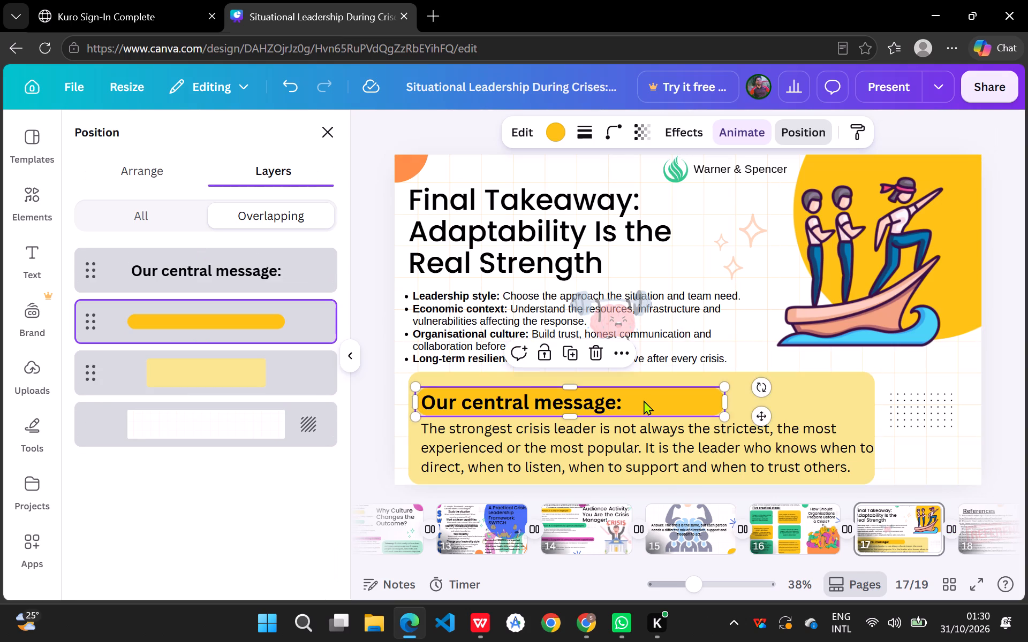
drag(644, 400, 646, 392)
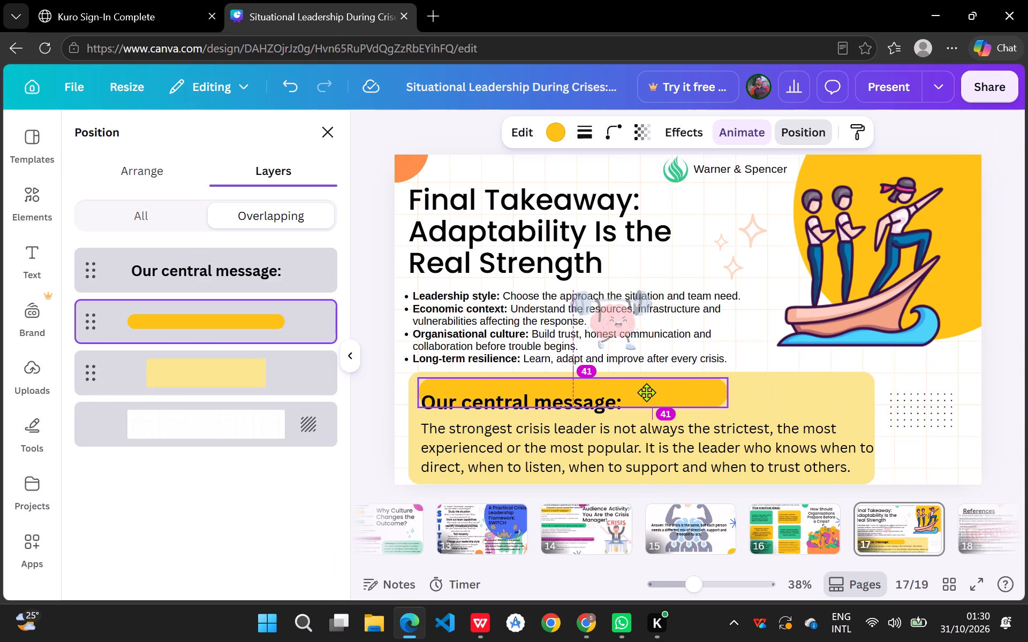
drag(646, 392, 646, 393)
click(620, 401)
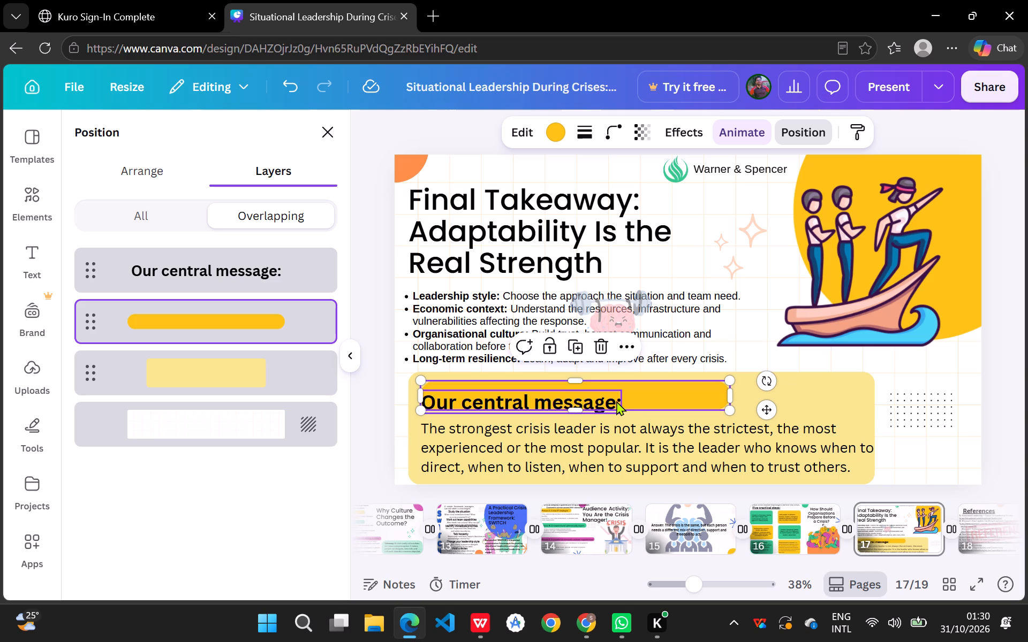
drag(616, 401, 606, 401)
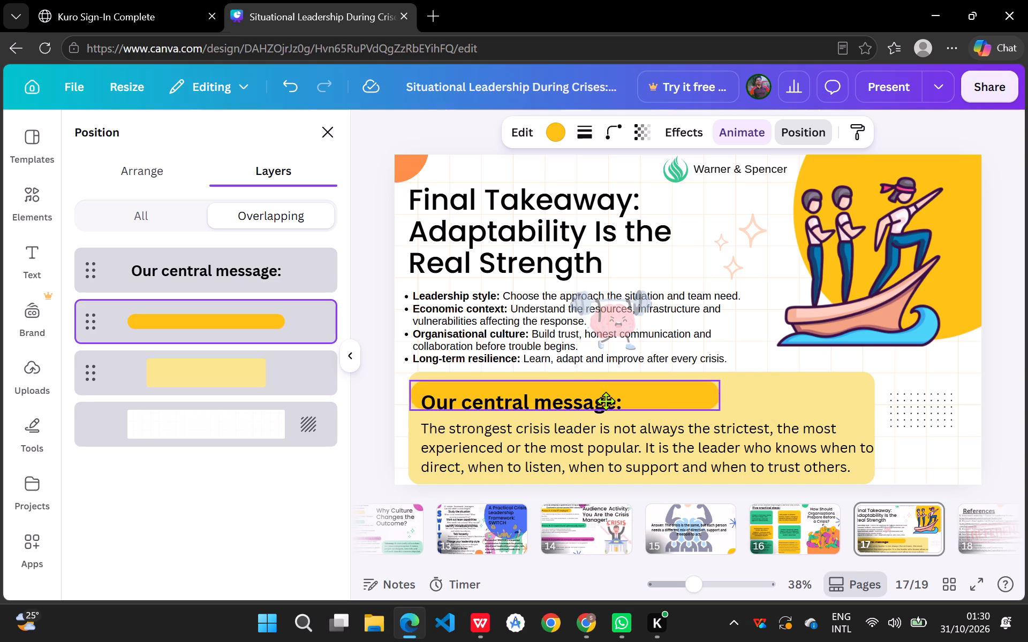
drag(606, 401, 610, 405)
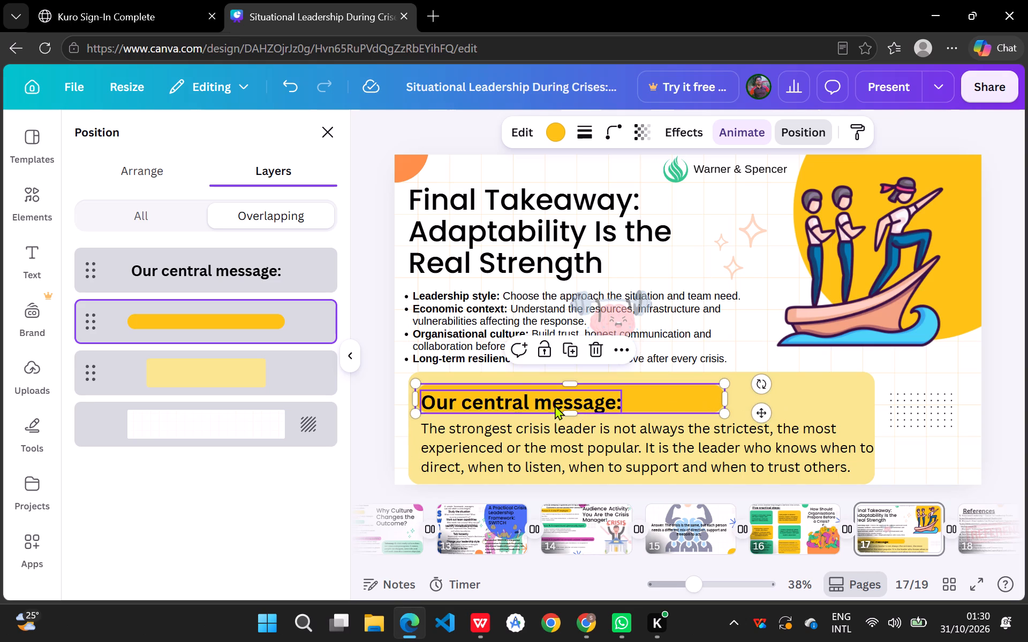
Centre "Our central message:" vertically on the golden bar, indented slightly from the bar's left end.
drag(544, 400, 550, 396)
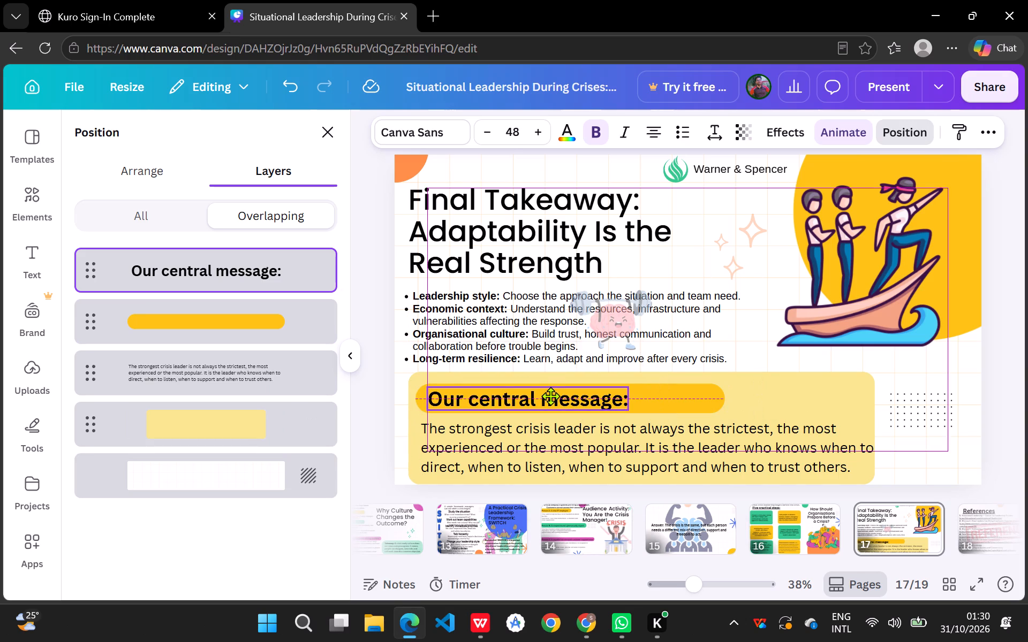
drag(550, 396, 549, 396)
drag(549, 396, 550, 398)
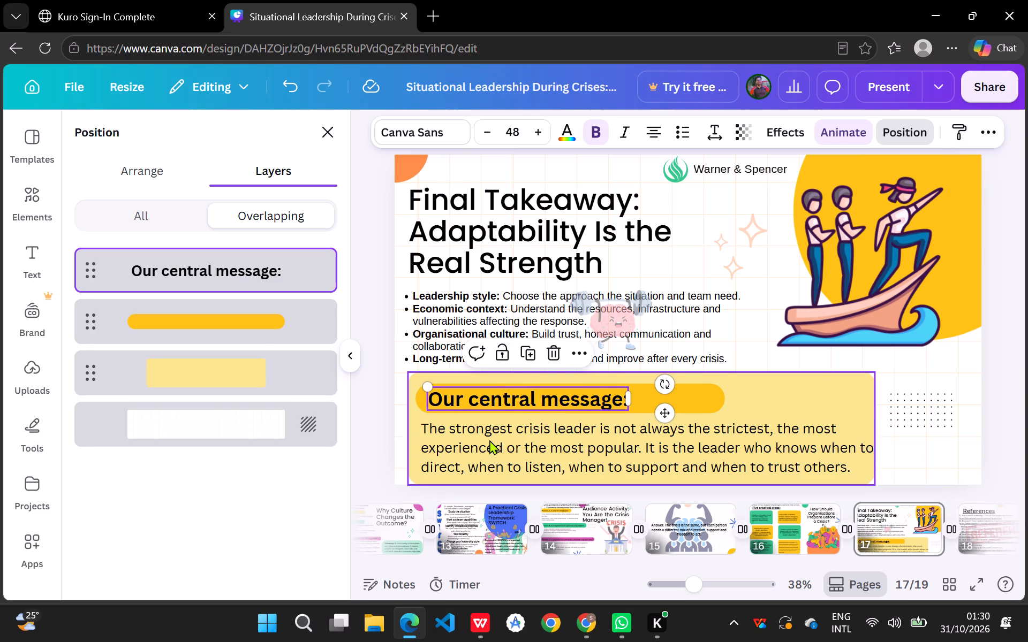
Narrow the central message paragraph's text box and set its font size to 30 so it fits on three lines.
click(489, 440)
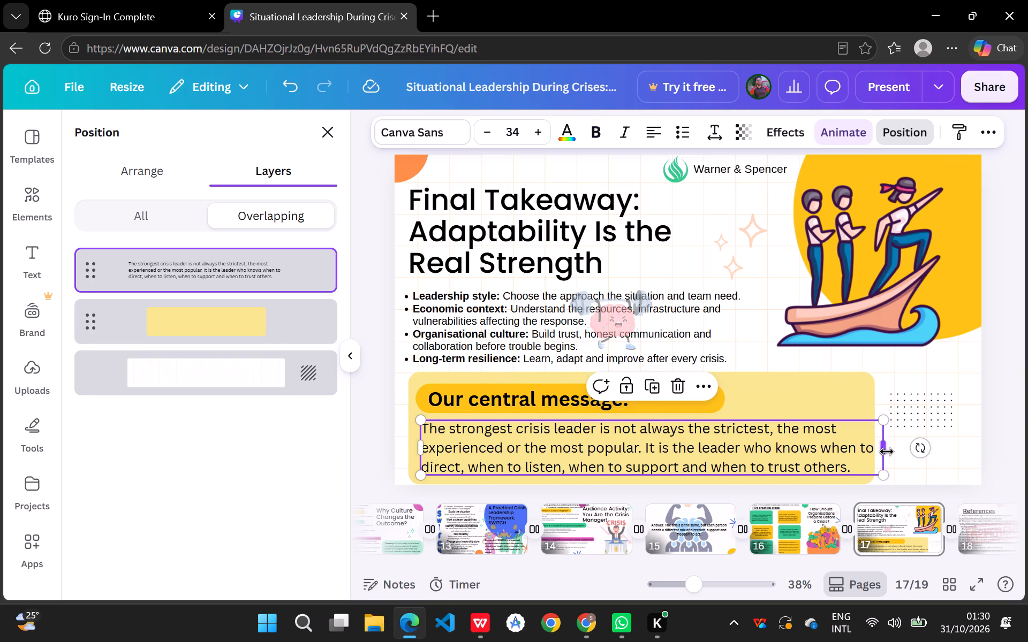
drag(885, 452, 830, 446)
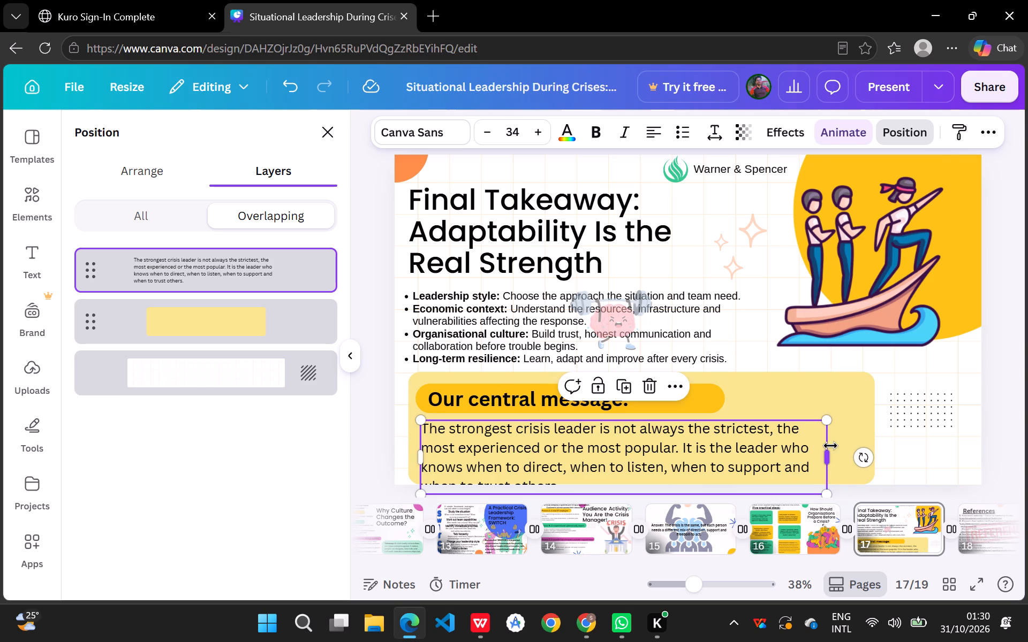
click(623, 465)
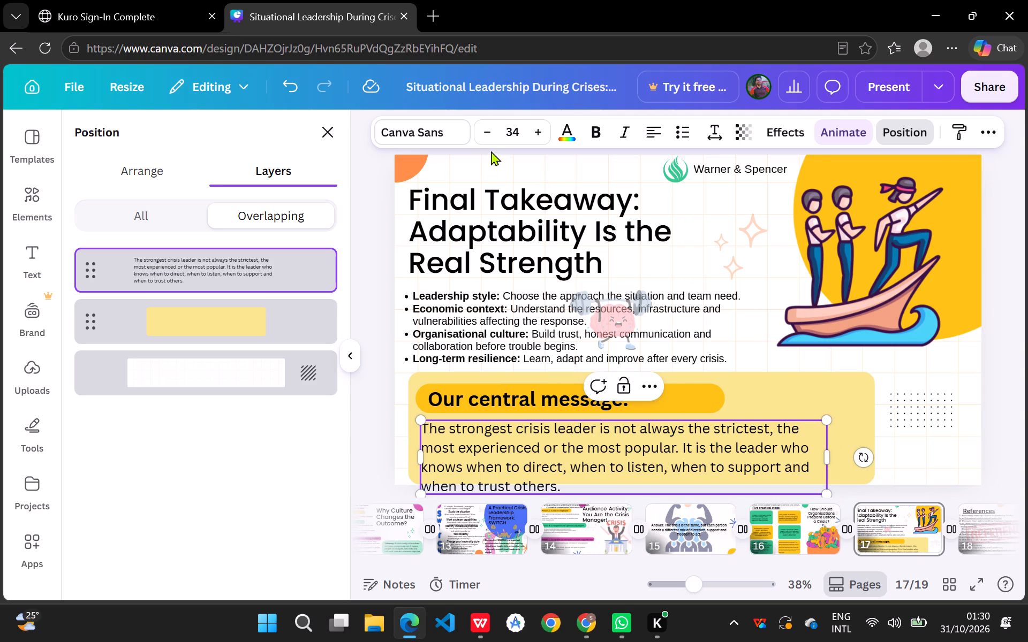
double_click(482, 133)
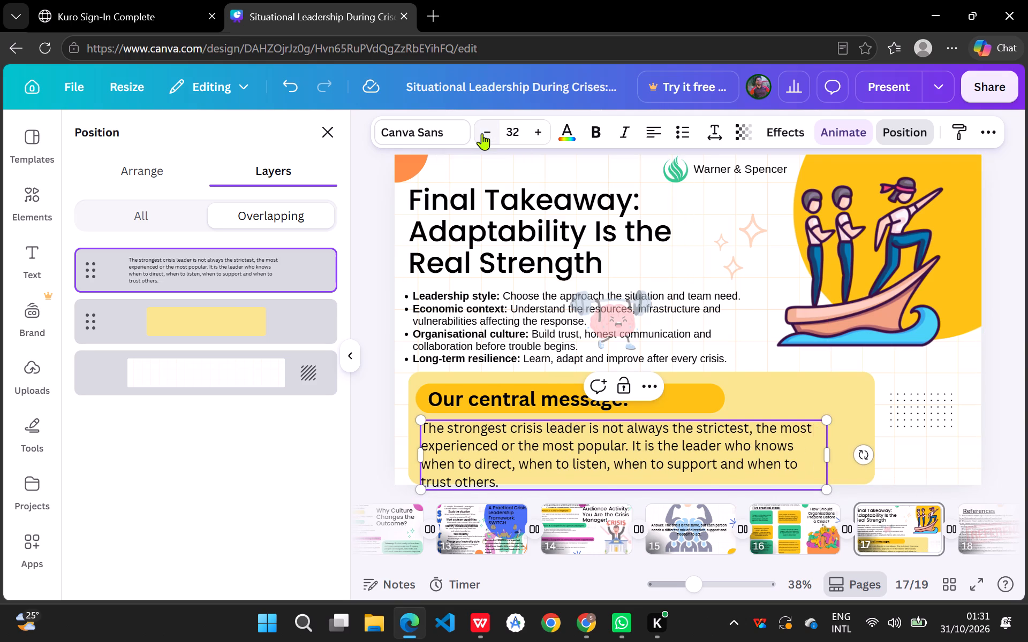
click(482, 133)
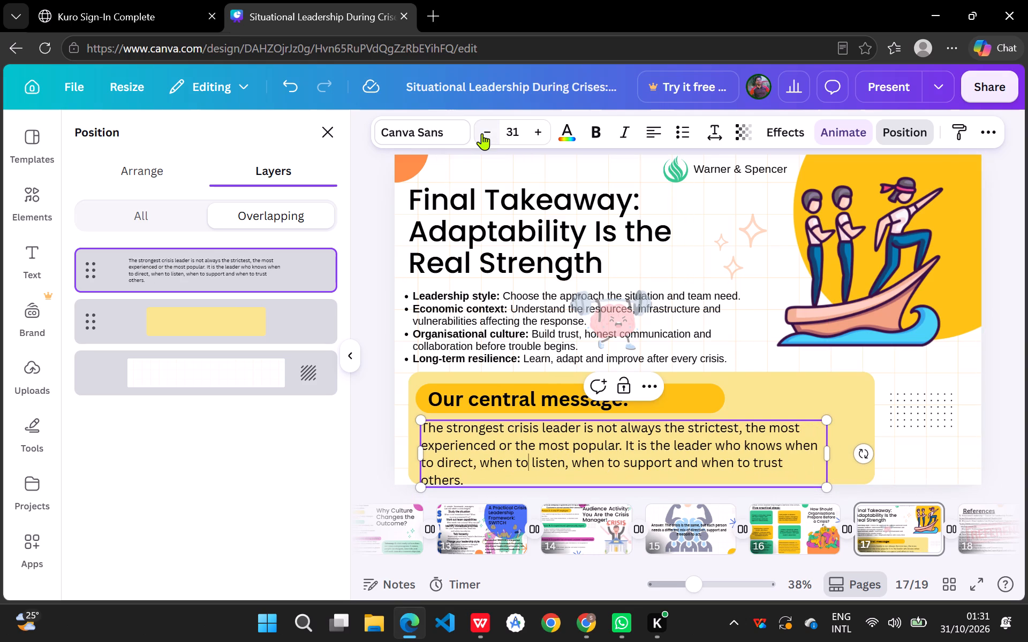
click(482, 133)
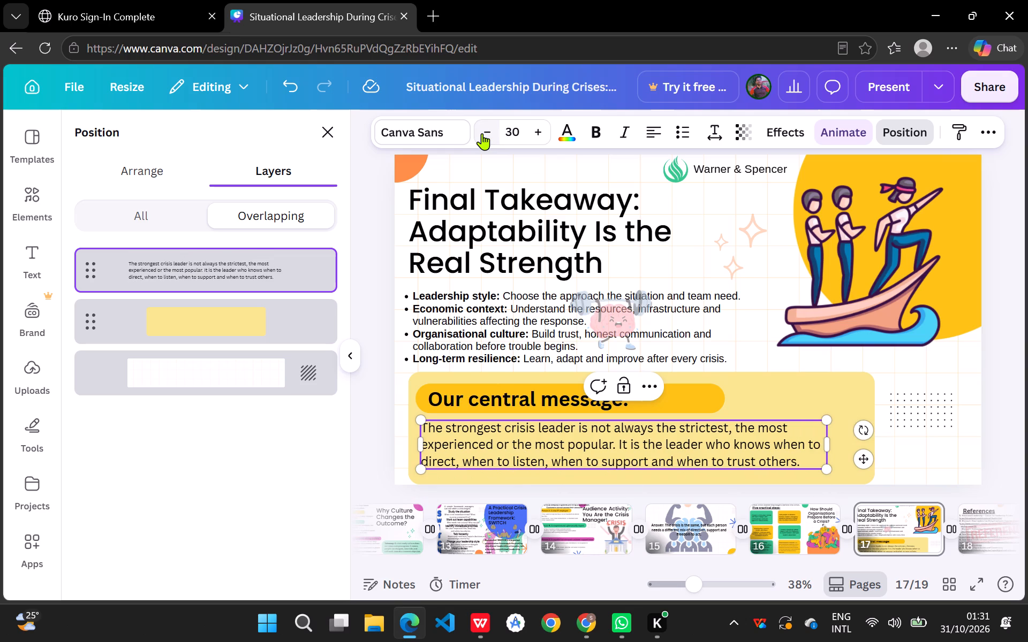
click(775, 345)
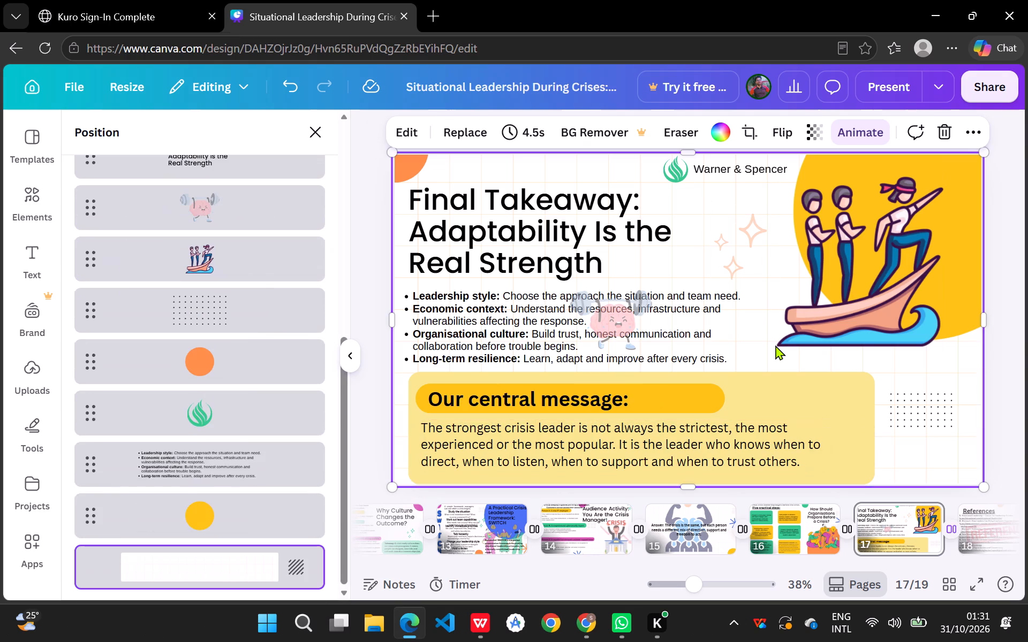
Shorten the pale yellow box to a height of about 348 and narrow it to end just past the paragraph.
click(846, 453)
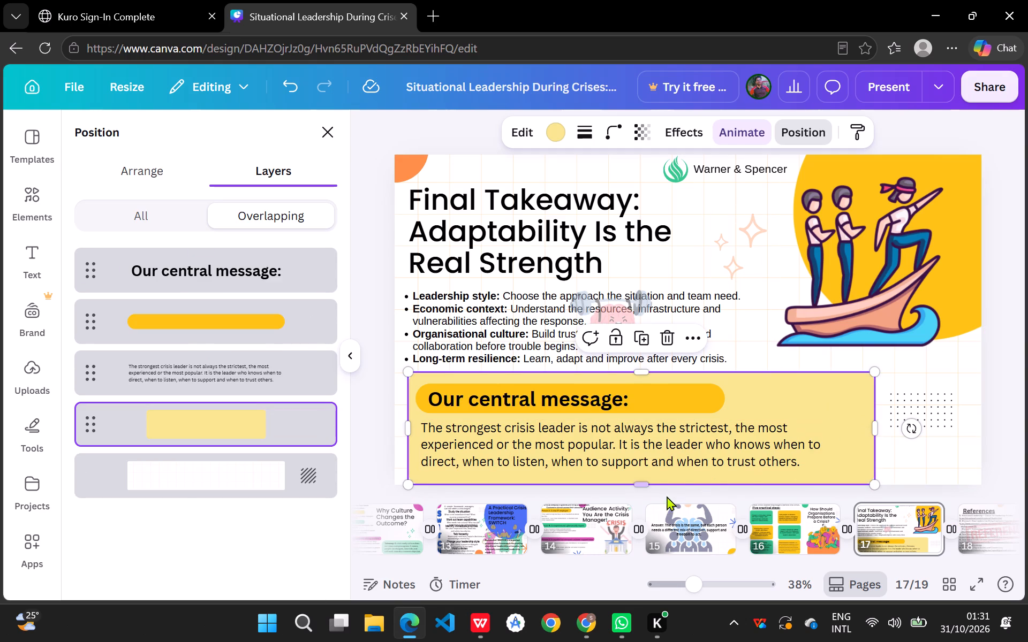
drag(646, 483, 646, 472)
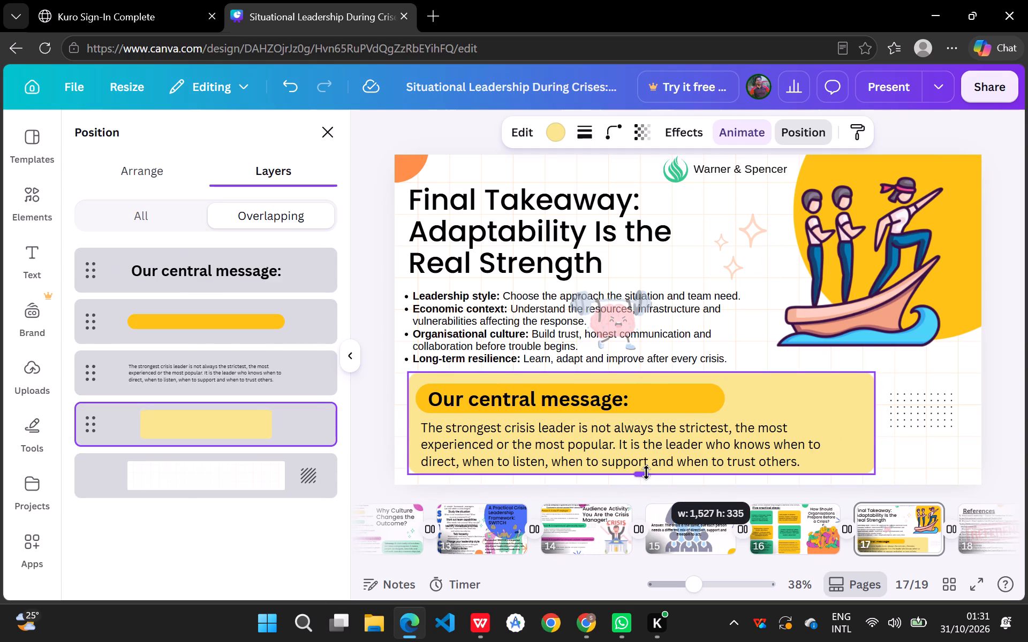
drag(646, 472, 642, 477)
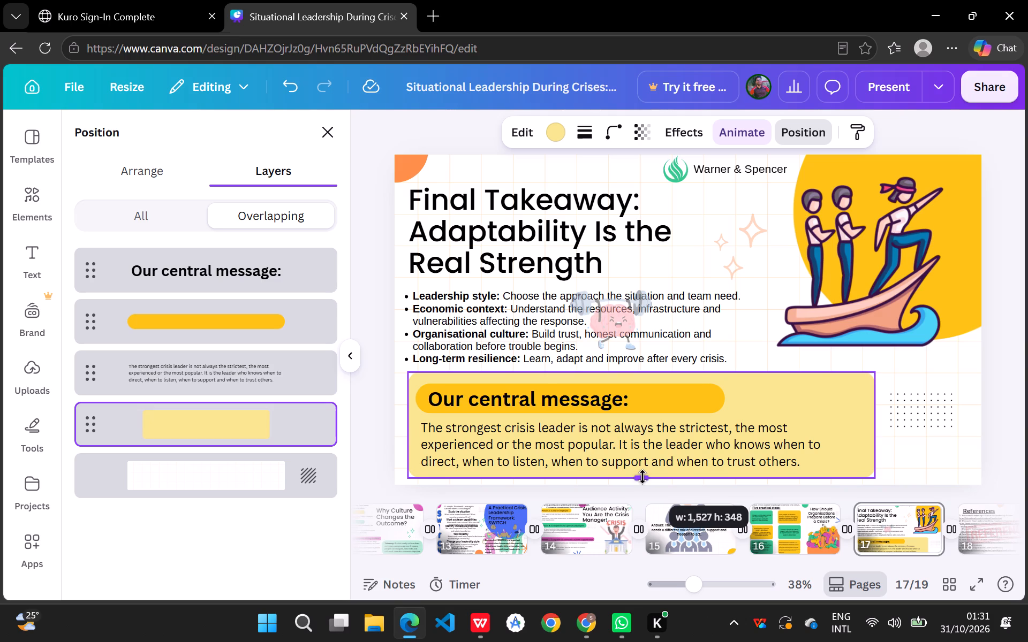
drag(642, 477, 642, 477)
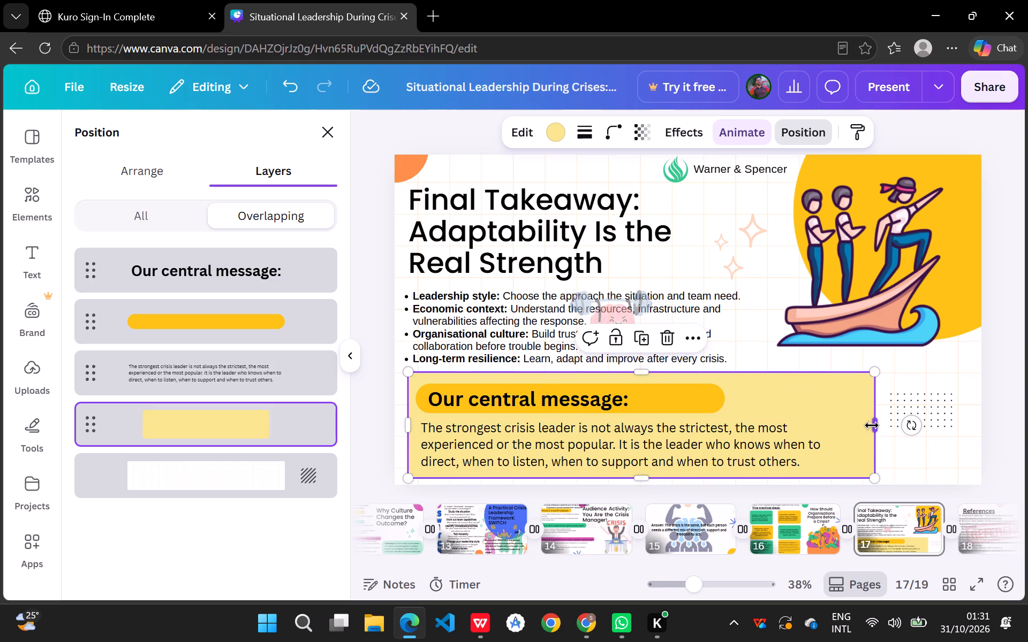
drag(876, 425, 854, 427)
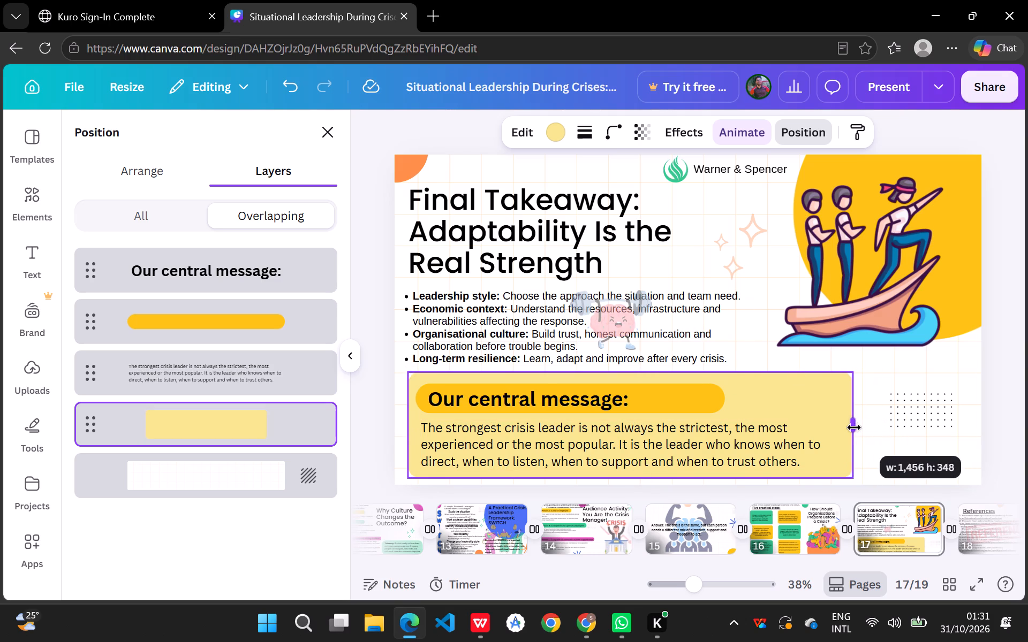
drag(854, 427, 842, 427)
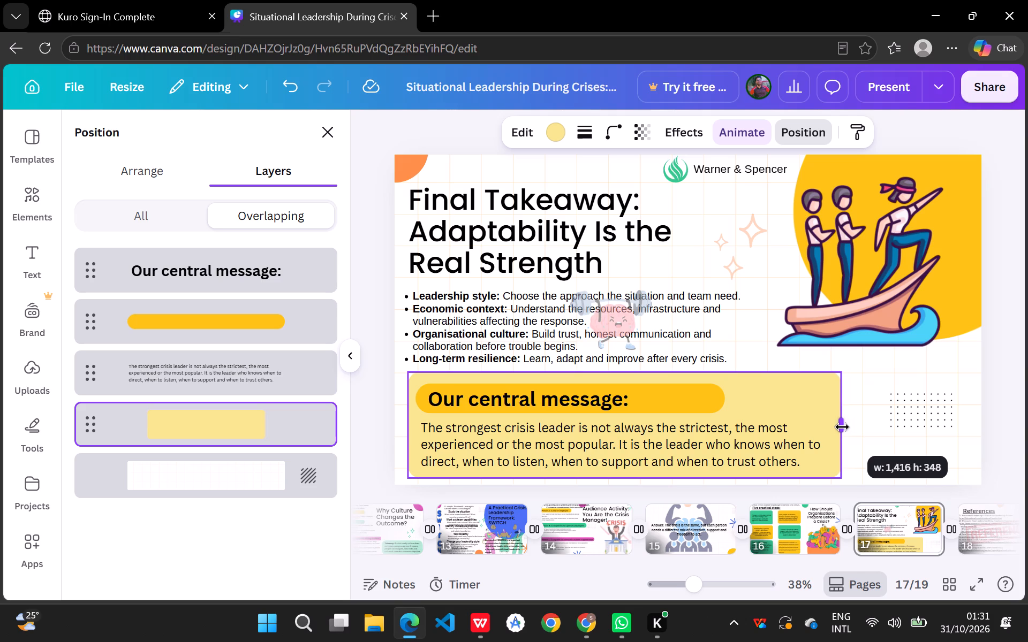
drag(842, 427, 836, 430)
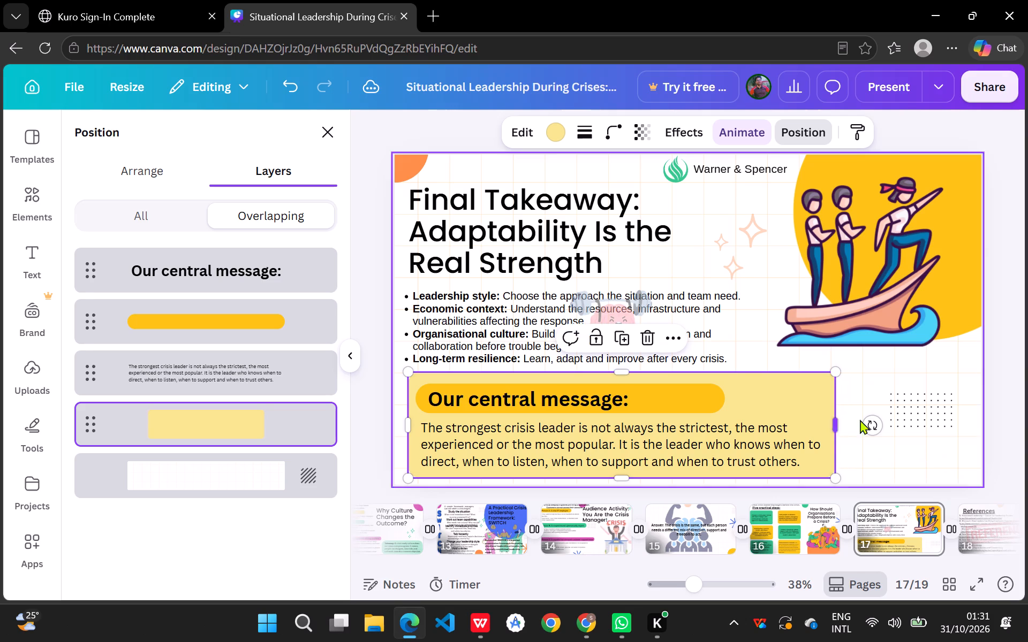
click(904, 374)
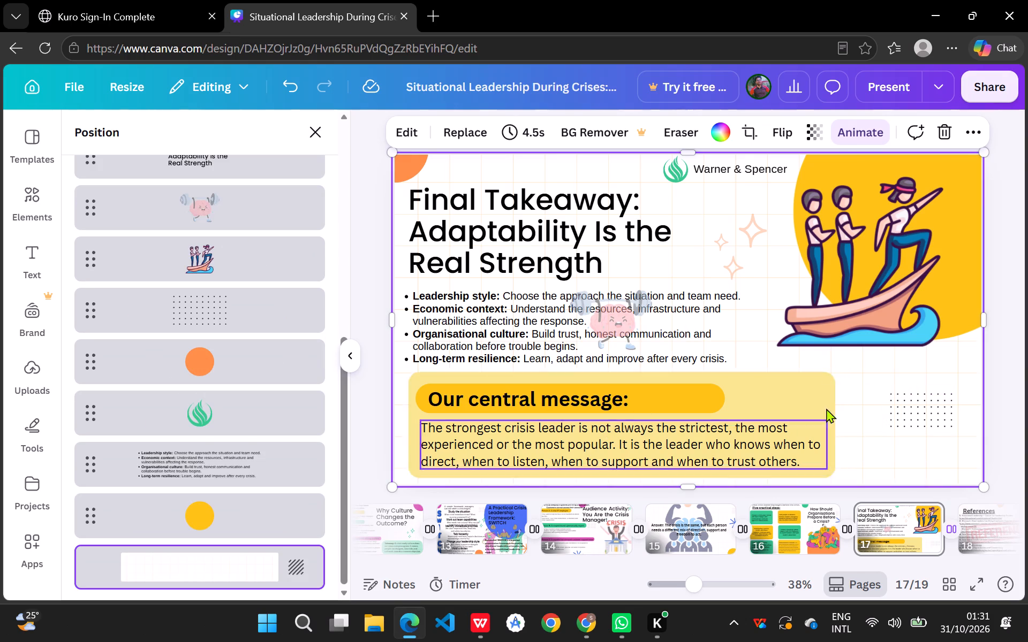
click(757, 288)
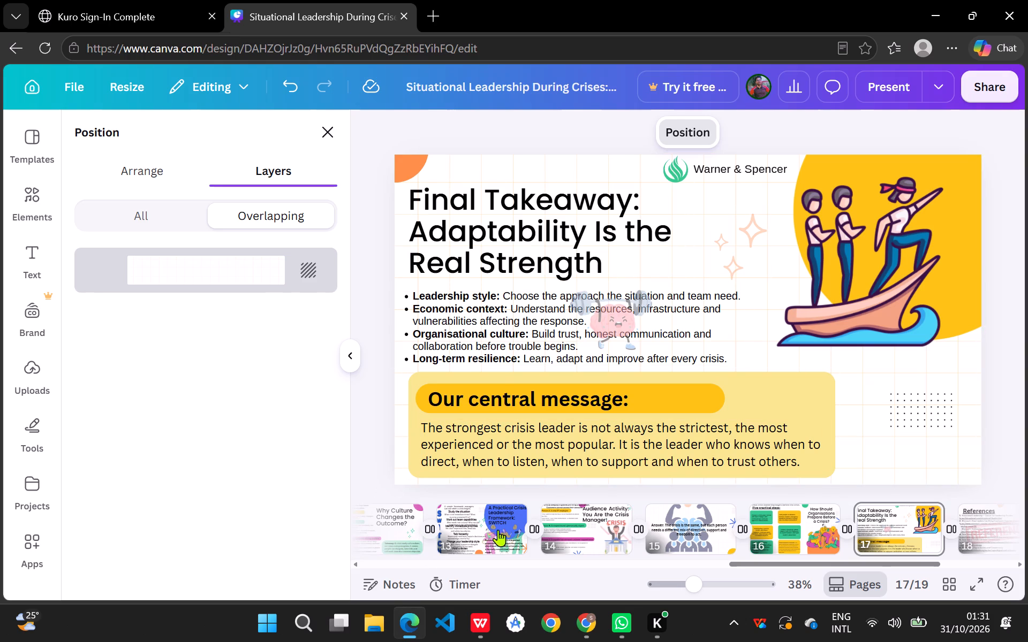
Copy the short golden accent line beneath the "What Is Situational Leadership?" title on page 4.
scroll(503, 530, right, 4)
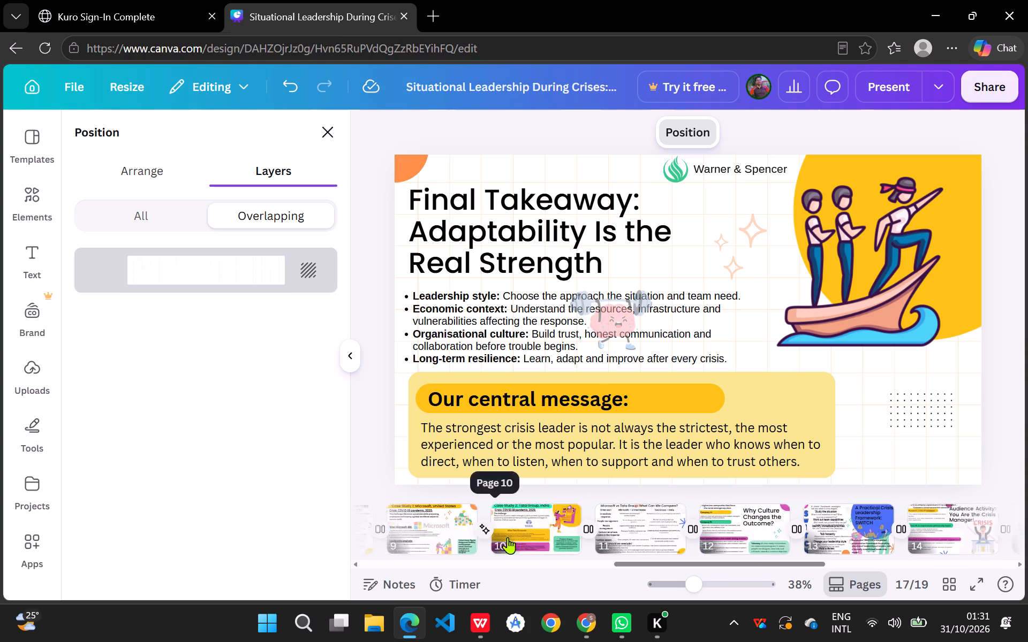
scroll(508, 537, right, 2)
scroll(569, 533, right, 2)
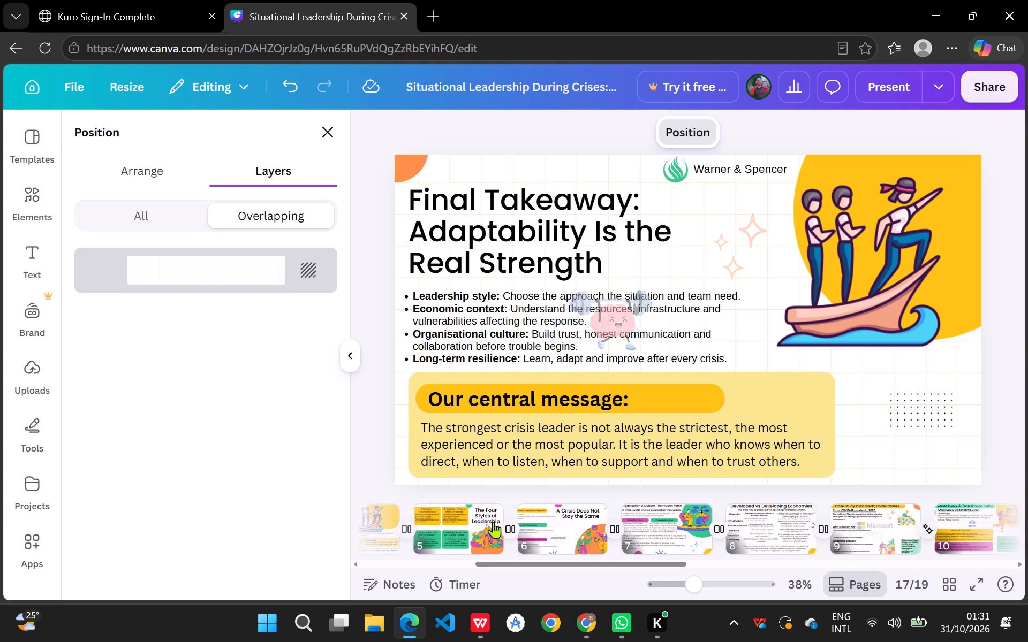
scroll(427, 534, right, 3)
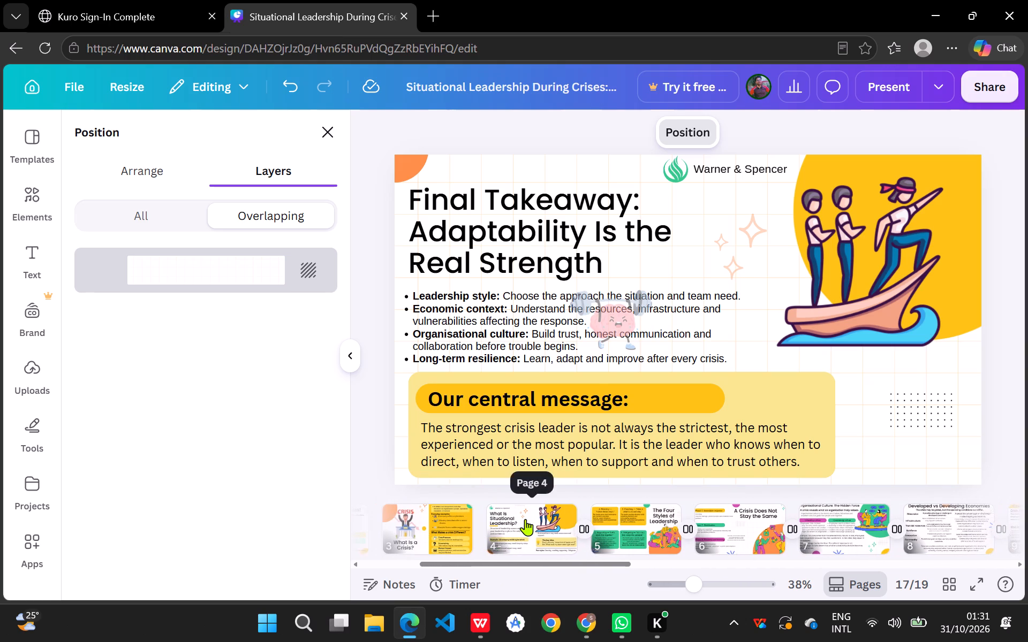
click(525, 519)
click(455, 301)
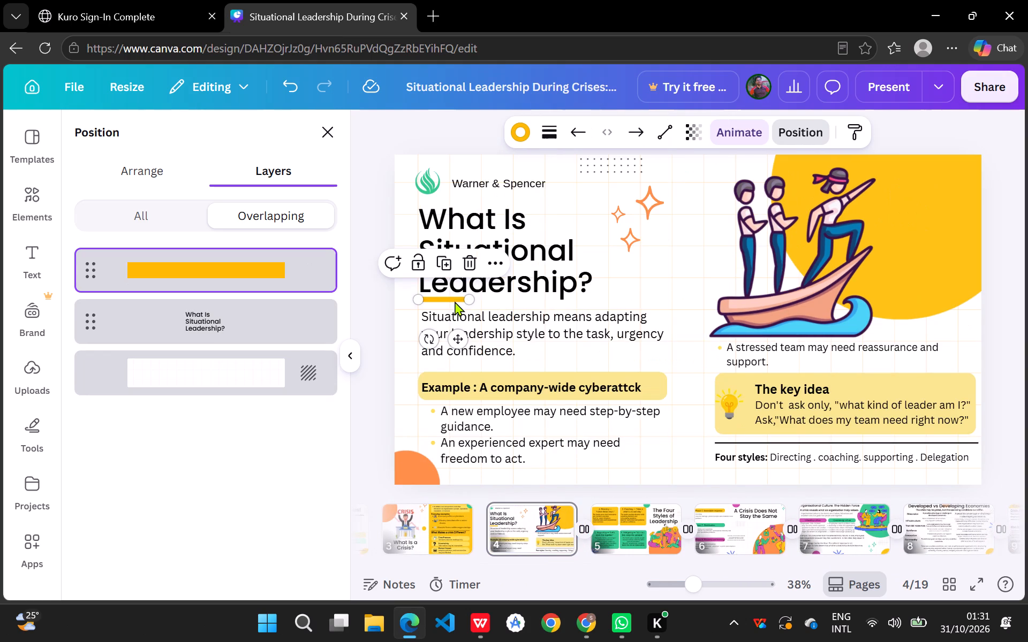
key(ctrl+c)
Paste the golden accent line onto page 17 and place it between the title and the bullet list, flush with the title's left edge.
scroll(890, 541, left, 5)
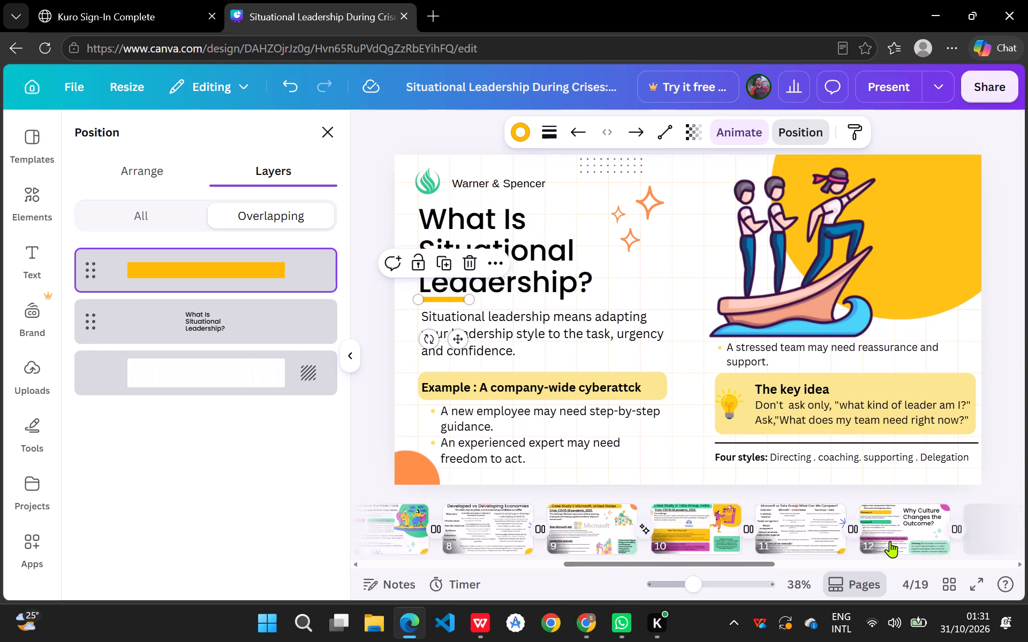
scroll(890, 541, left, 6)
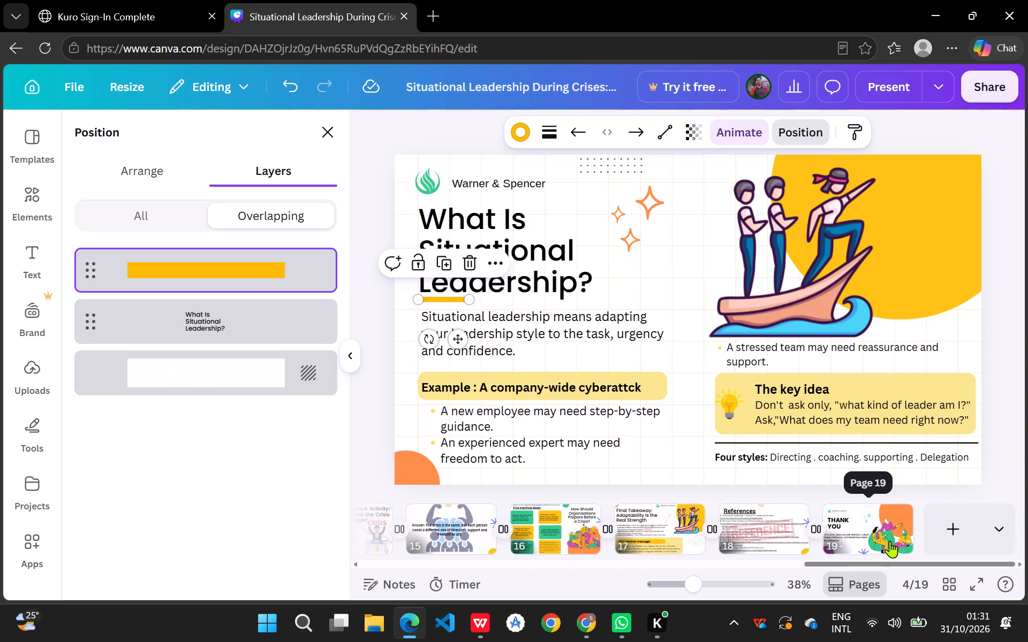
click(638, 538)
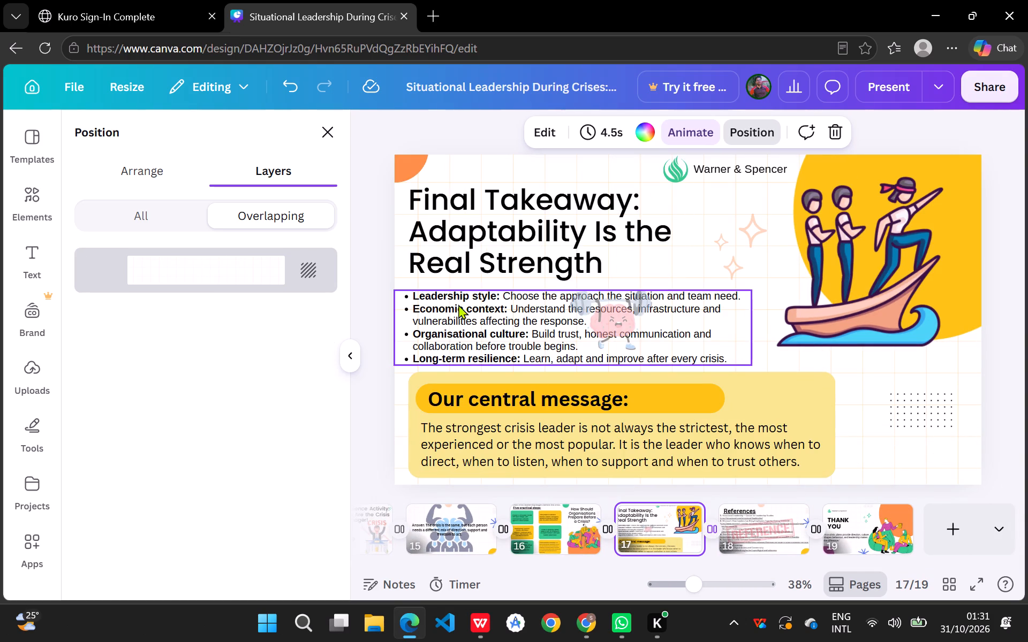
key(ctrl+v)
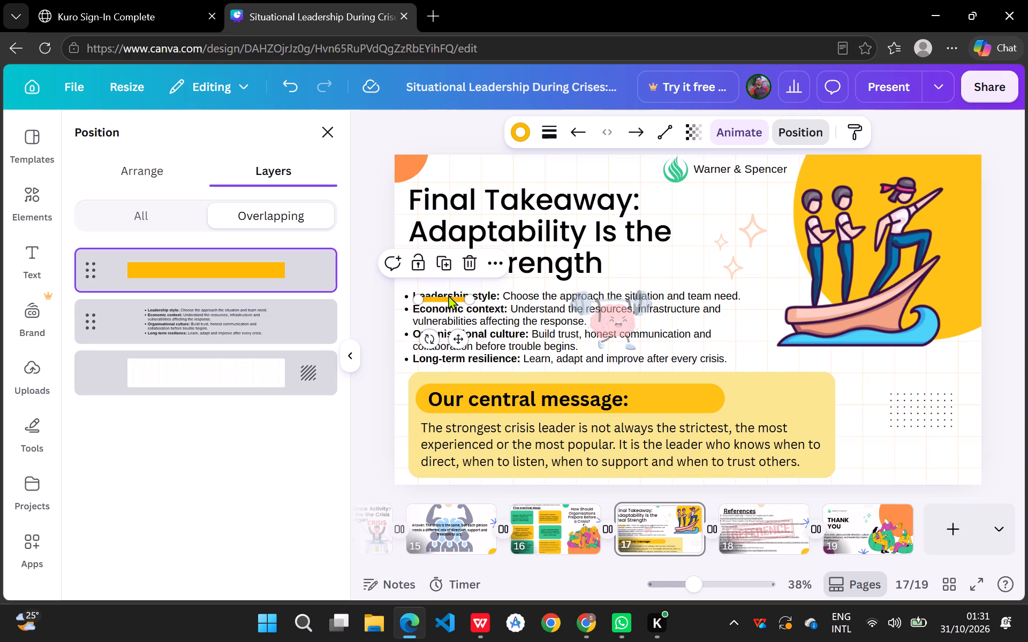
drag(448, 295, 439, 278)
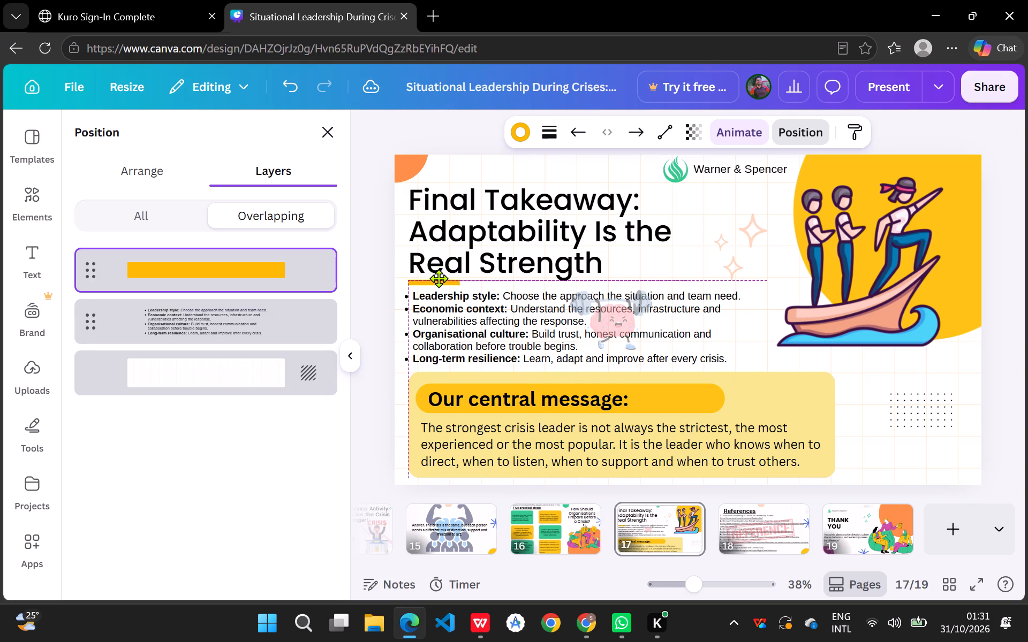
drag(439, 278, 438, 278)
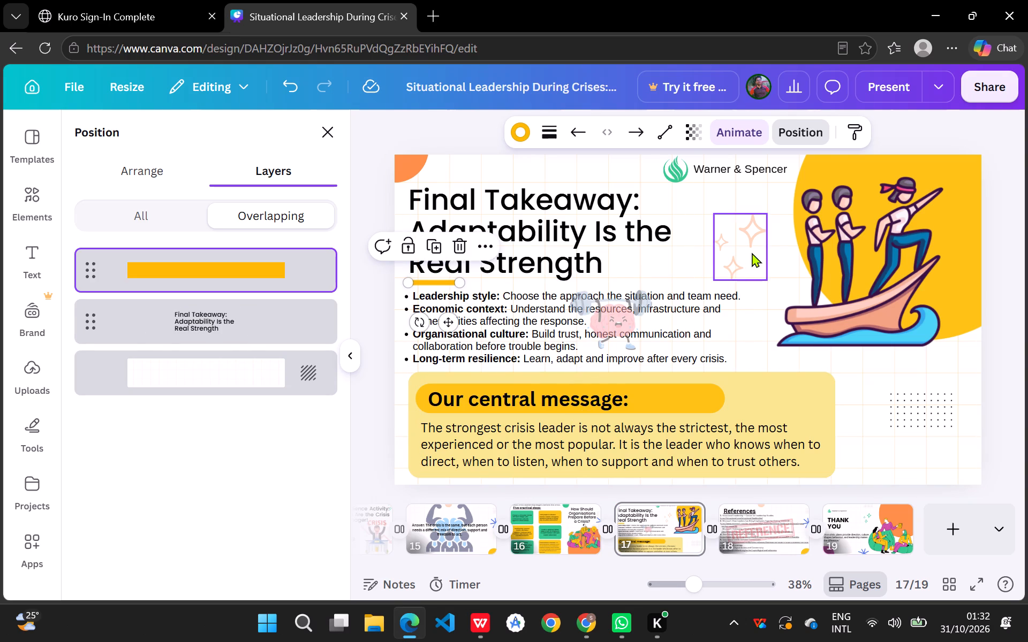
click(868, 377)
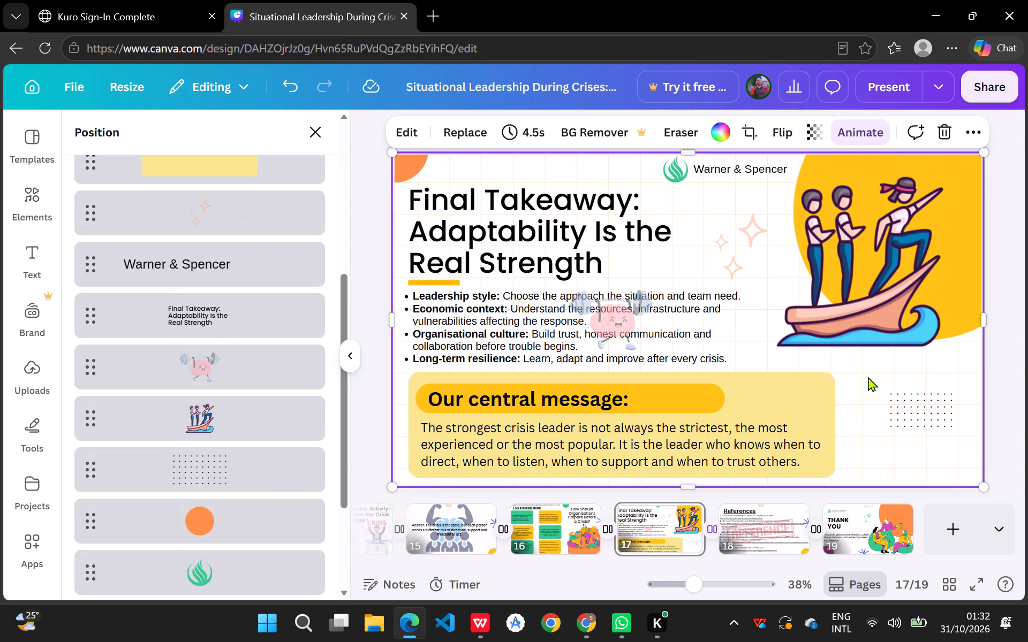
Move the "Final Takeaway" title slightly up and right so its left edge lines up with the "Our central message:" text.
drag(511, 225, 524, 213)
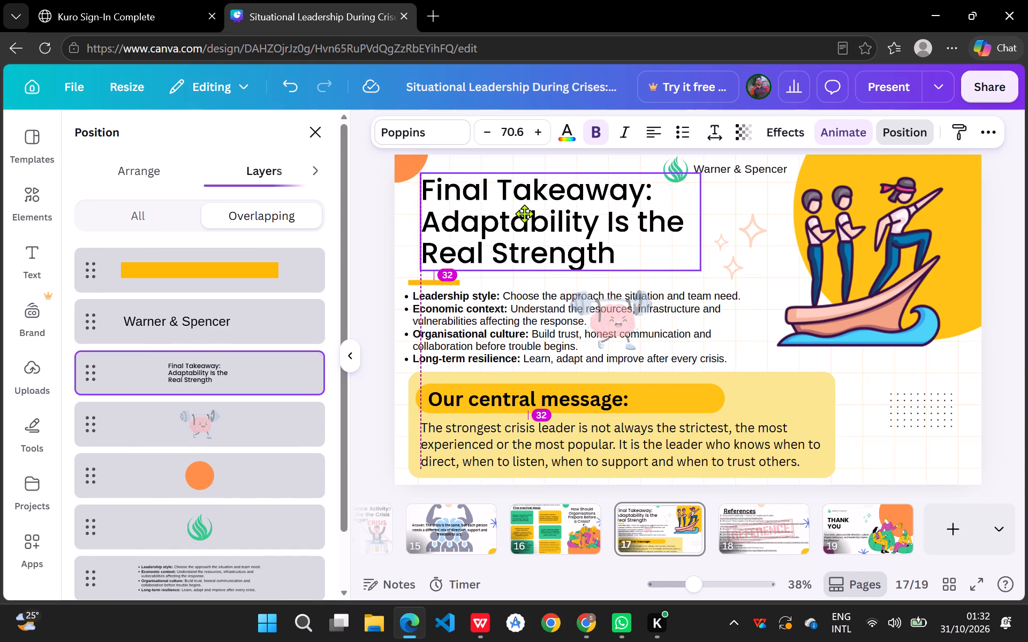
drag(524, 213, 525, 215)
drag(525, 215, 518, 216)
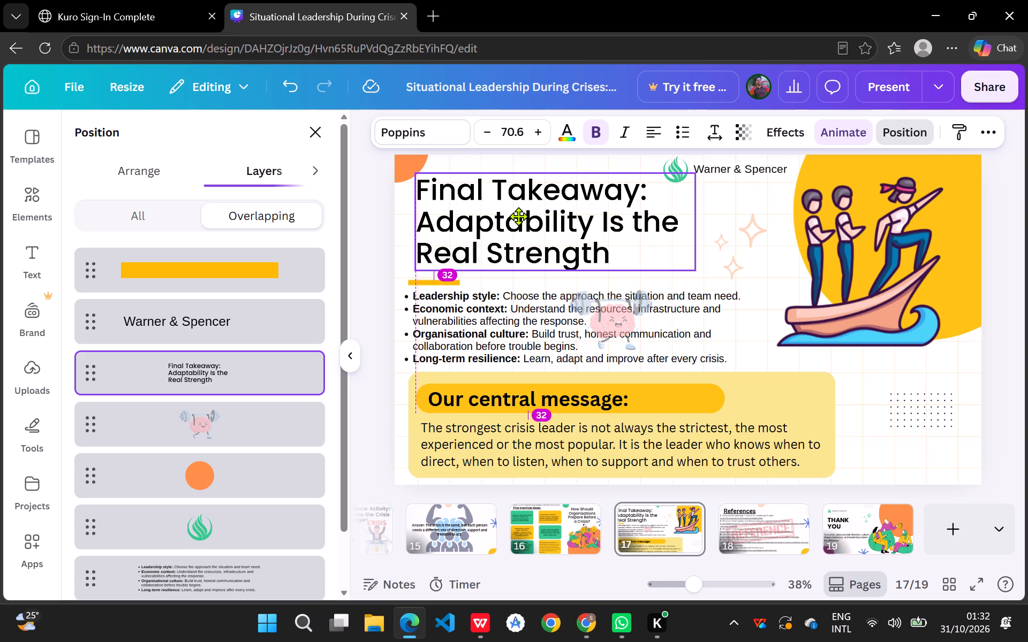
drag(518, 216, 532, 211)
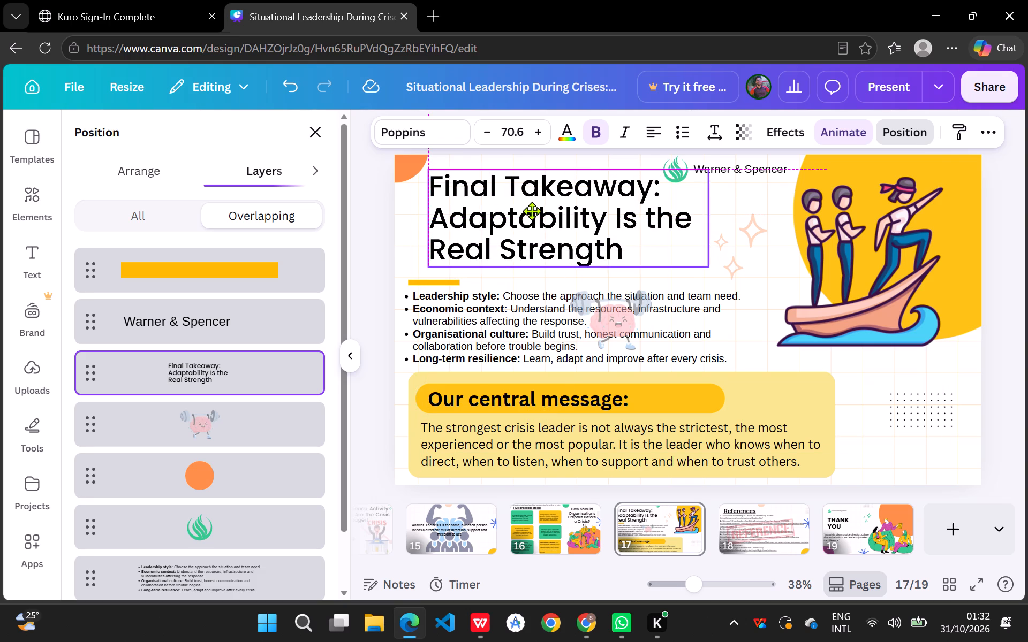
drag(532, 211, 532, 212)
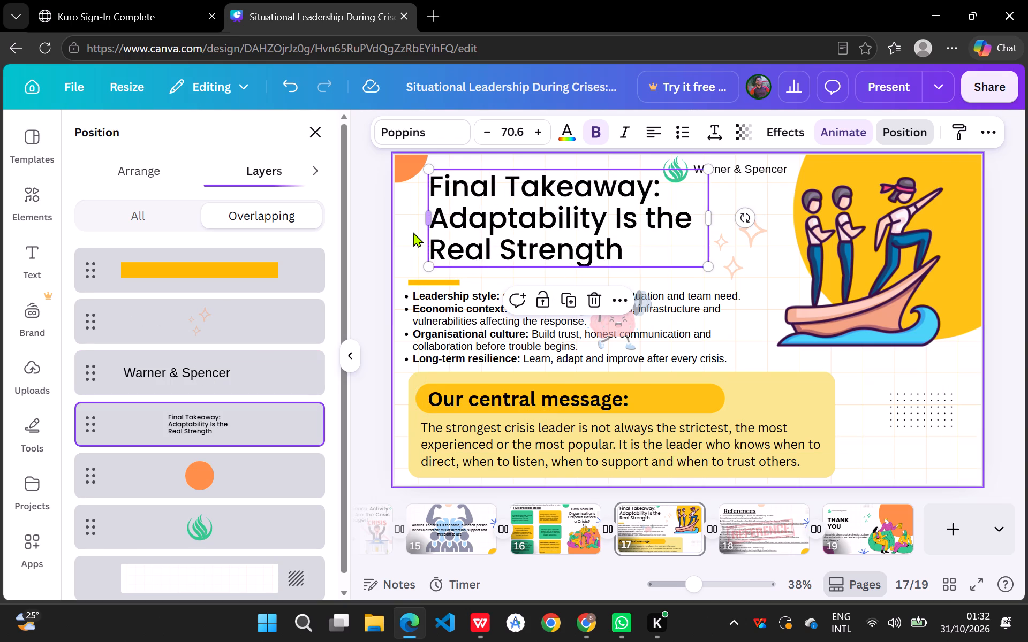
click(412, 232)
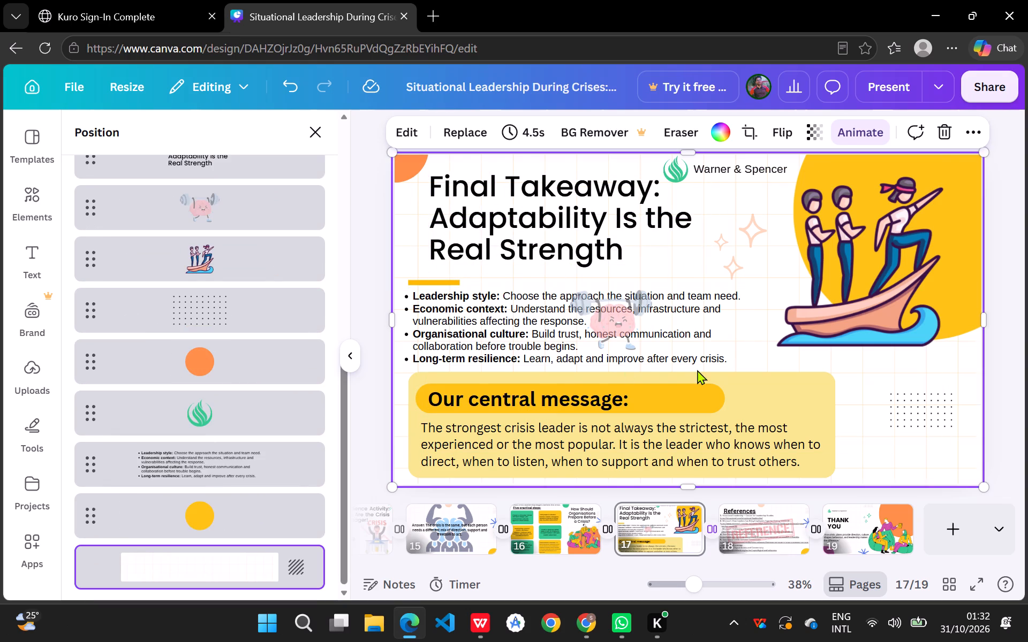
Shift the four-point bullet list right and slightly up so it sits roughly under the repositioned title.
drag(668, 338, 686, 334)
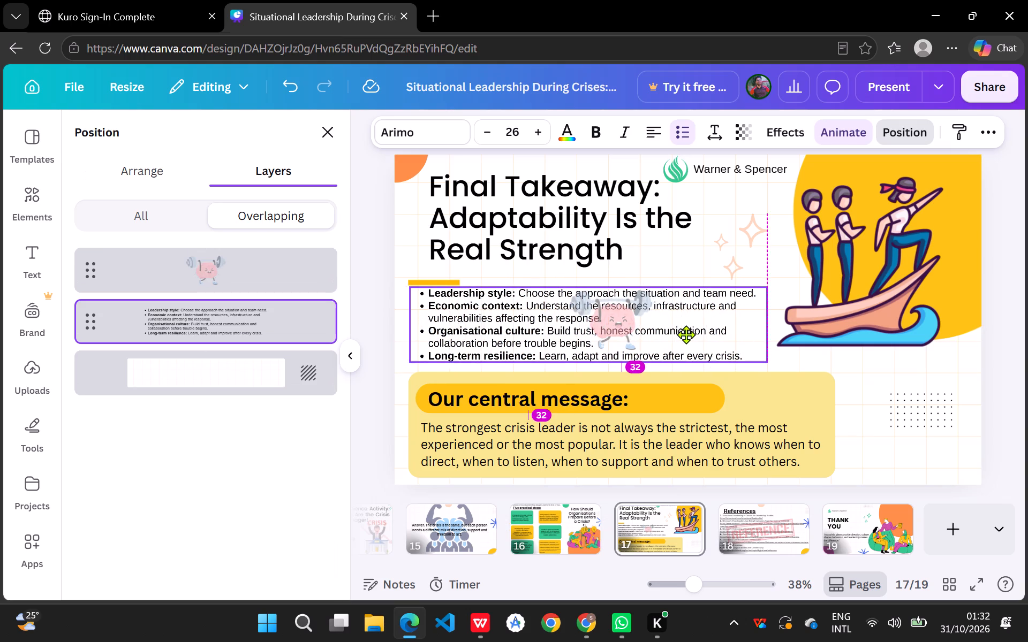
drag(686, 334, 688, 332)
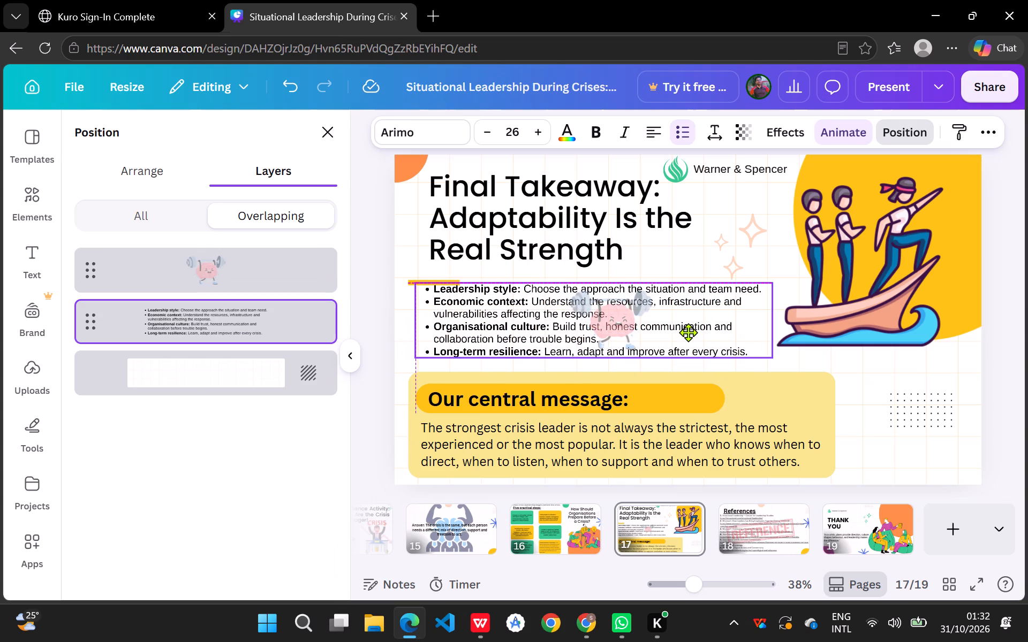
drag(688, 332, 690, 334)
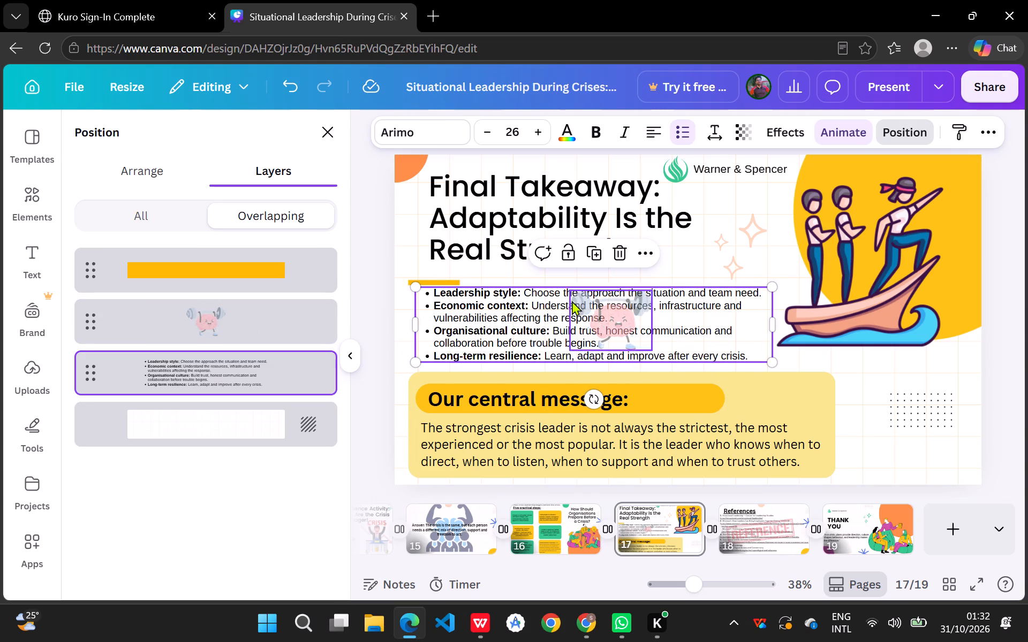
Move the golden accent line up directly beneath "Real", starting at the title's left edge.
click(451, 281)
drag(451, 281, 456, 277)
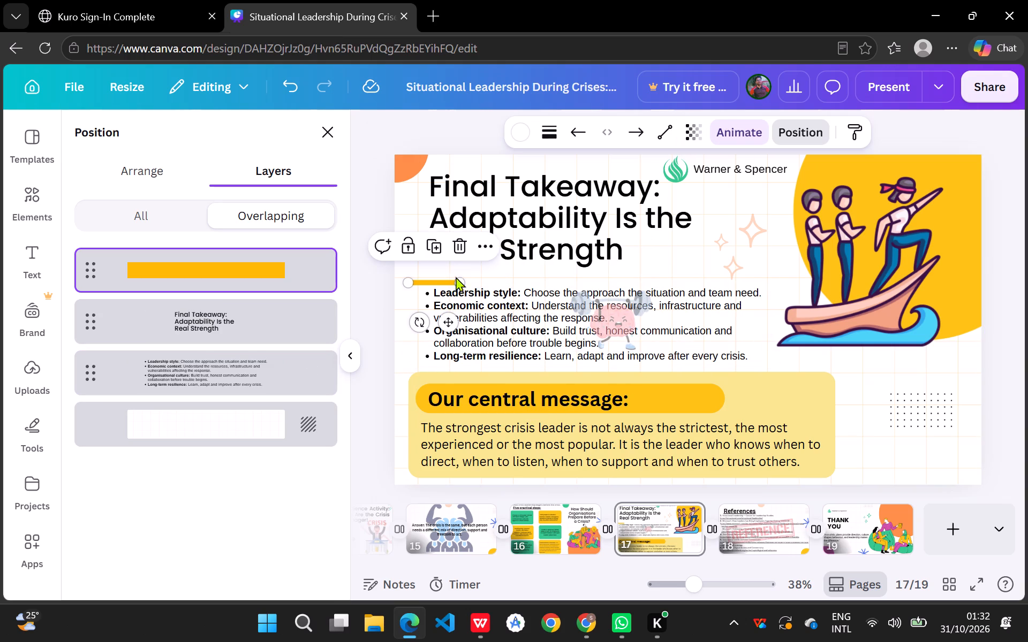
drag(456, 277, 468, 268)
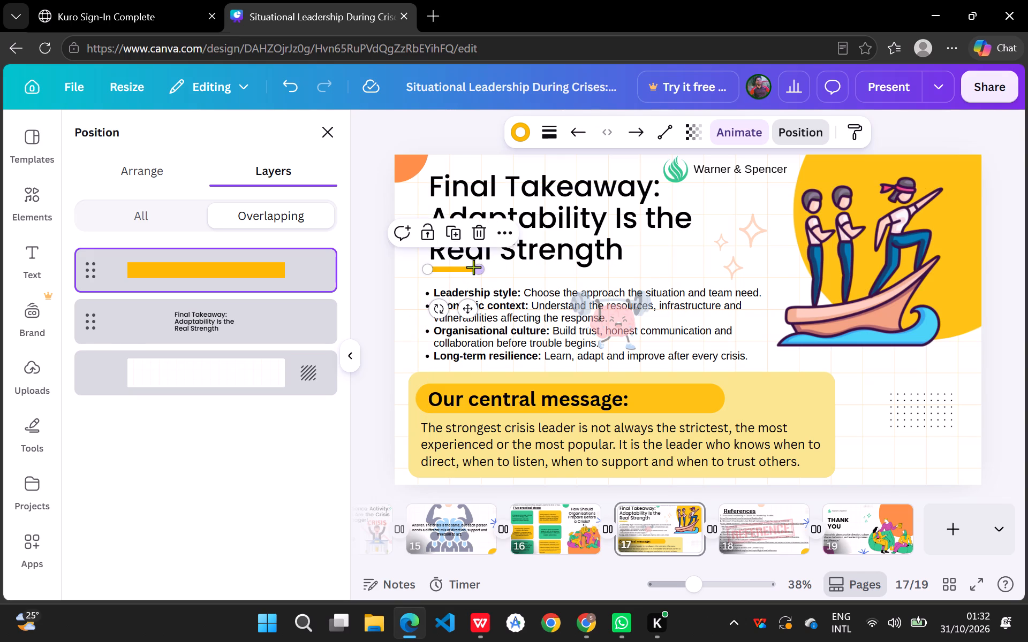
Lengthen the golden accent line to about 208 so it spans the word "Real", and level it horizontally.
drag(479, 266, 487, 270)
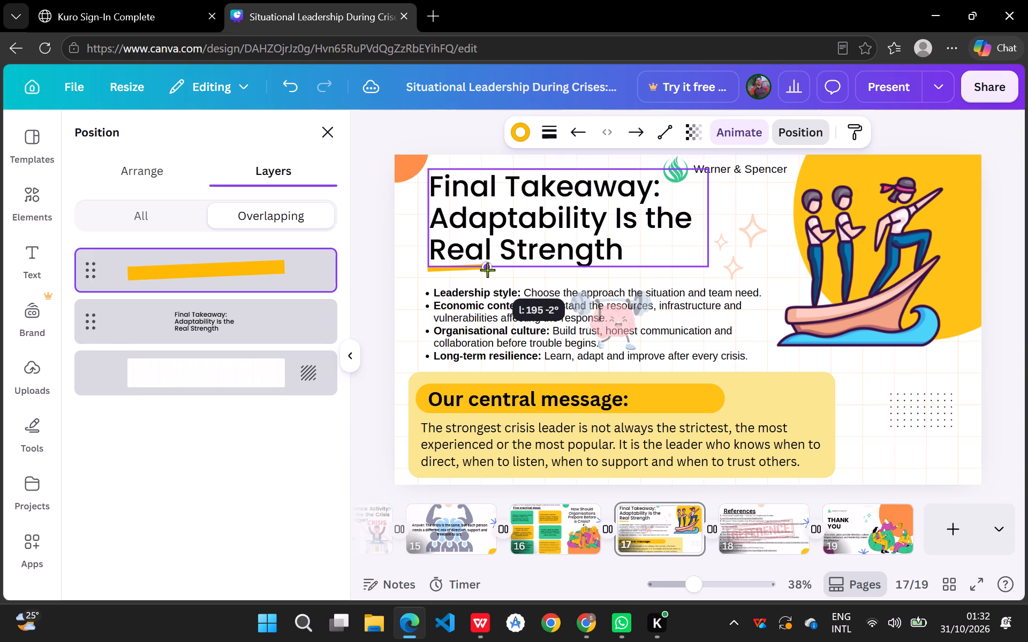
drag(487, 270, 492, 269)
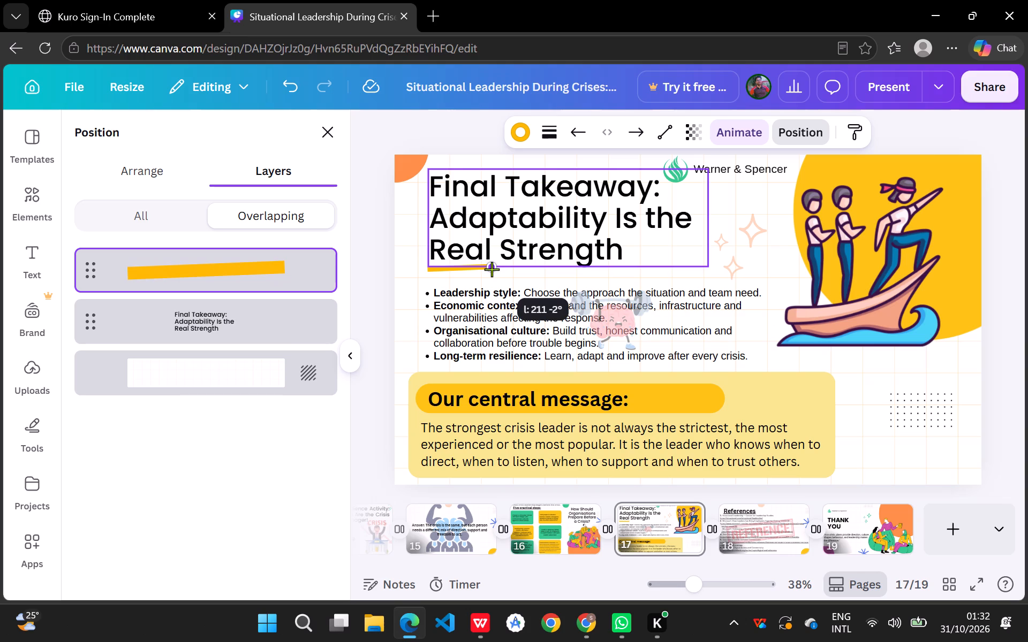
drag(492, 269, 490, 270)
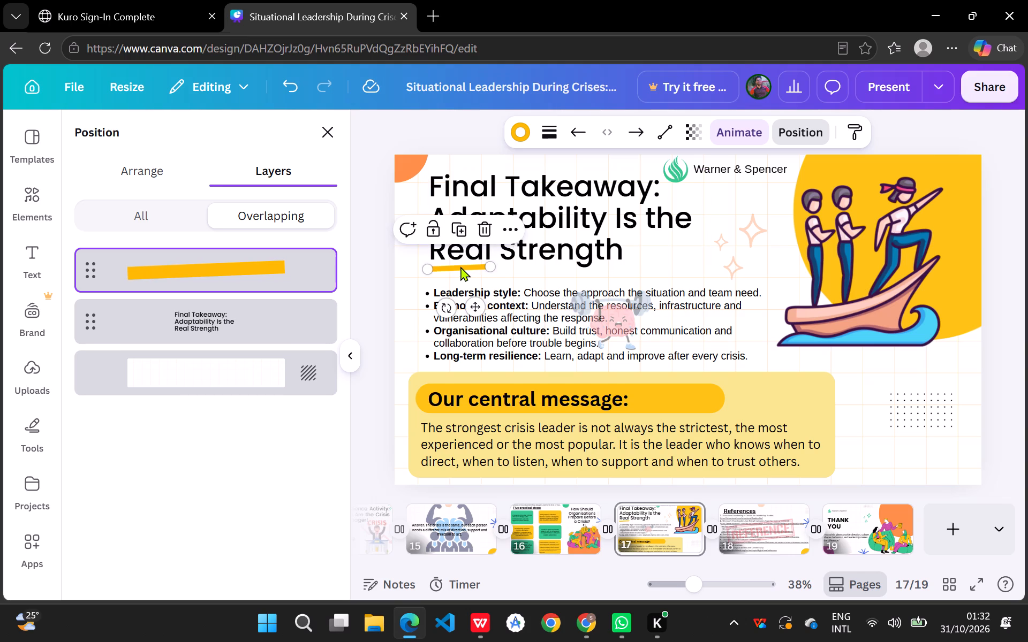
click(459, 265)
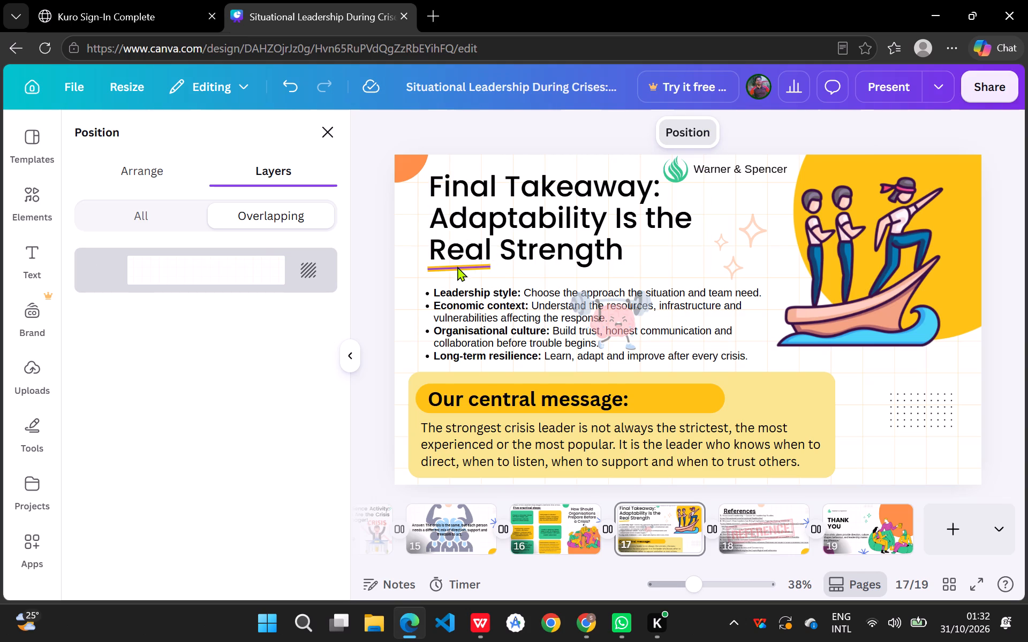
click(457, 266)
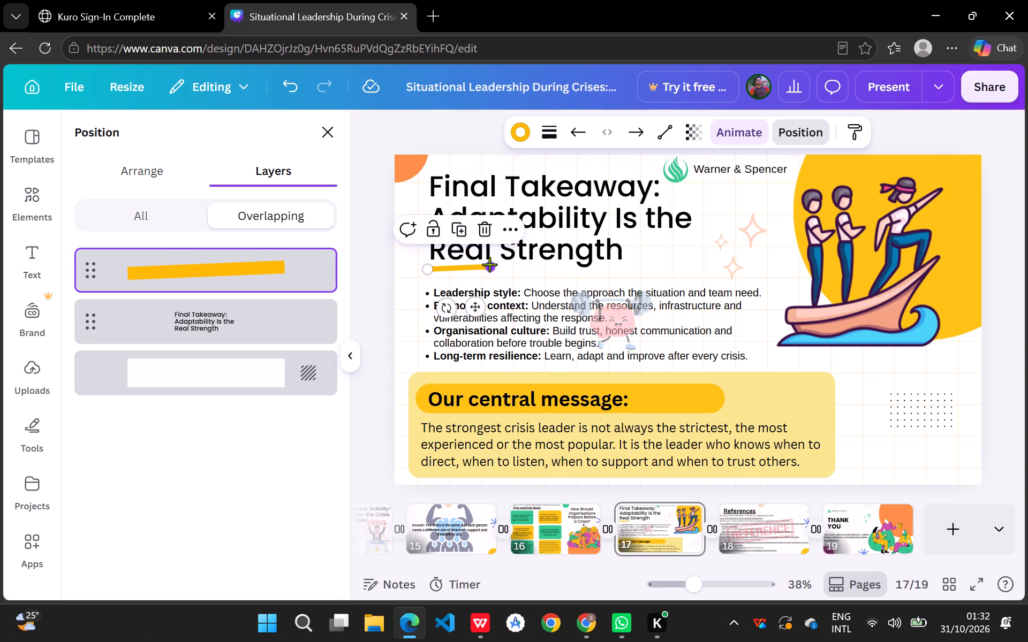
drag(489, 265, 490, 270)
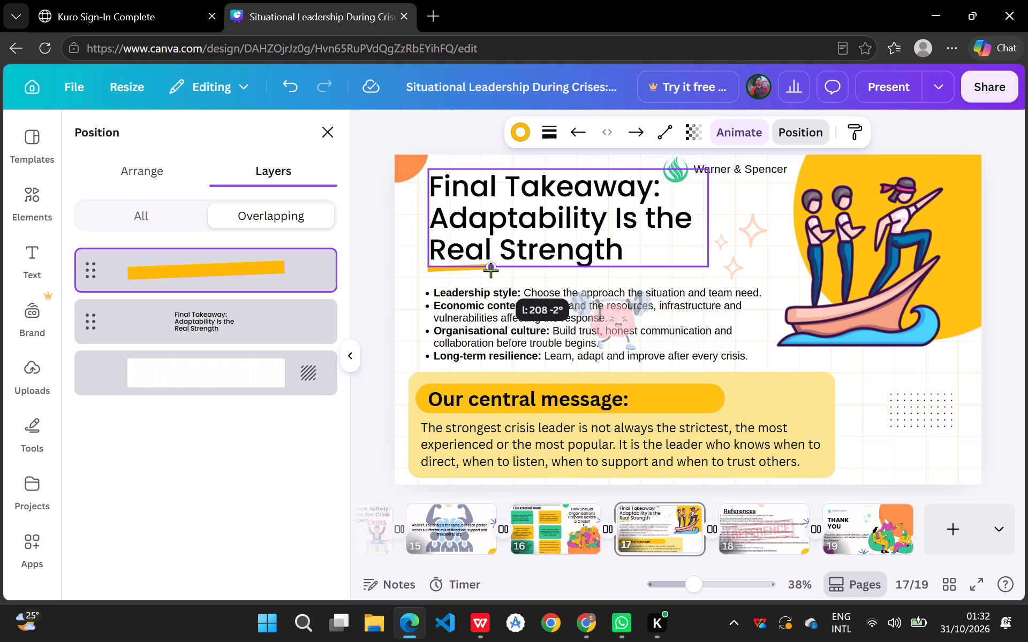
drag(490, 270, 498, 269)
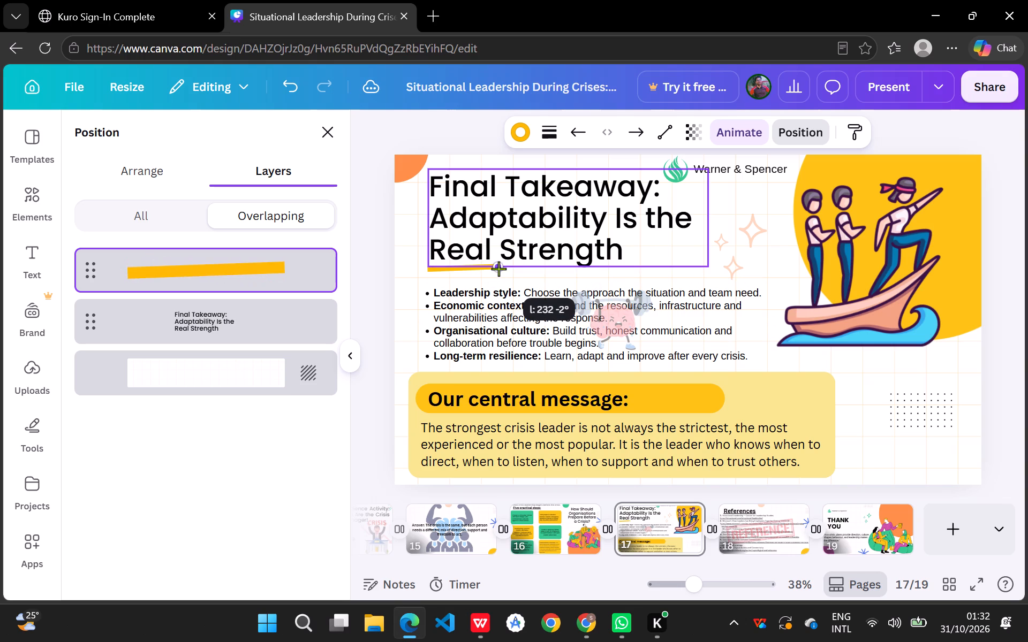
drag(498, 269, 503, 273)
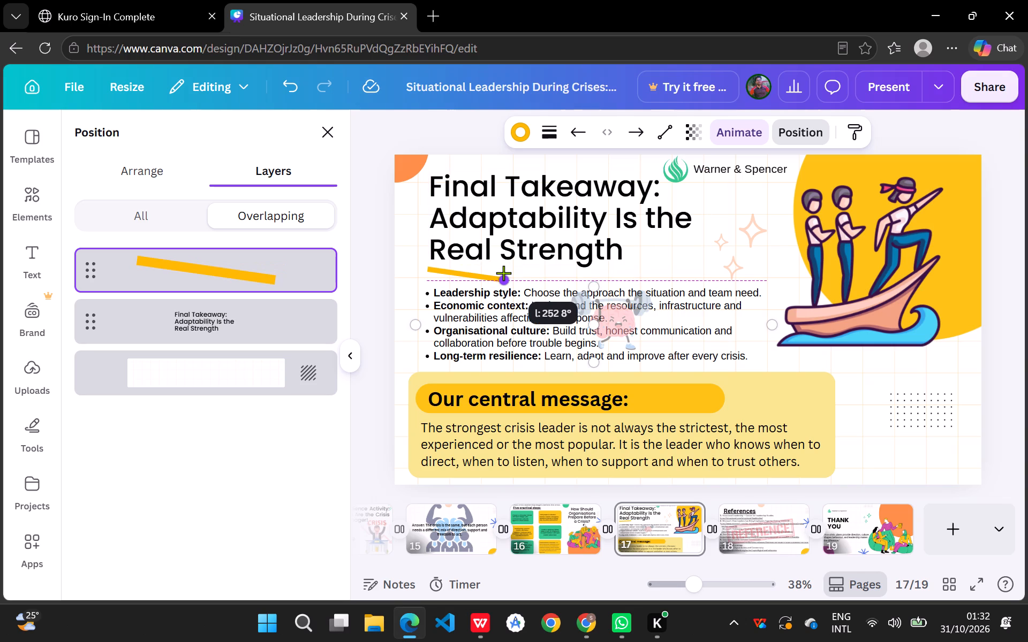
drag(503, 273, 504, 272)
drag(504, 272, 490, 271)
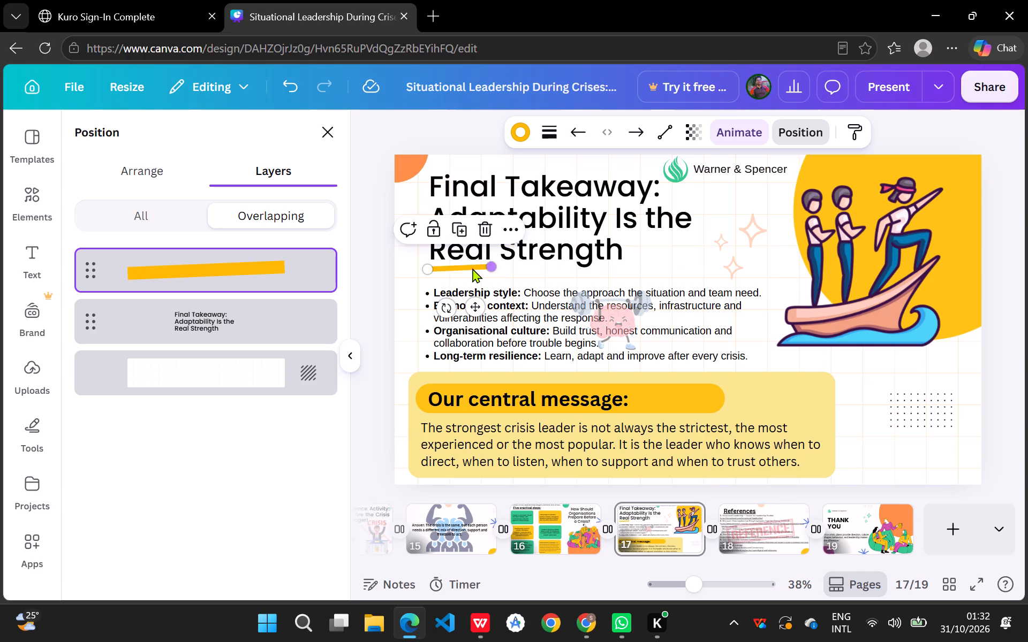
double_click(427, 268)
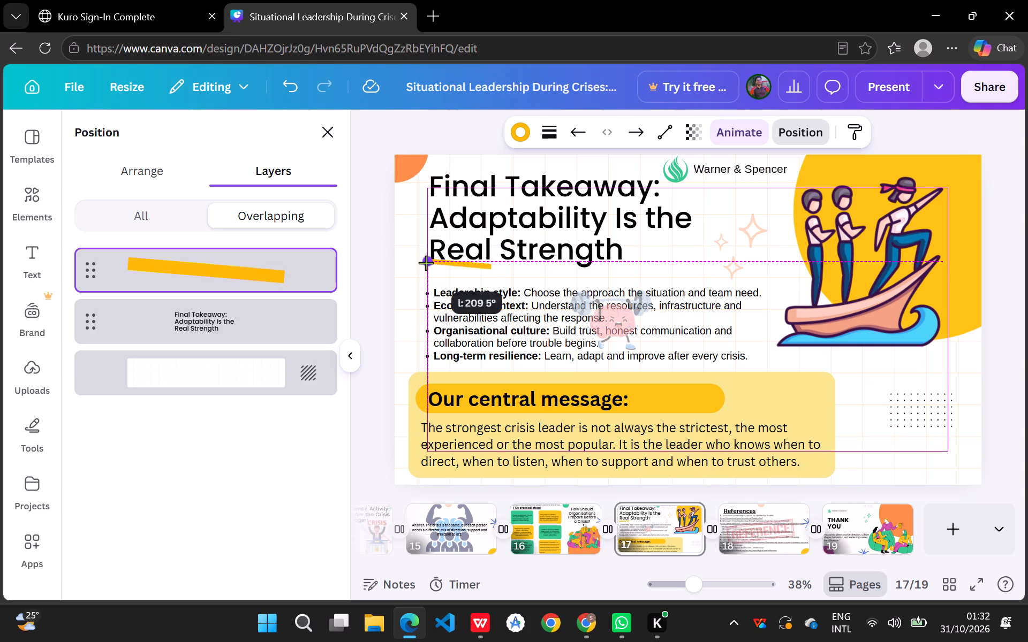
click(400, 288)
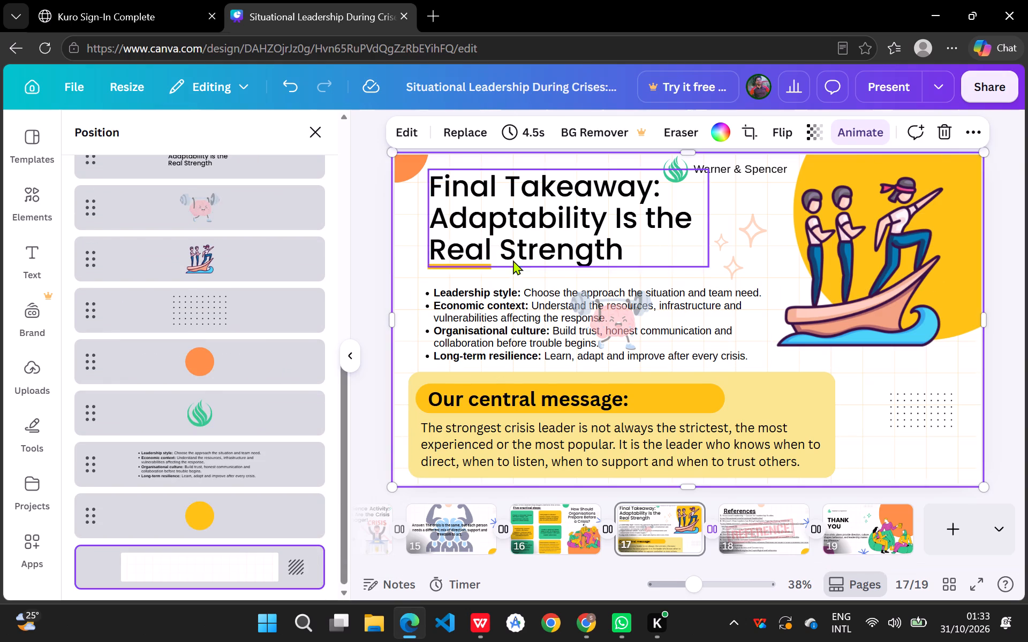
click(476, 264)
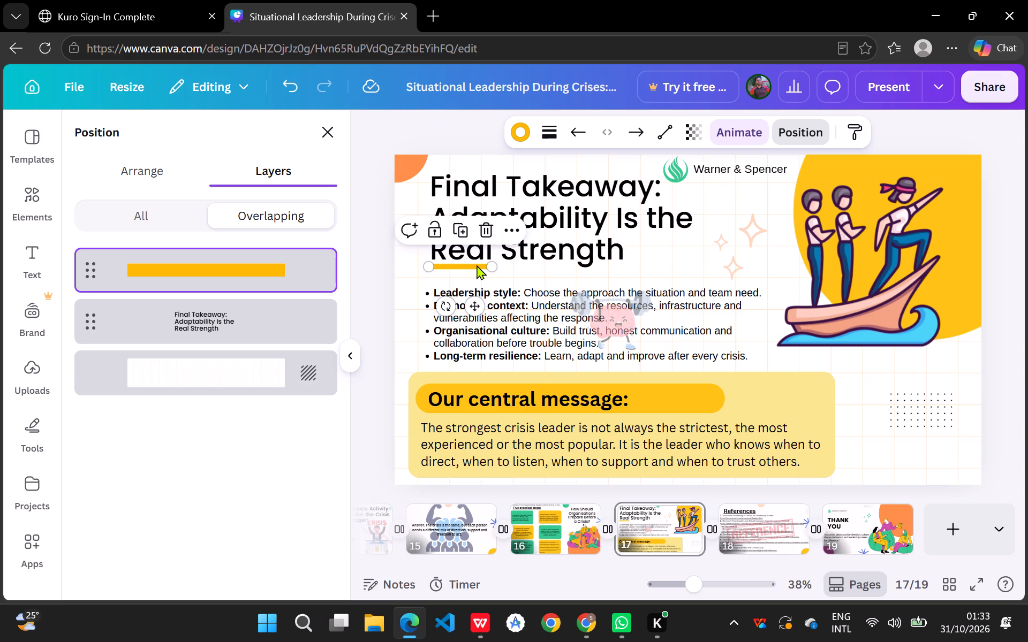
Recolour the golden accent line under "Real" to the green from the design's colours.
click(868, 398)
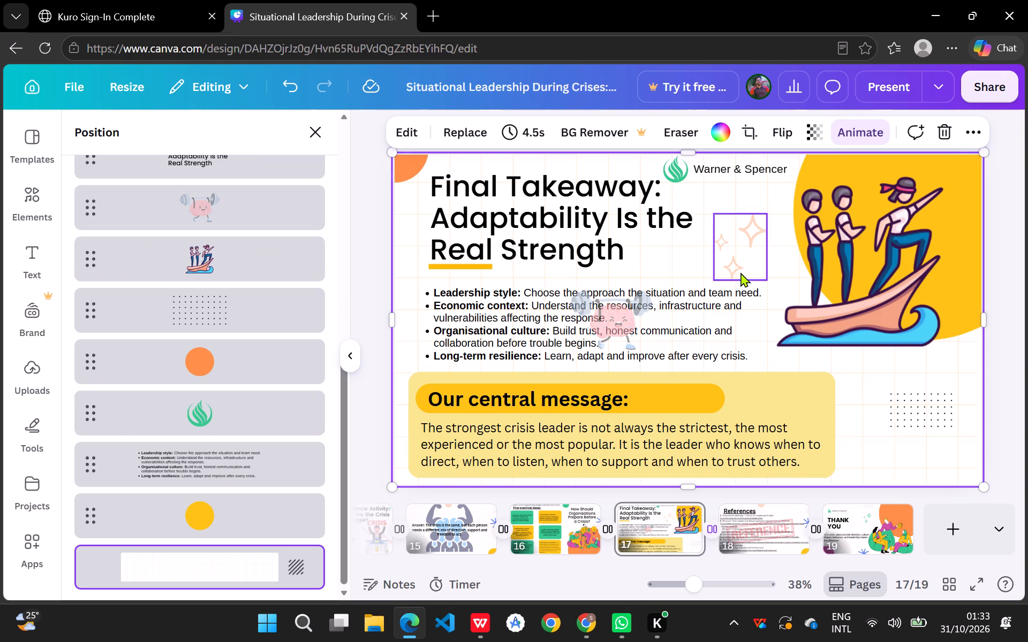
click(485, 268)
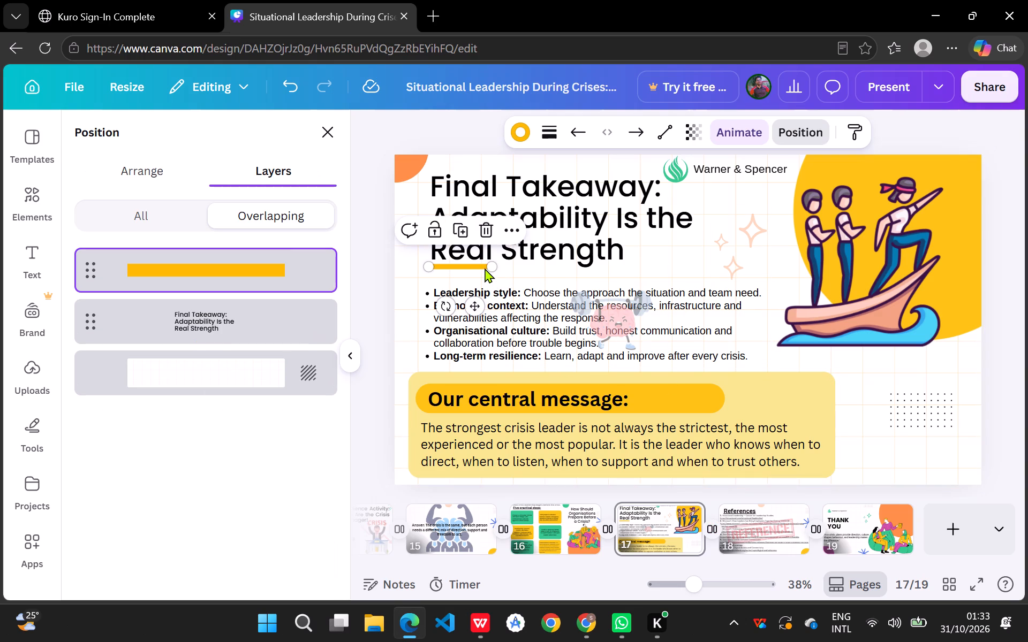
click(473, 267)
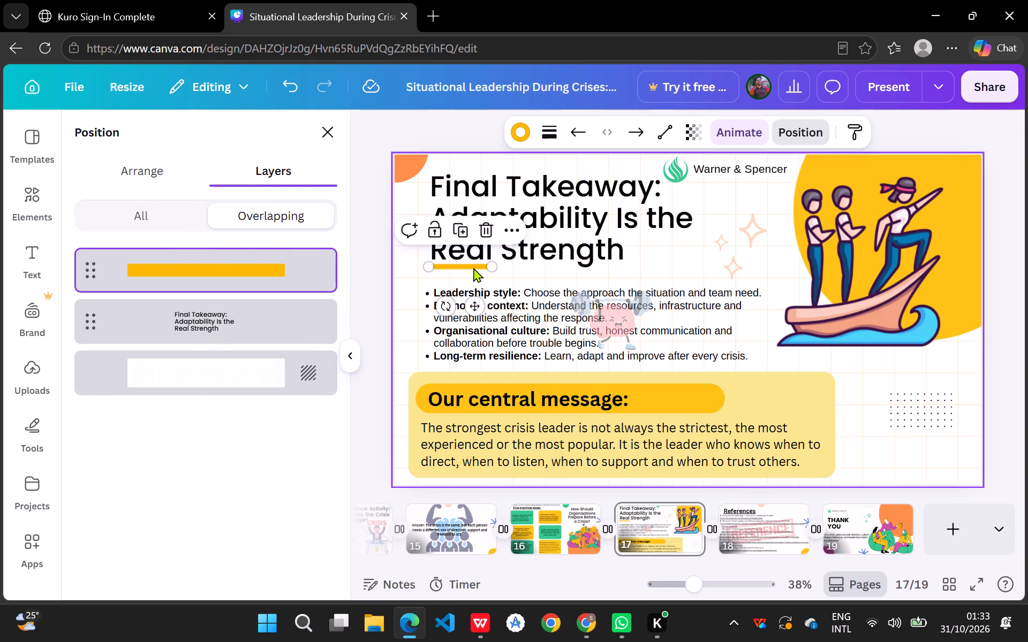
click(330, 132)
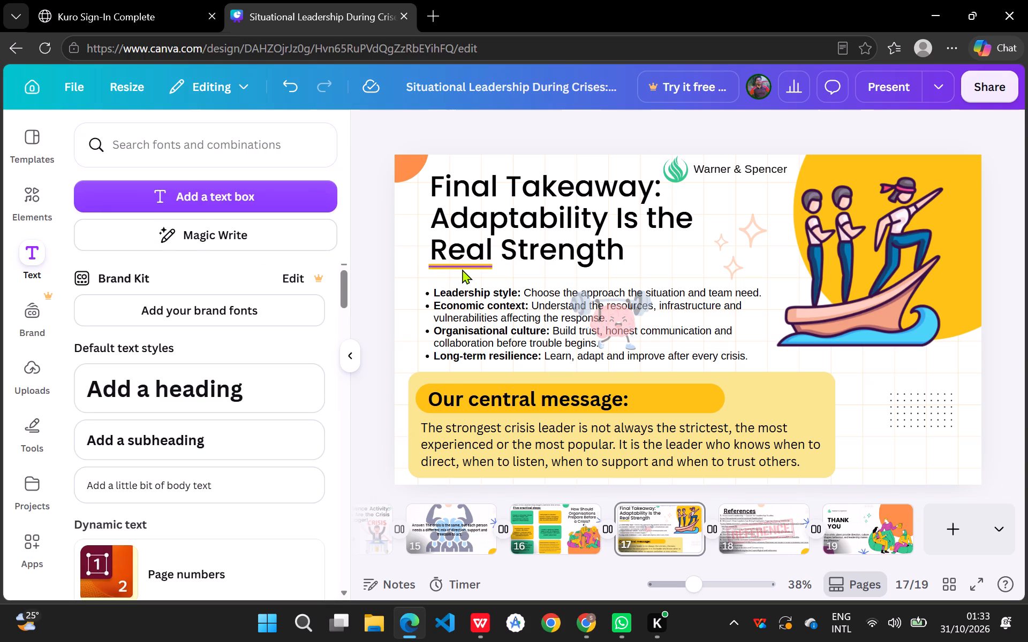
click(462, 269)
click(520, 134)
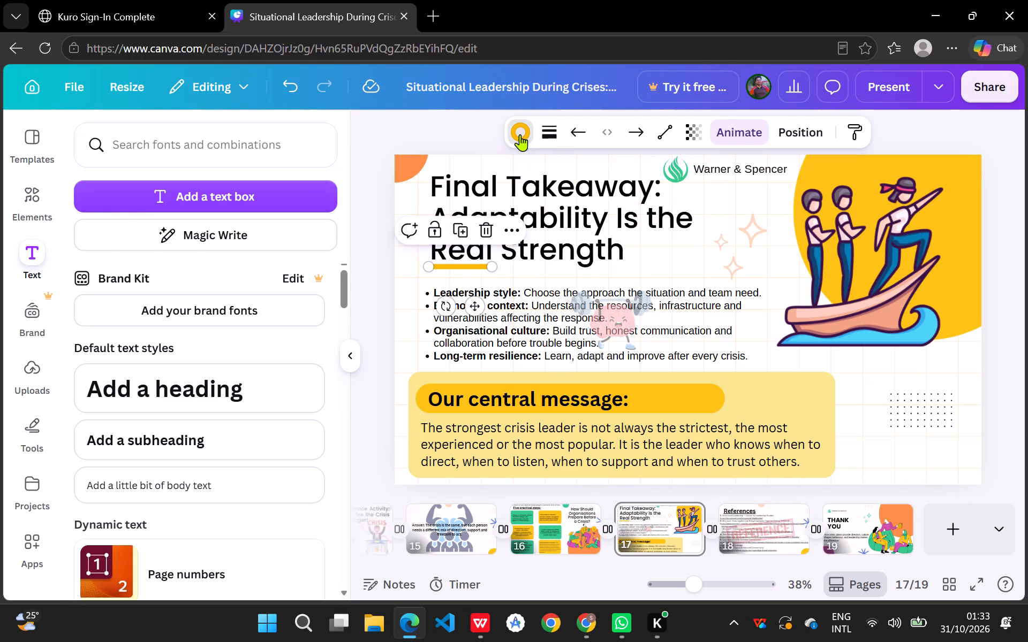
click(195, 254)
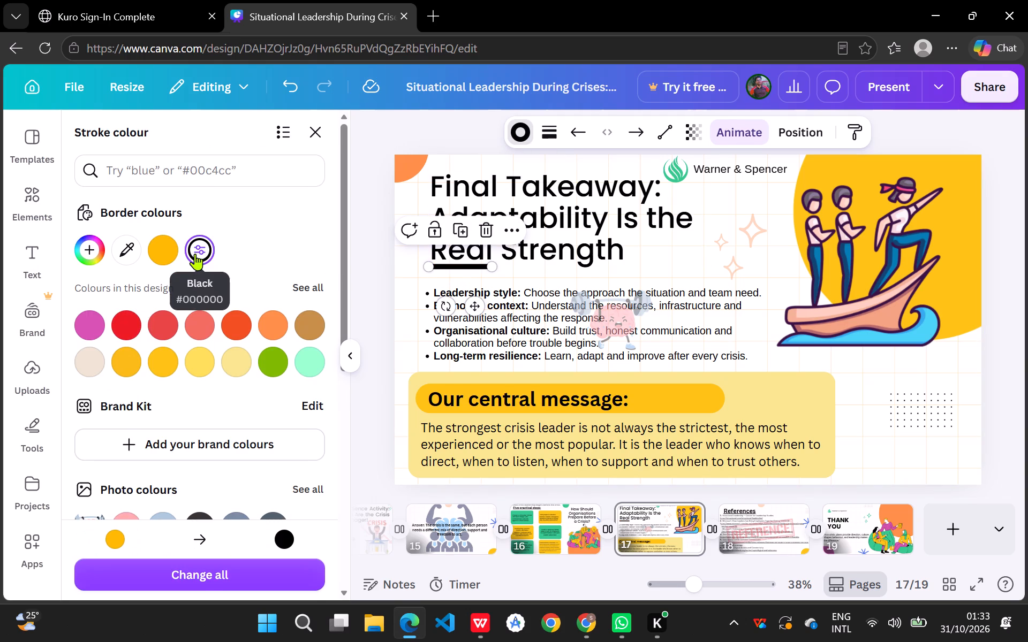
click(279, 364)
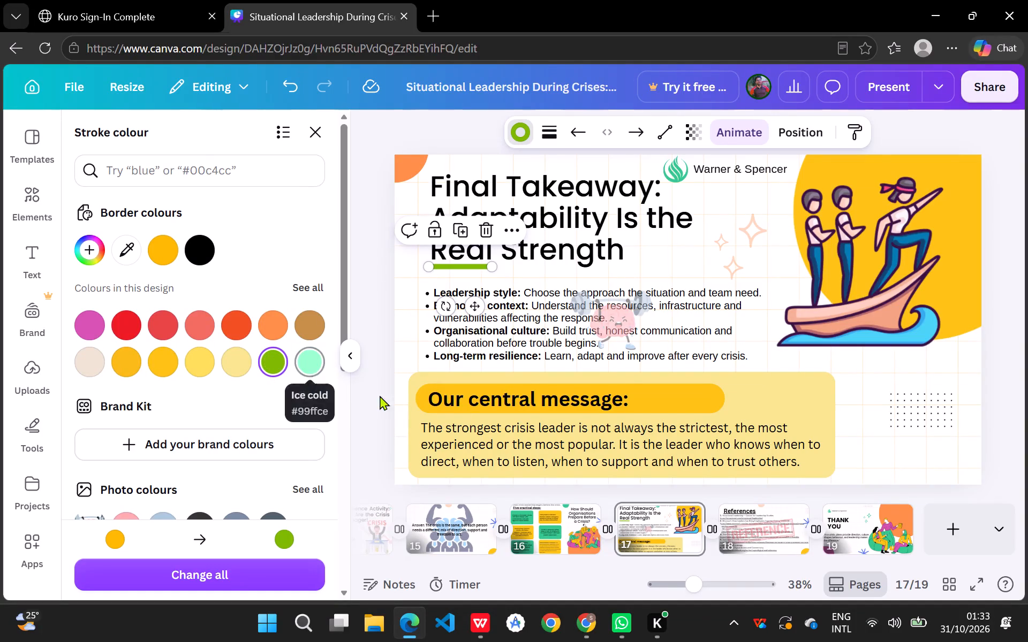
click(694, 258)
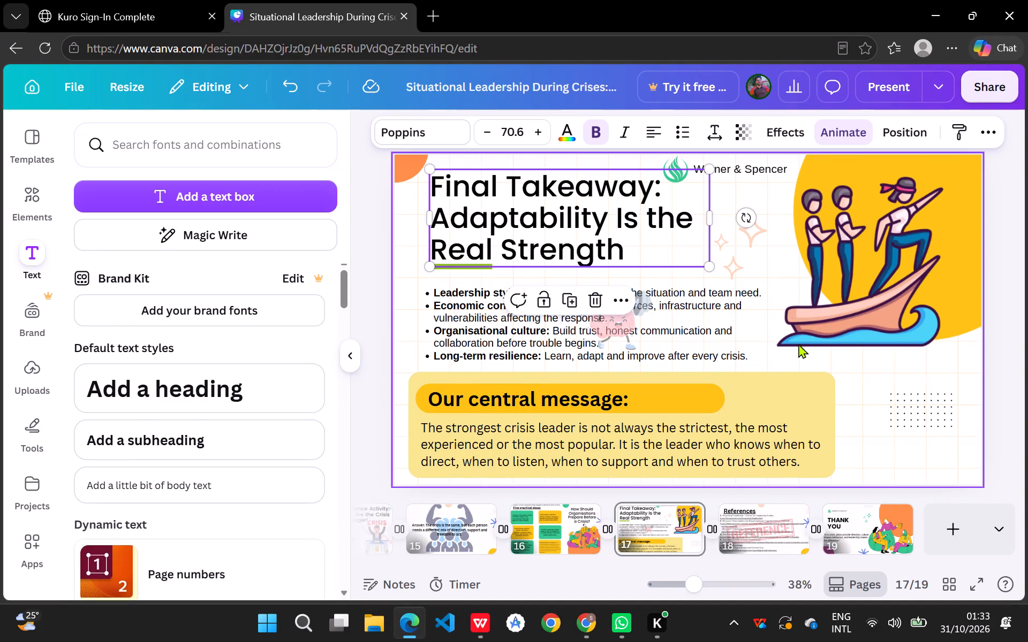
click(817, 353)
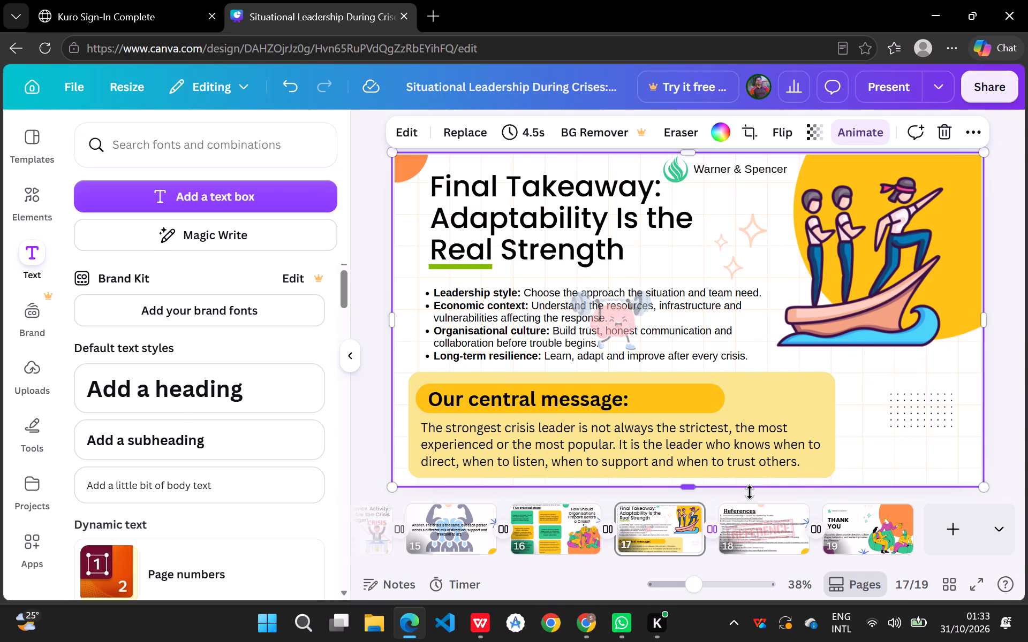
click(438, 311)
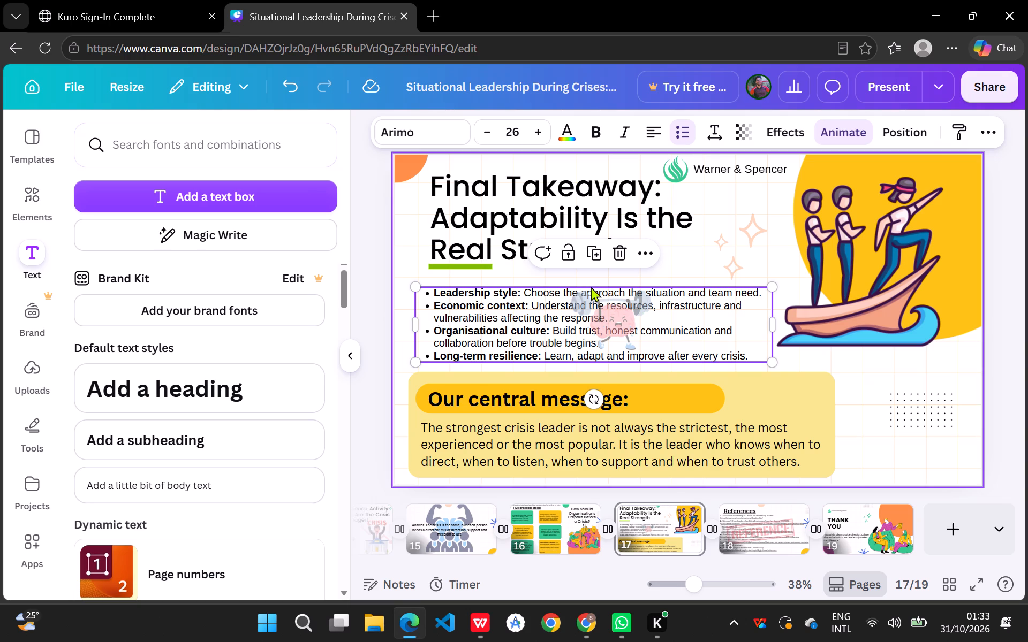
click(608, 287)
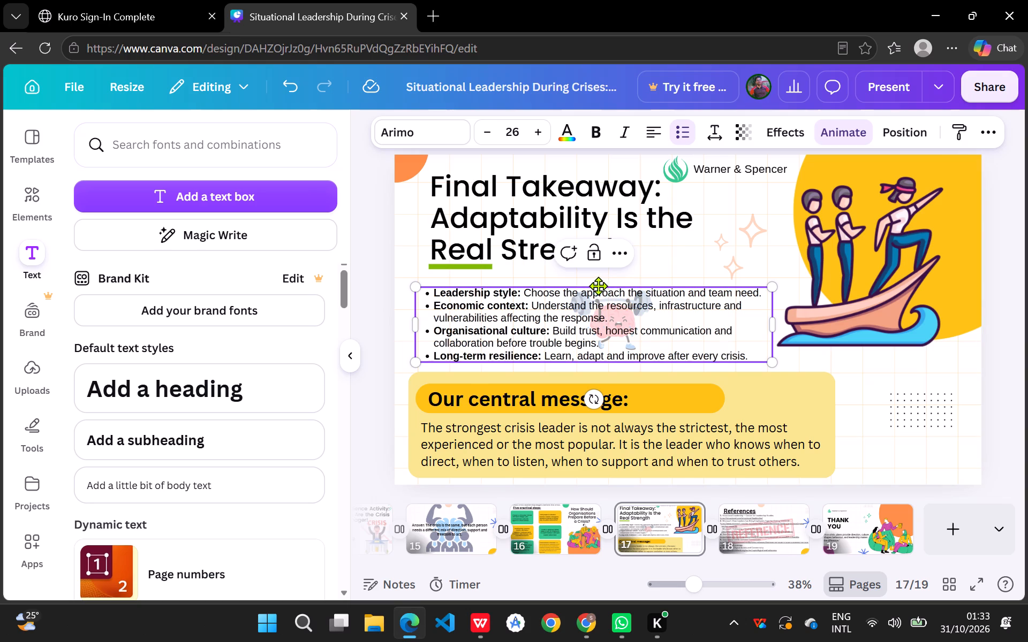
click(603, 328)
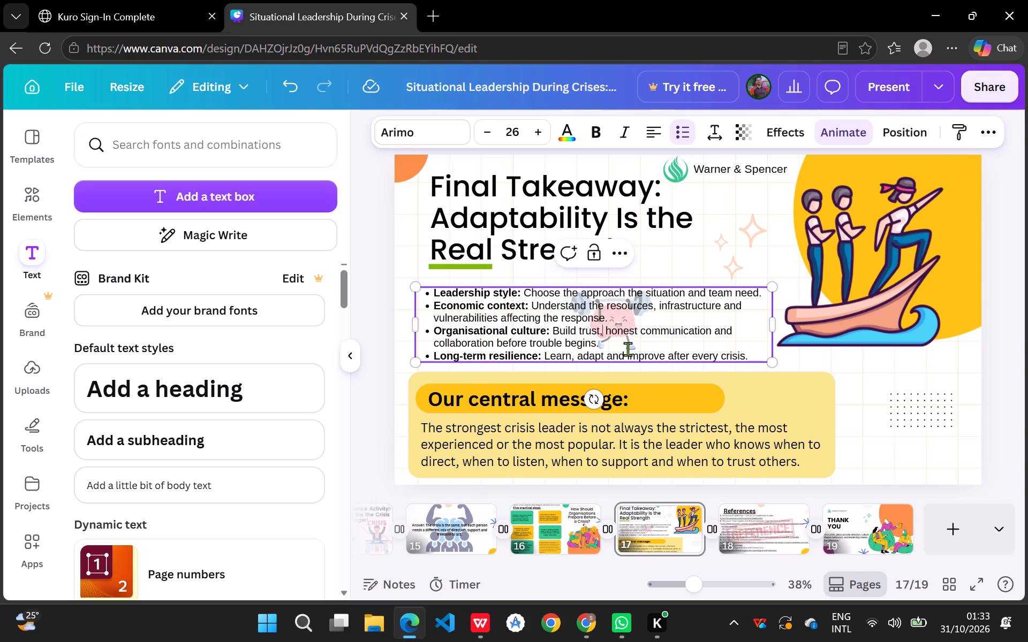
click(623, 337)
Shorten the pale yellow central-message box slightly by lowering its top edge.
click(800, 402)
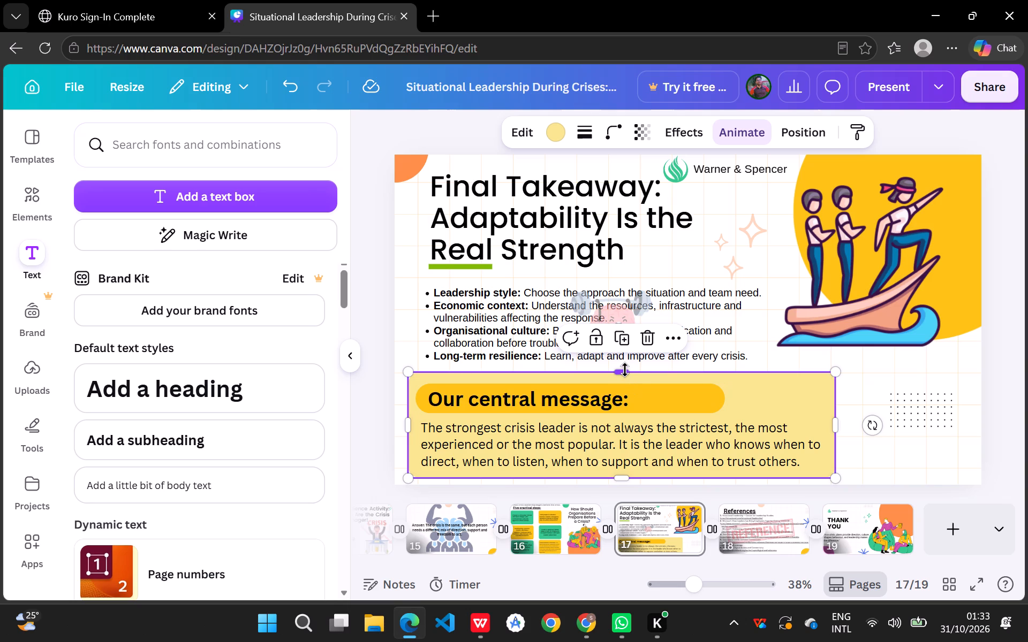
drag(625, 370, 625, 377)
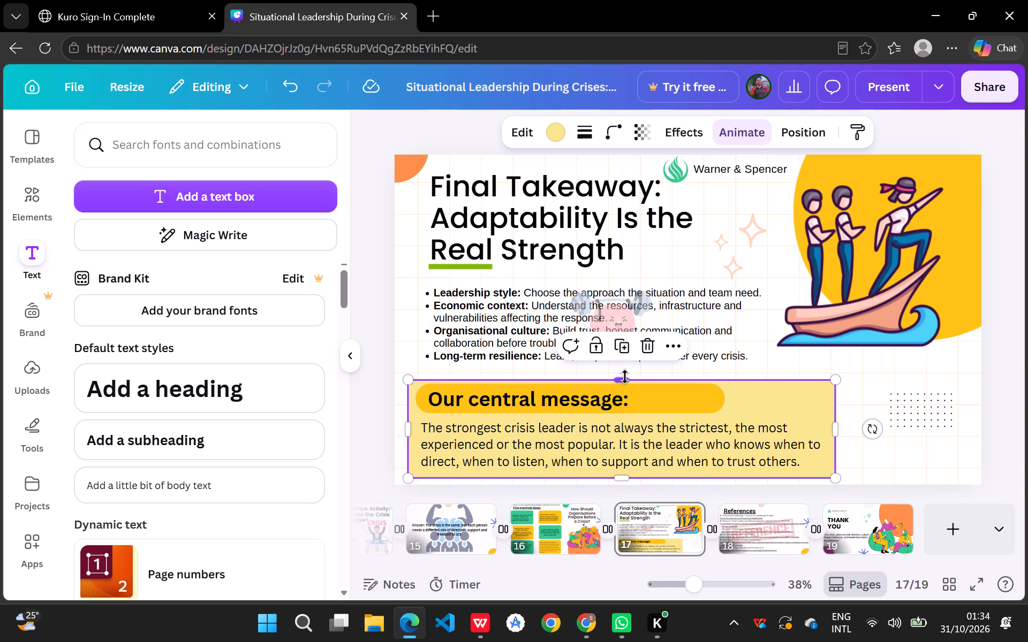
Slim the golden bar behind "Our central message:" slightly and move it down, just above the paragraph.
click(670, 399)
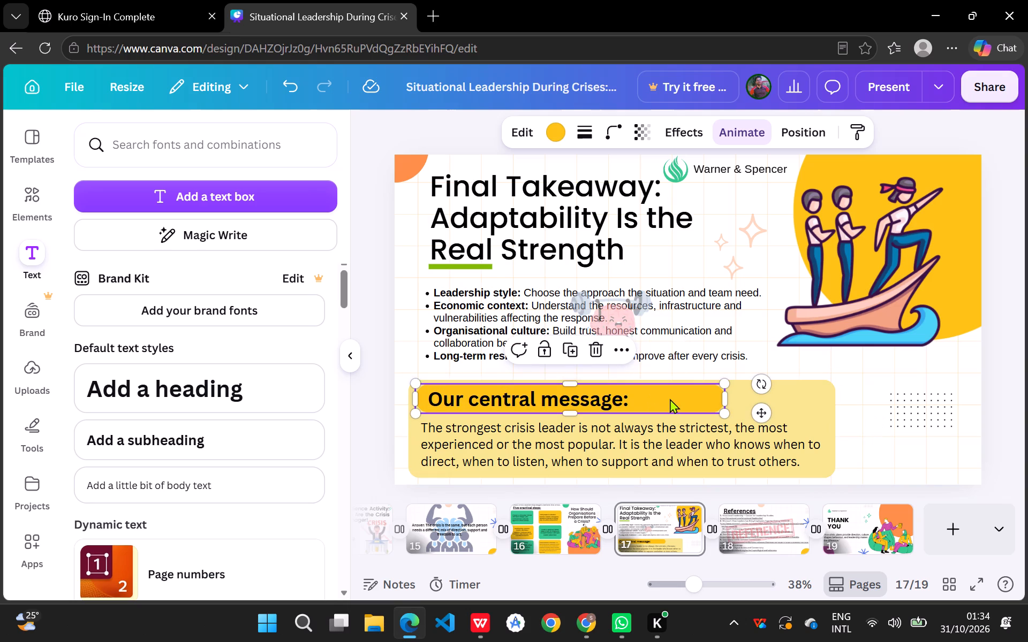
click(578, 411)
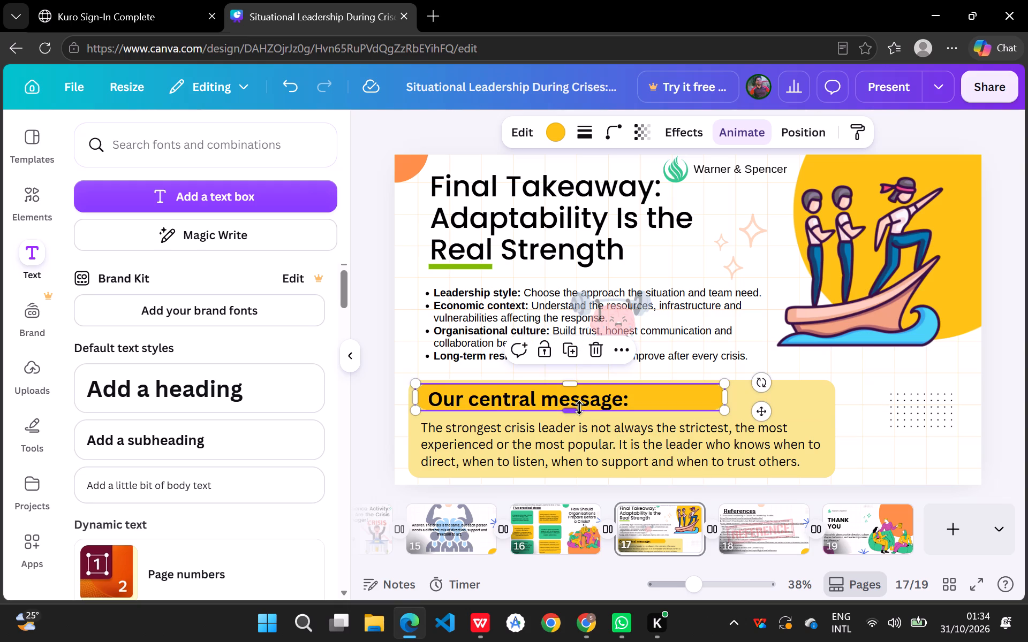
click(587, 397)
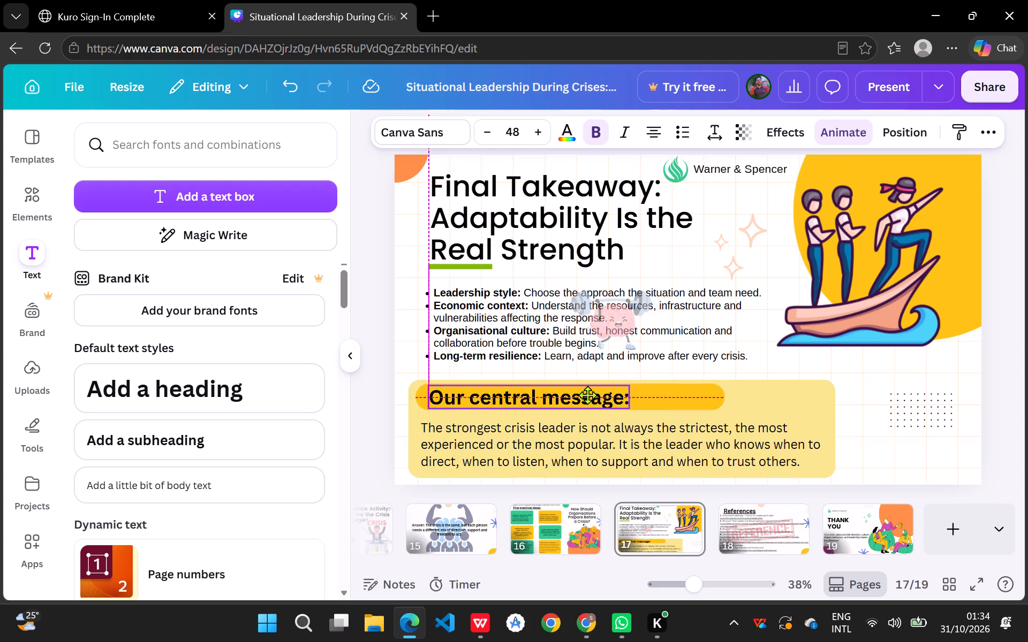
click(574, 439)
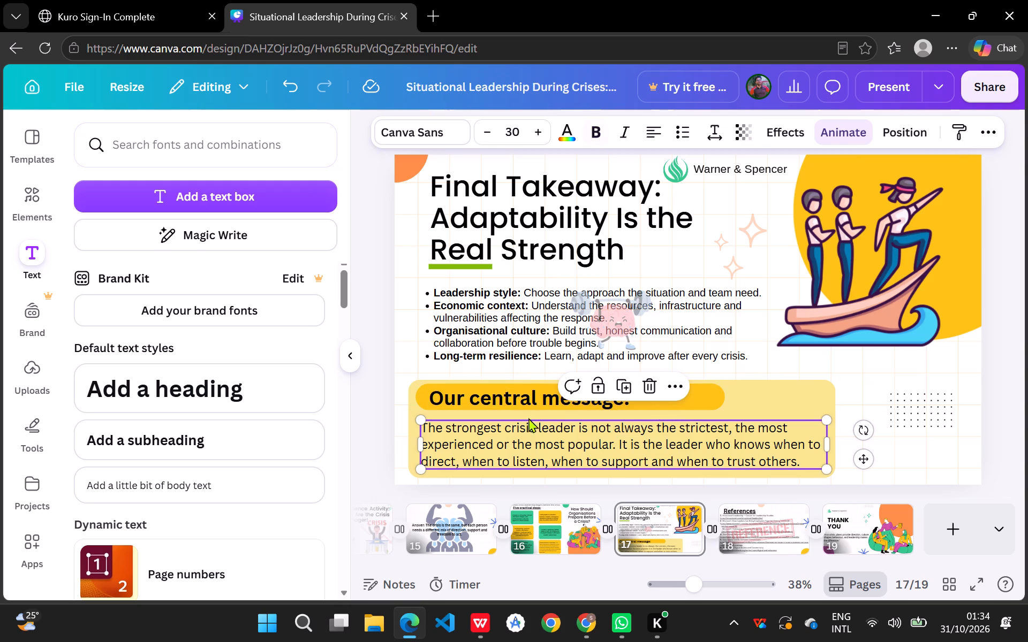
click(543, 406)
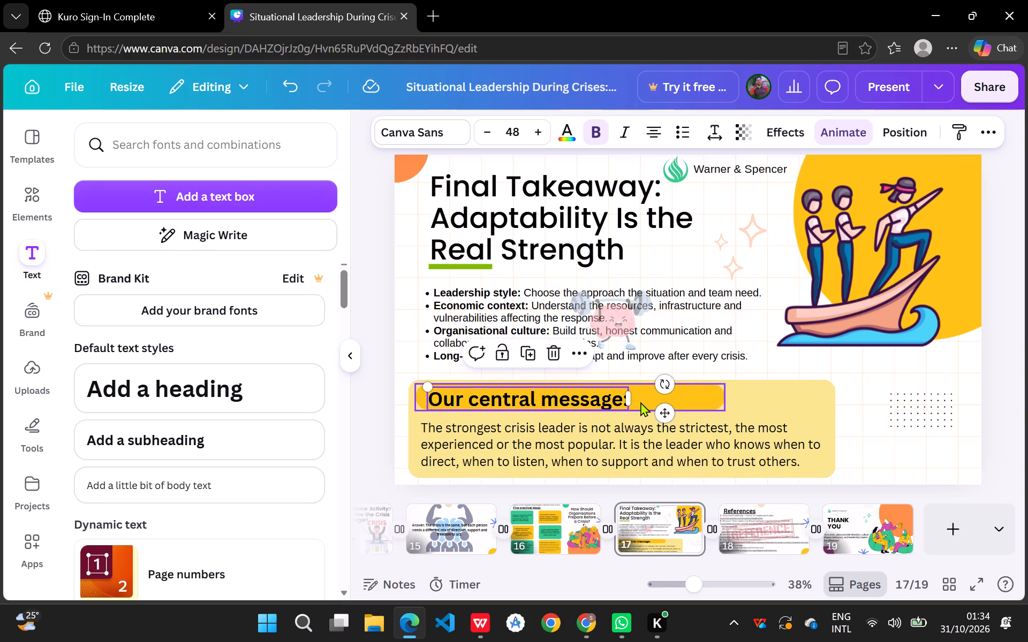
drag(652, 399, 652, 401)
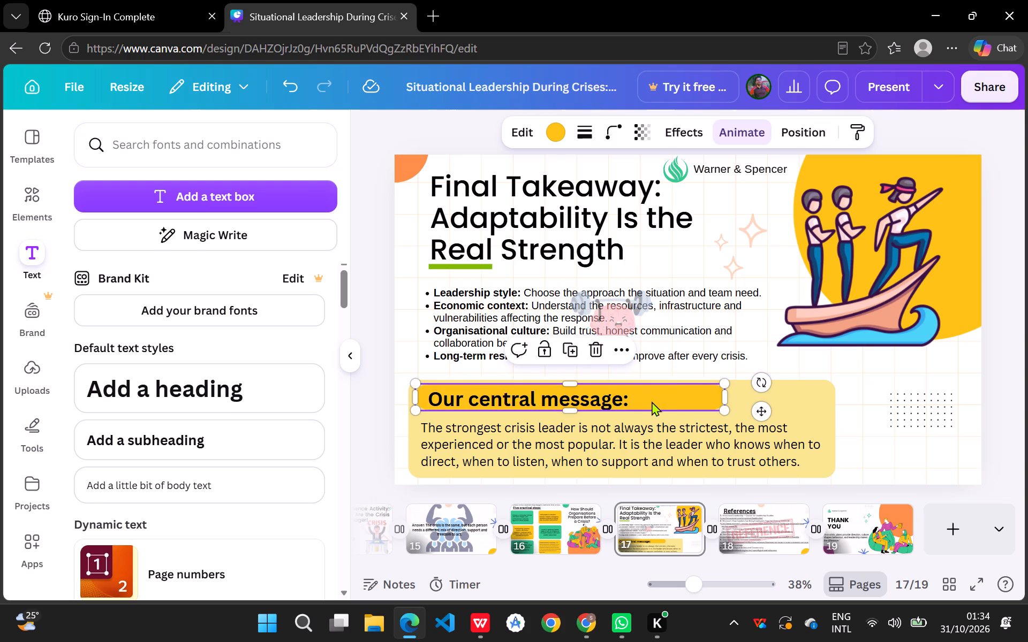
drag(652, 401, 648, 404)
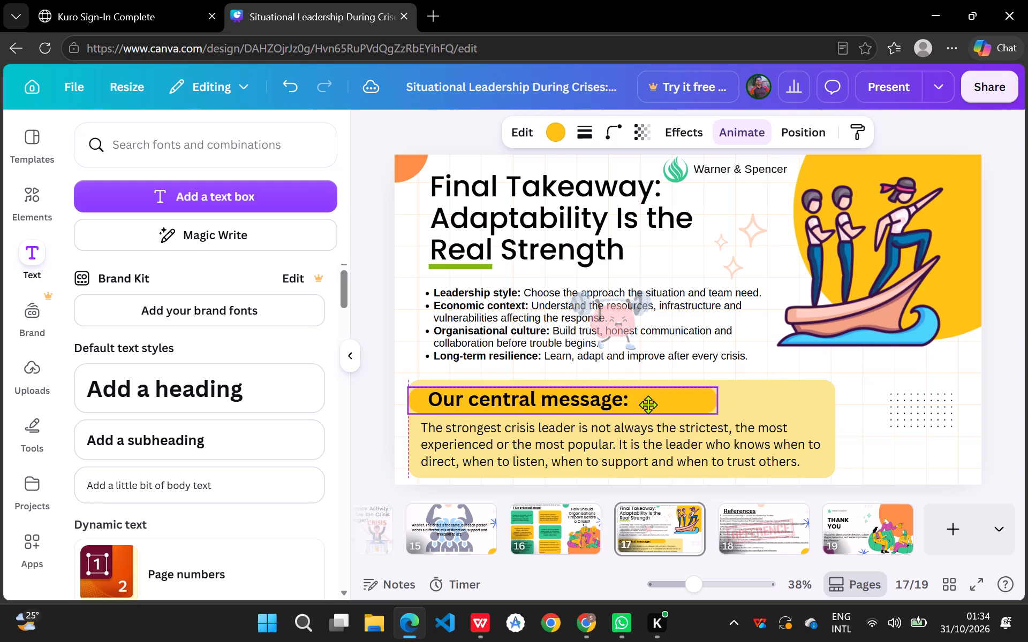
drag(648, 404, 649, 406)
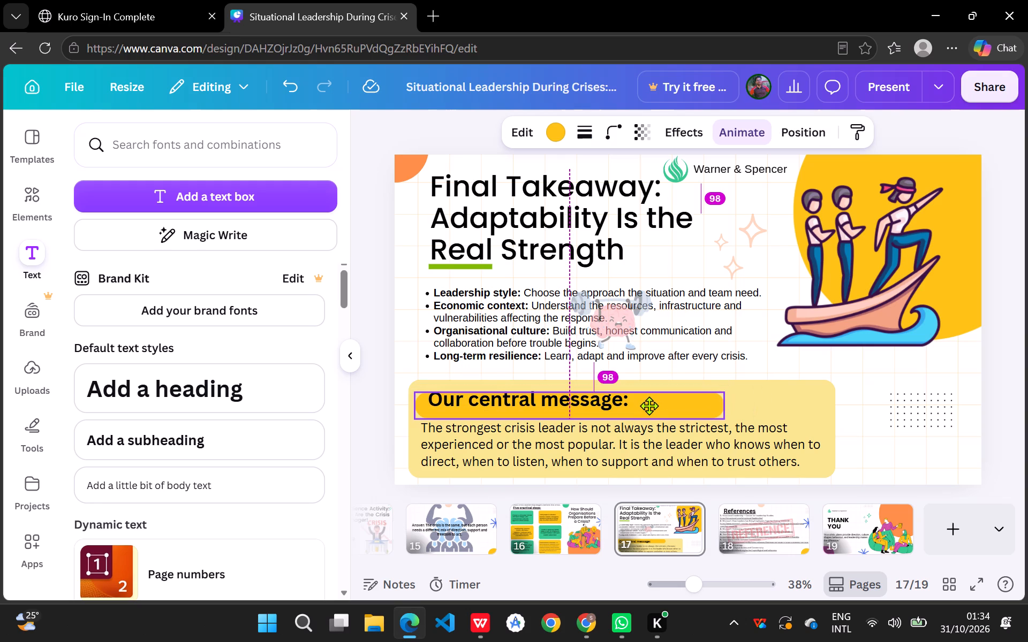
drag(649, 406, 647, 410)
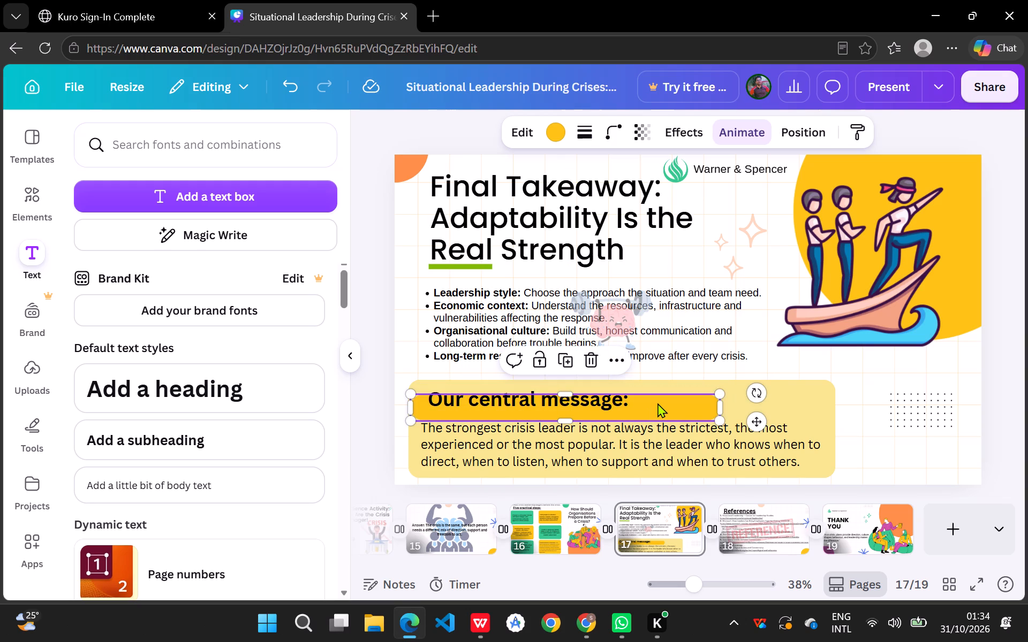
drag(659, 403, 664, 399)
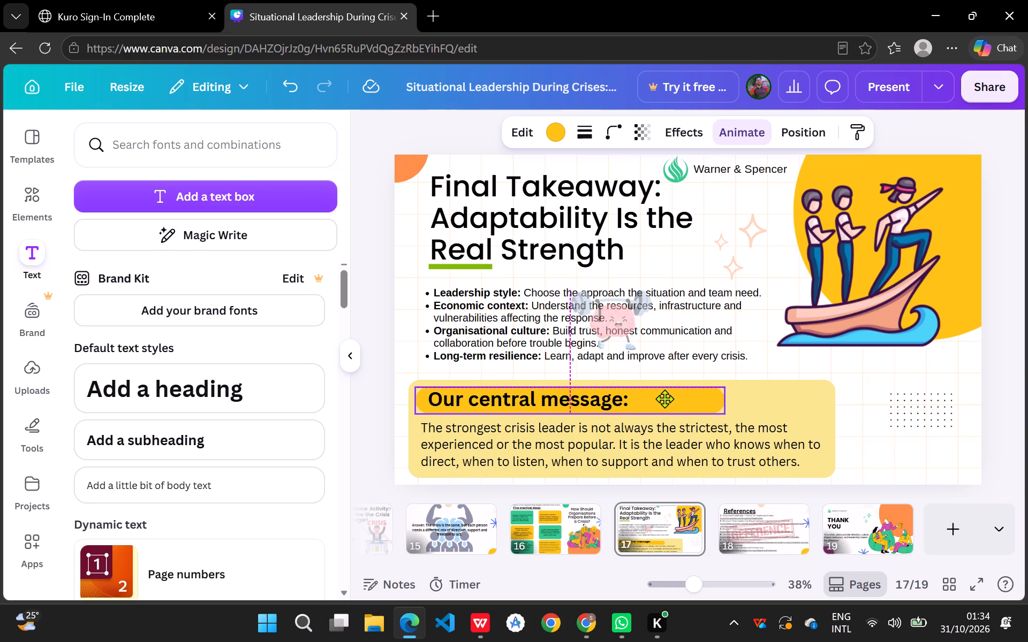
drag(664, 399, 666, 401)
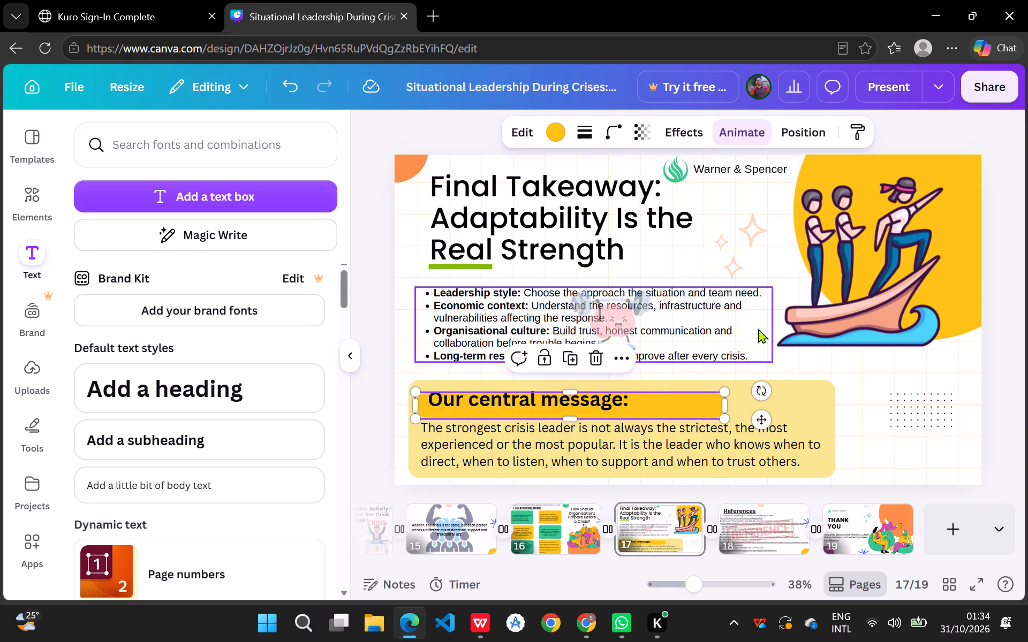
Move the "Our central message:" heading down onto the golden bar, centred vertically and left-aligned with the paragraph below.
click(758, 328)
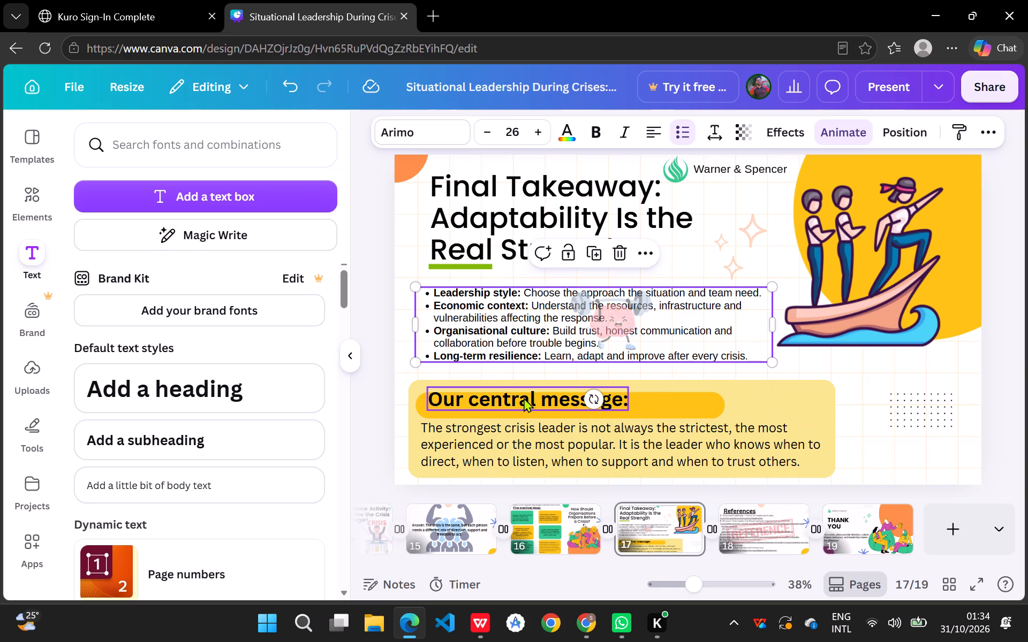
drag(524, 398, 525, 406)
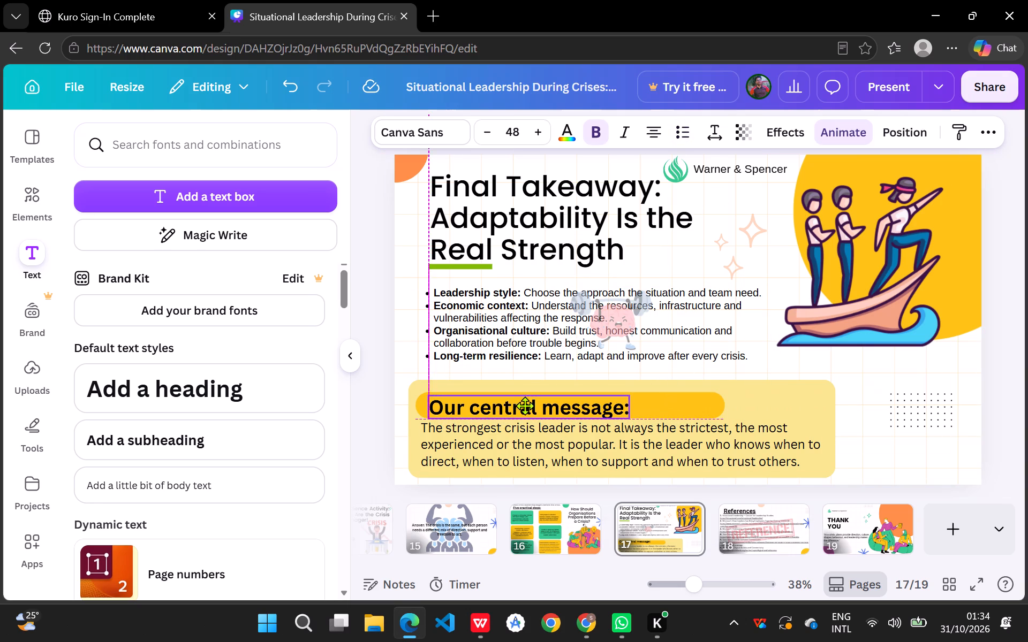
drag(525, 406, 519, 405)
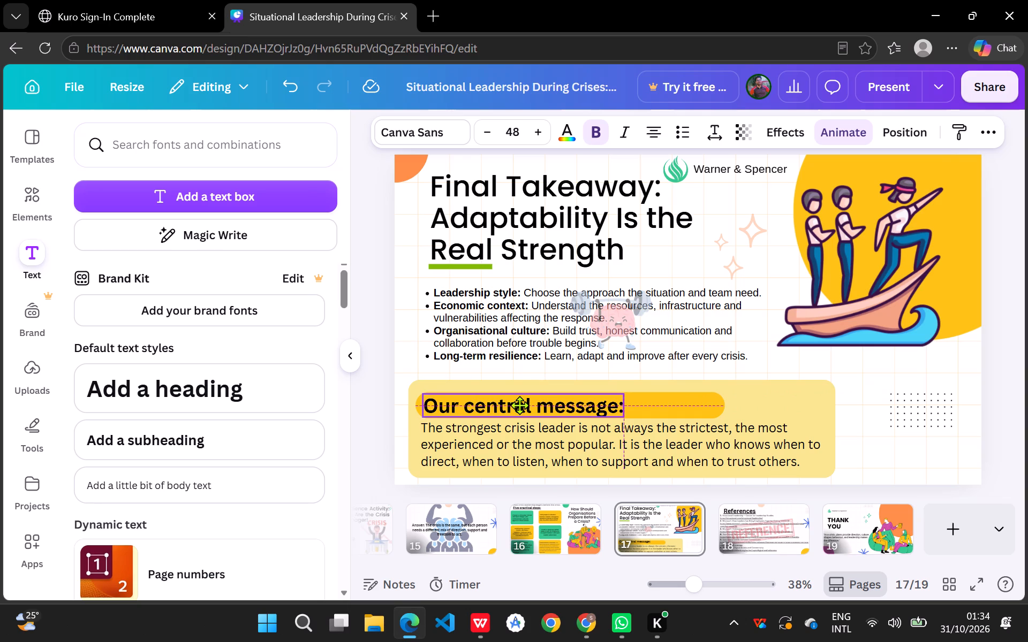
drag(519, 405, 518, 405)
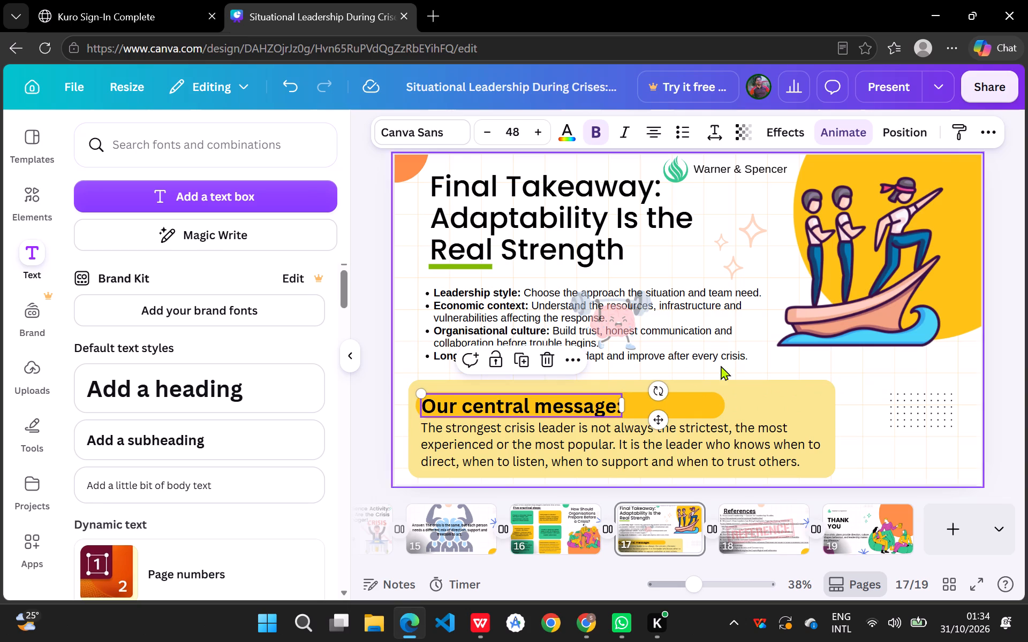
Lower the pale yellow box's top edge again so it sits just above the golden bar.
click(901, 368)
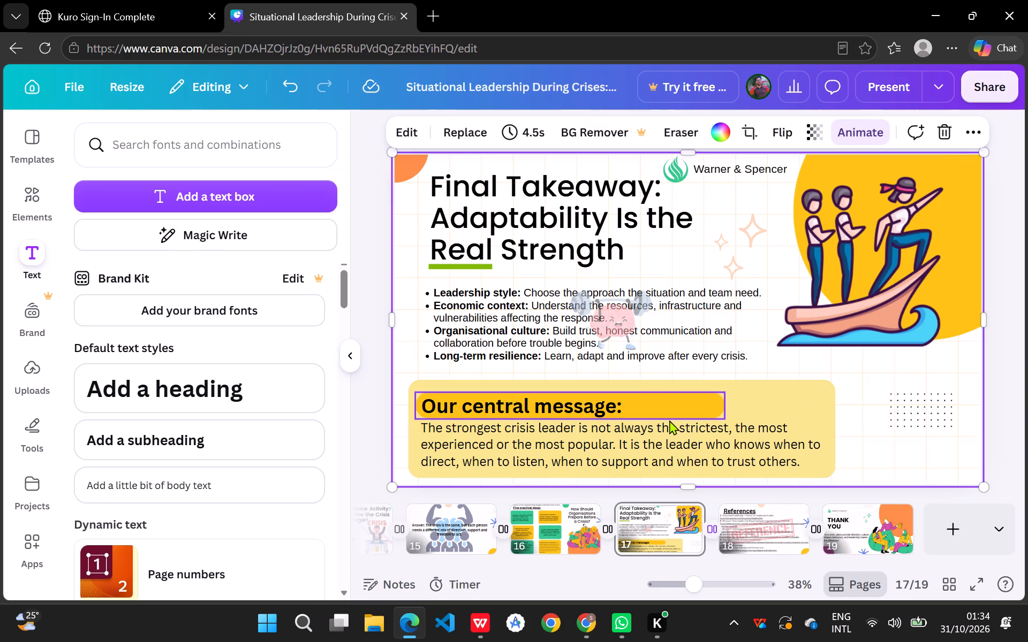
click(655, 379)
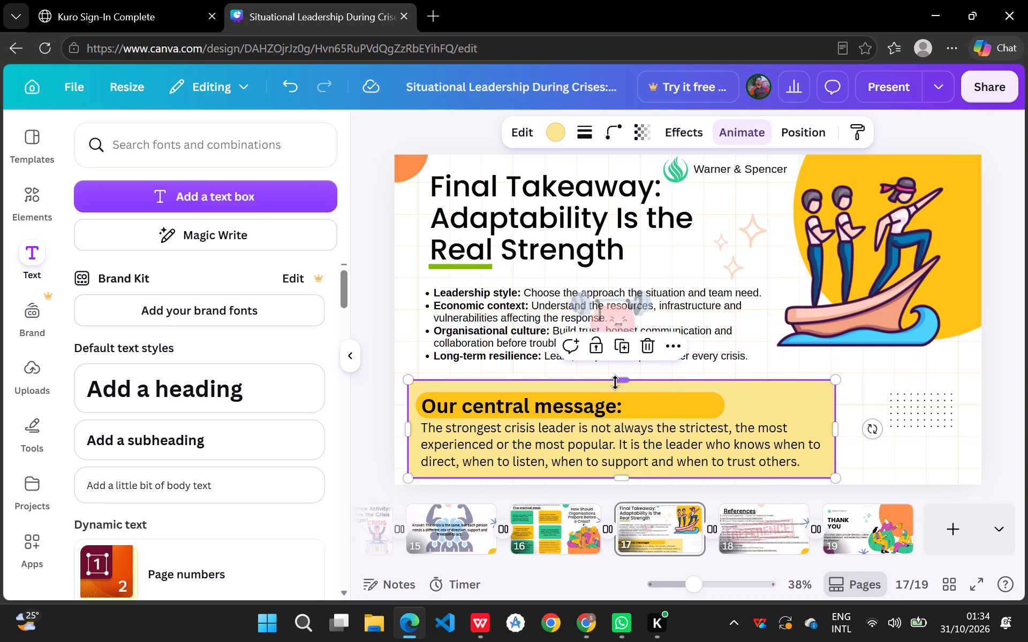
drag(626, 374, 626, 380)
click(864, 365)
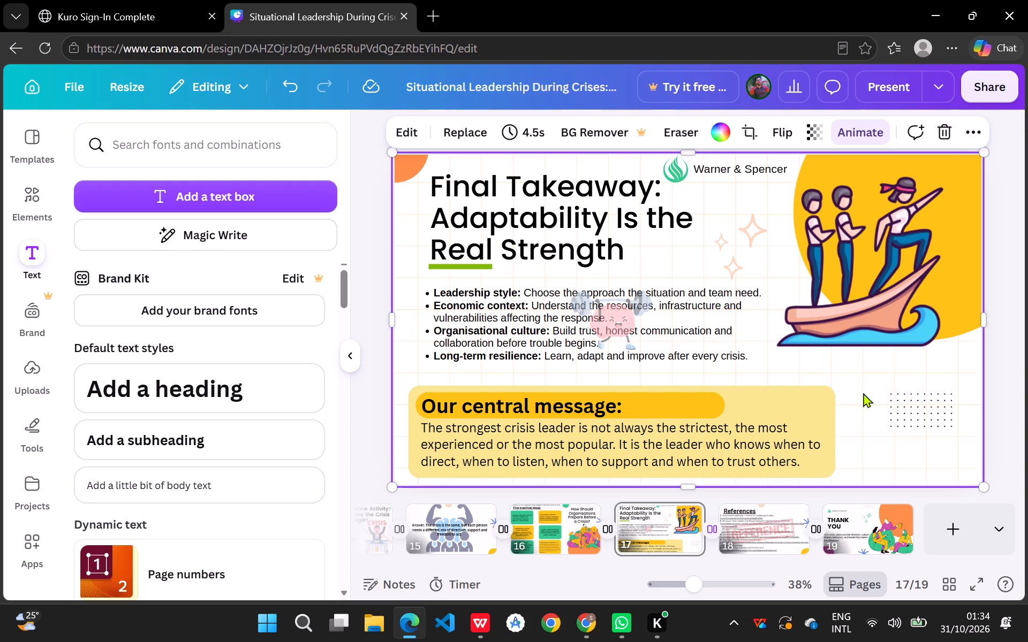
Try the peach sparkles by the dot pattern, and place them slightly higher and further left than before, beside the title.
drag(733, 263, 893, 422)
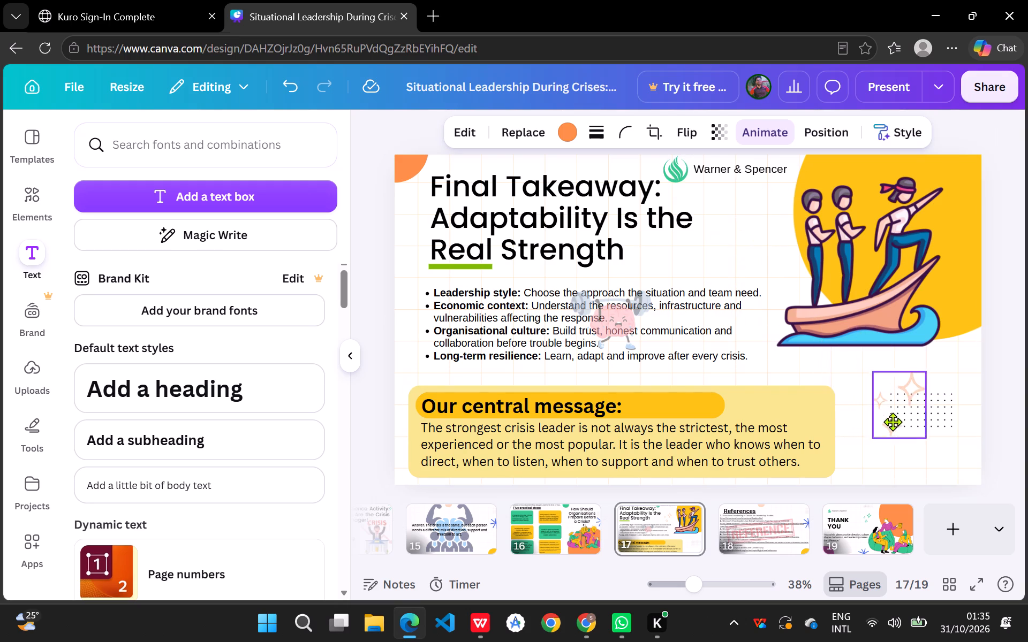
drag(893, 422, 728, 251)
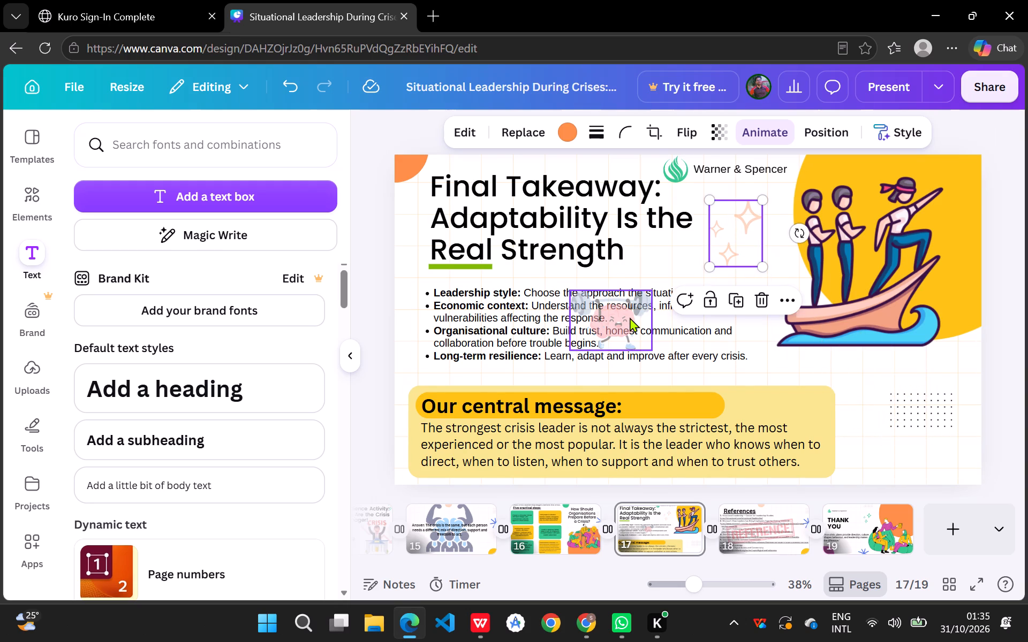
Move the dot pattern beside the central message box slightly down and left.
drag(904, 418, 901, 433)
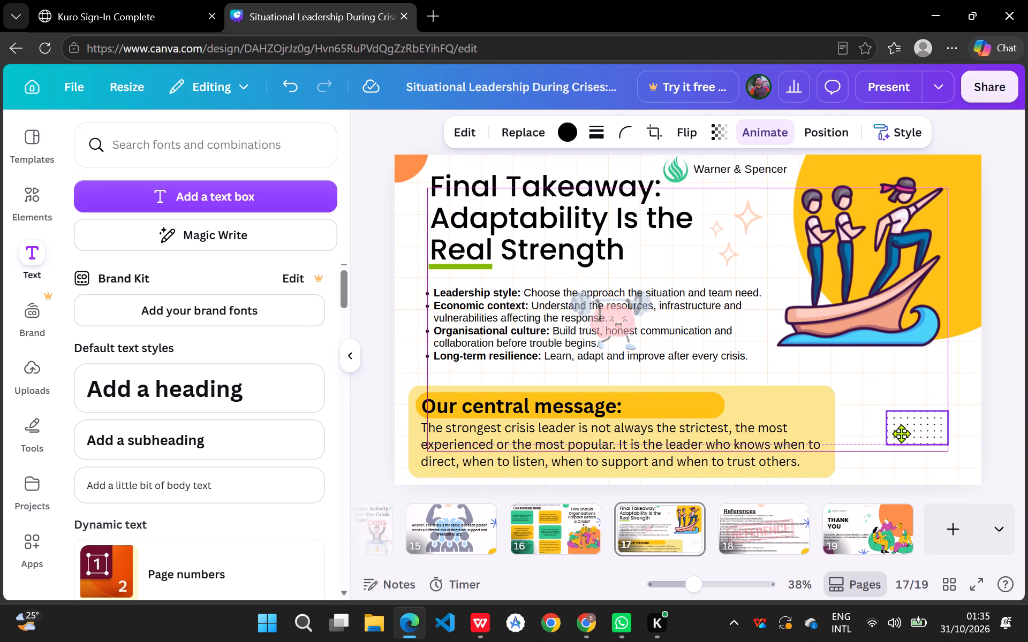
drag(901, 433, 901, 434)
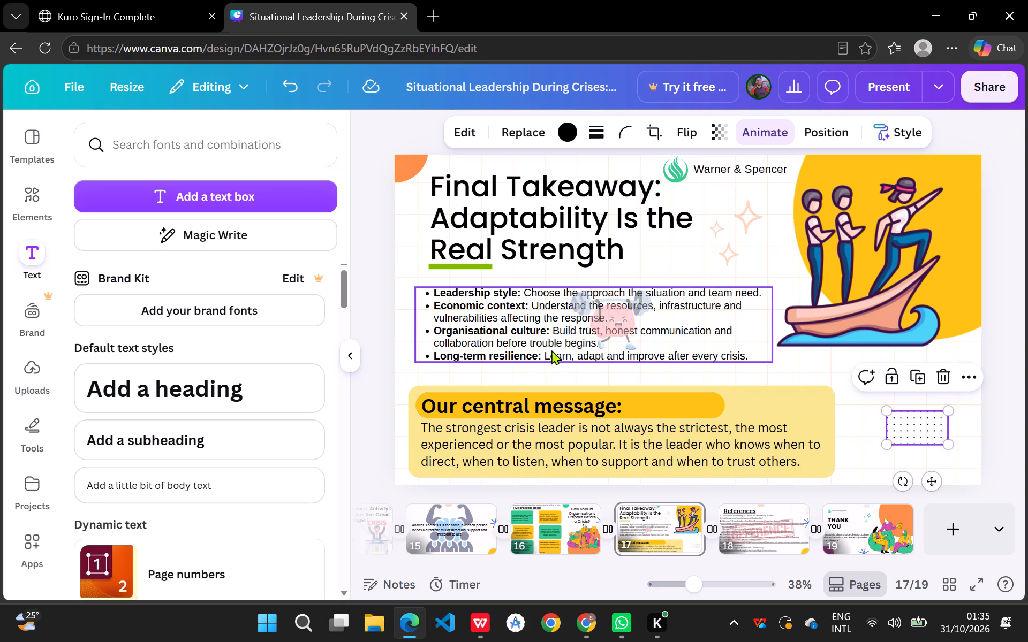
Shift the takeaway bullet list left so its text lines up with the central message text, and scale it up to size 27.8.
click(542, 348)
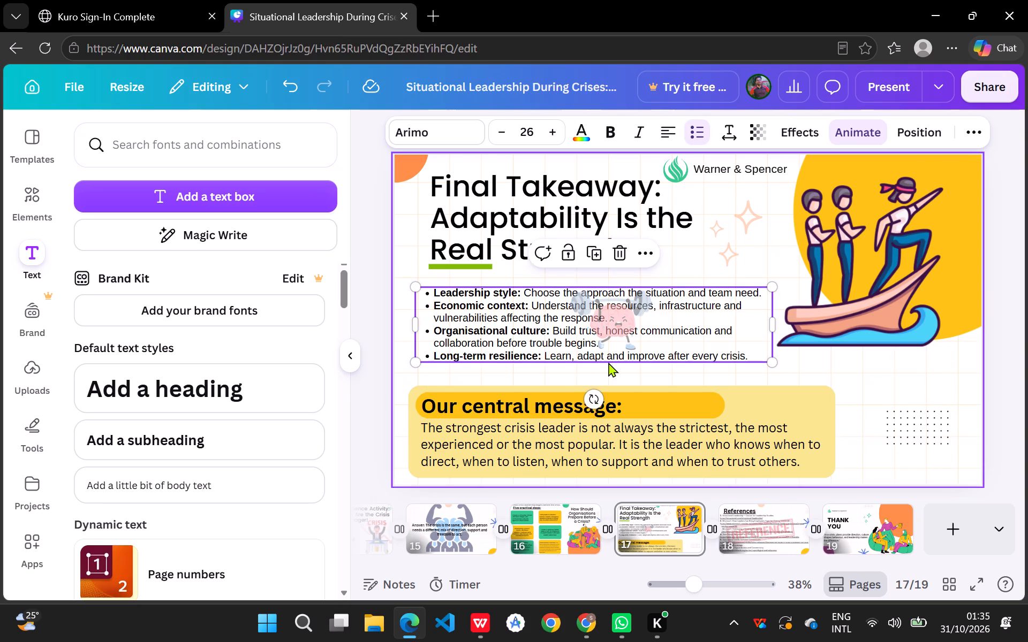
drag(771, 360, 774, 371)
drag(666, 330, 659, 330)
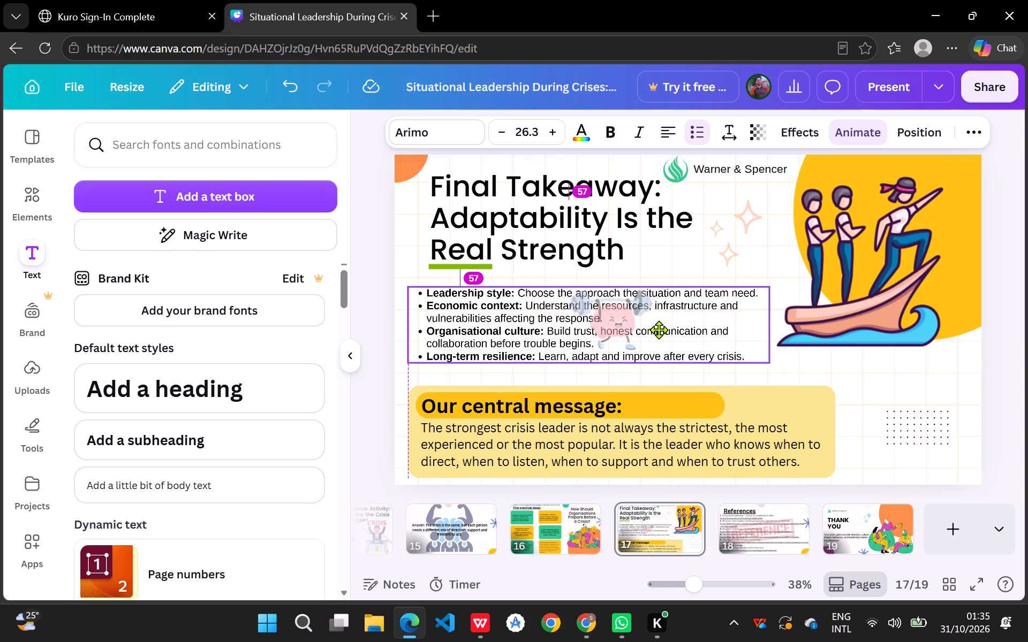
drag(659, 330, 654, 330)
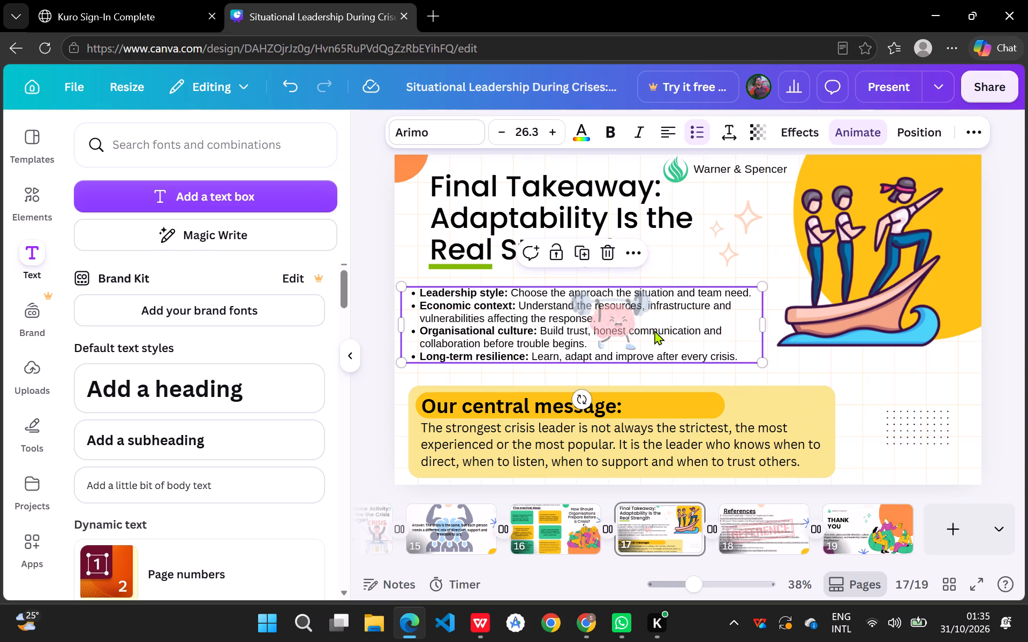
click(623, 341)
click(732, 350)
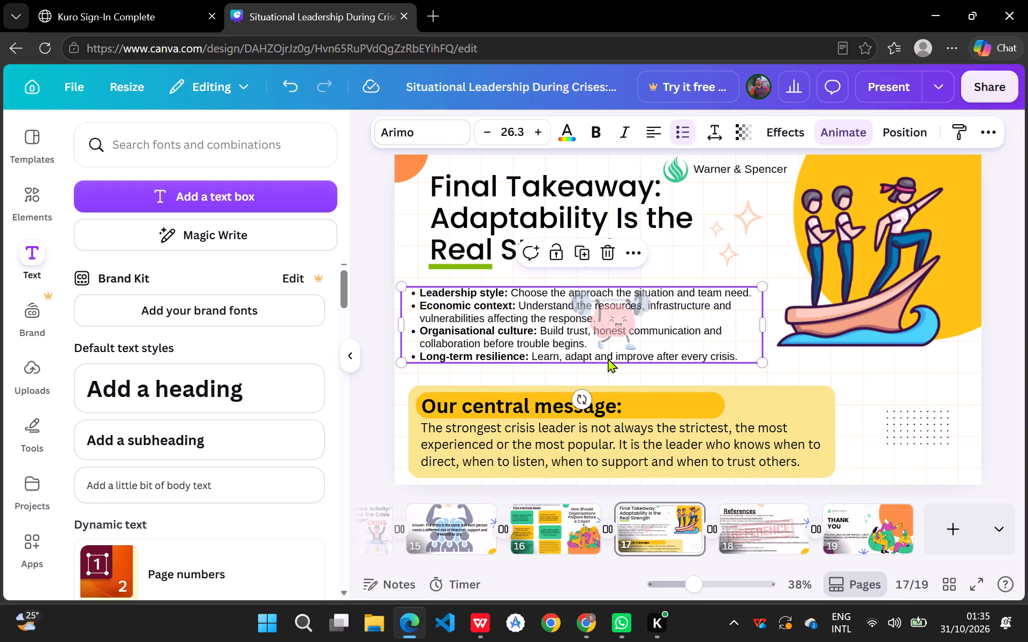
drag(766, 366, 767, 368)
drag(767, 368, 776, 378)
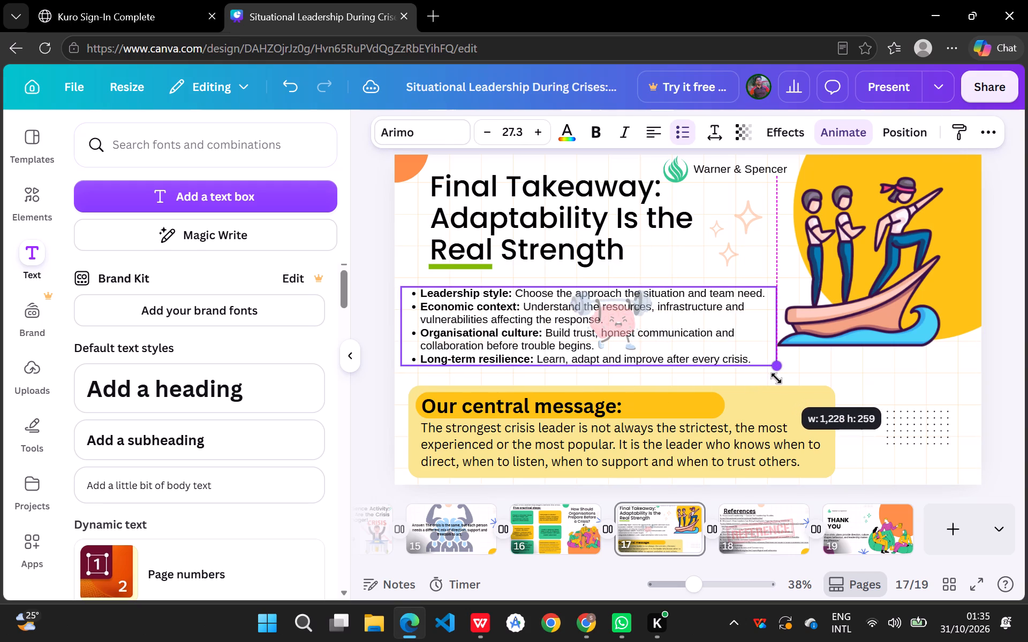
drag(776, 378, 784, 379)
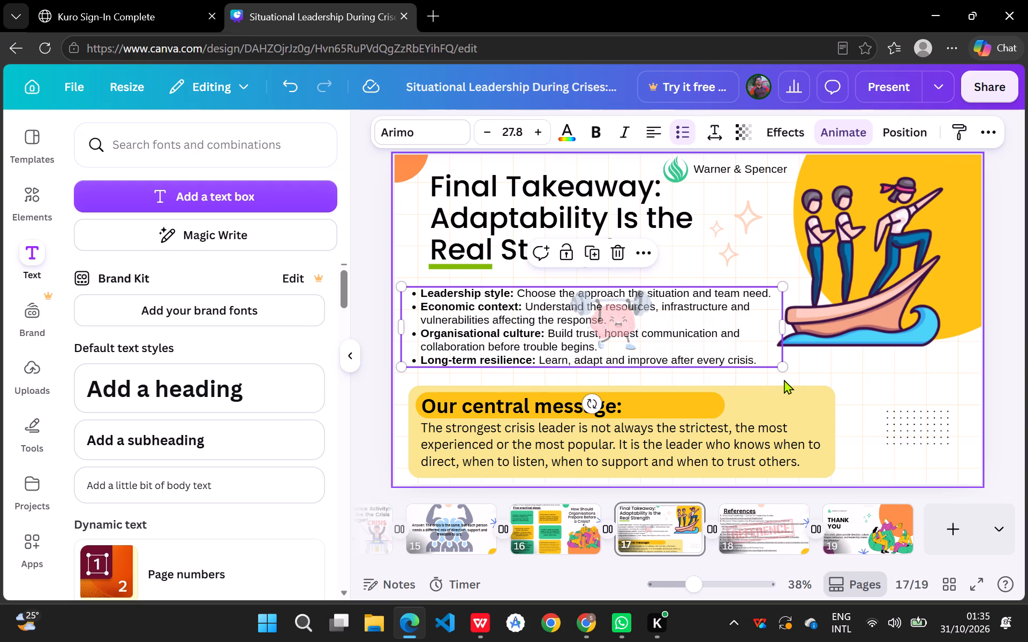
click(914, 370)
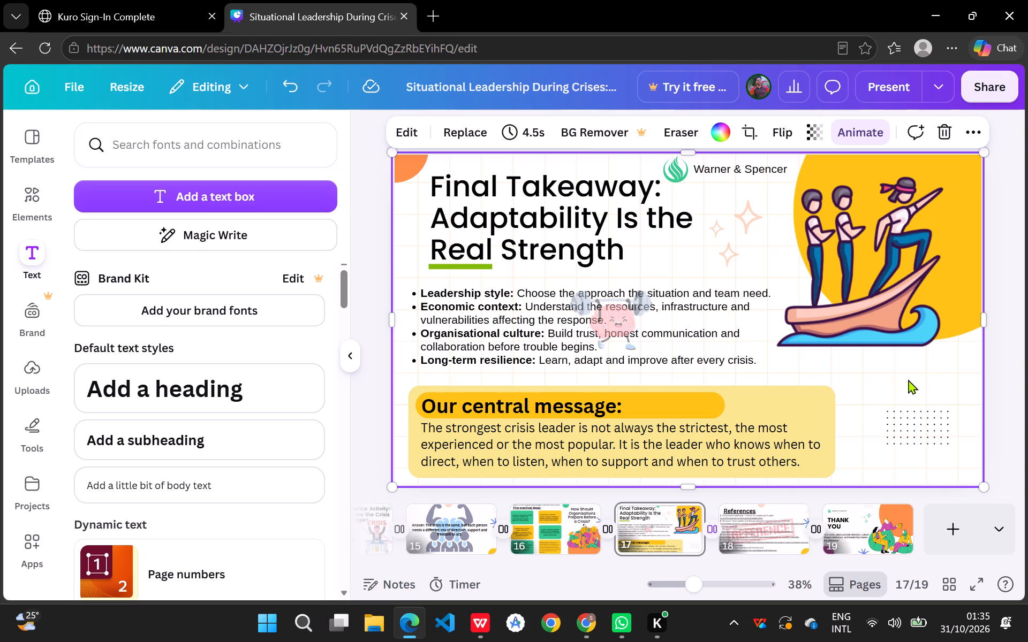
On slide 18, move the References heading up and slightly left, clear of the reference list.
click(773, 544)
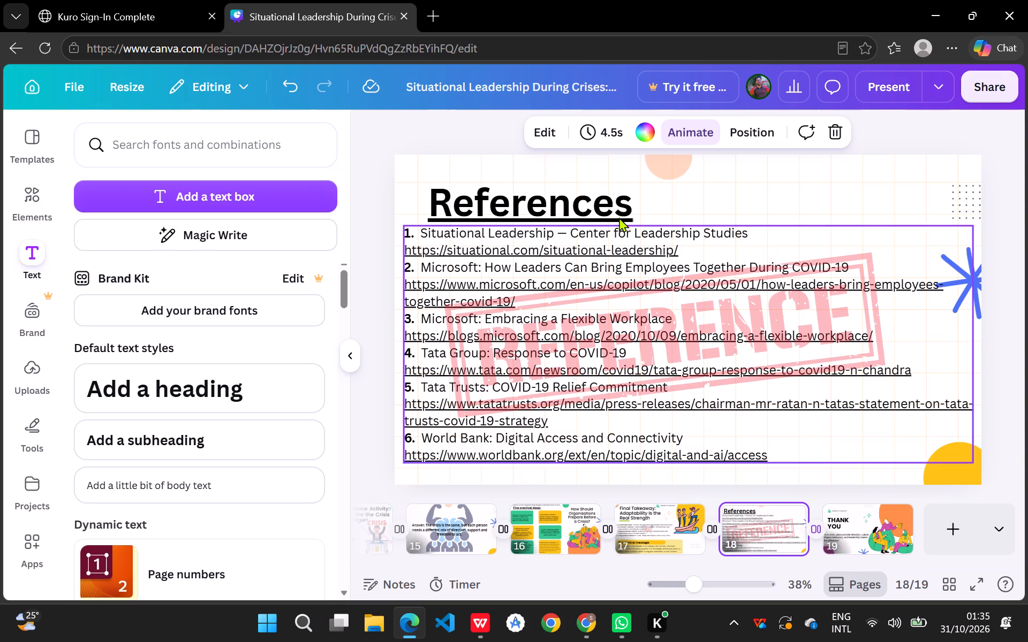
drag(584, 213, 574, 200)
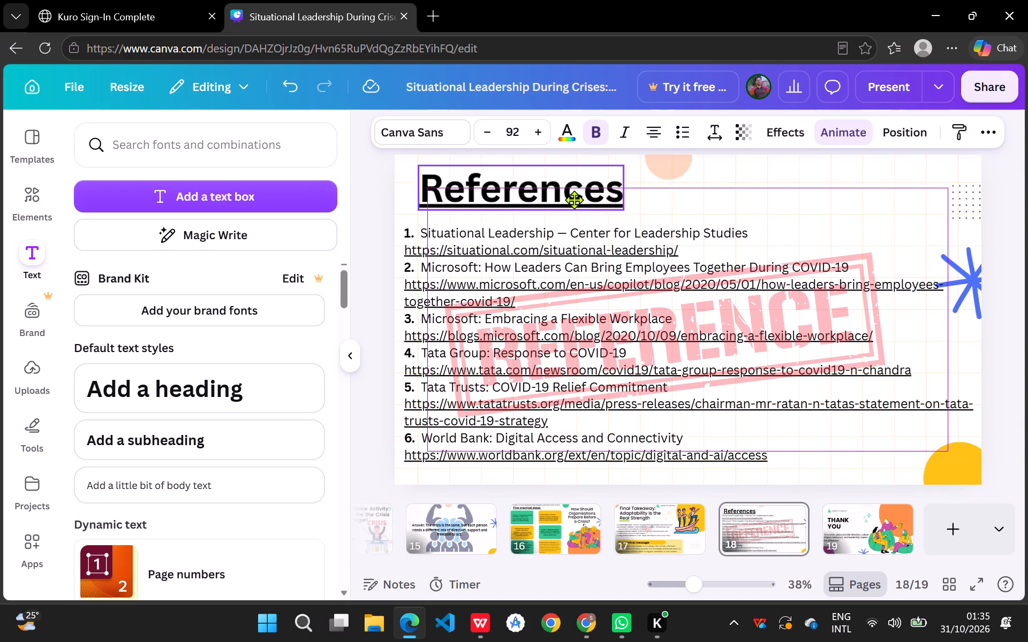
drag(574, 200, 571, 200)
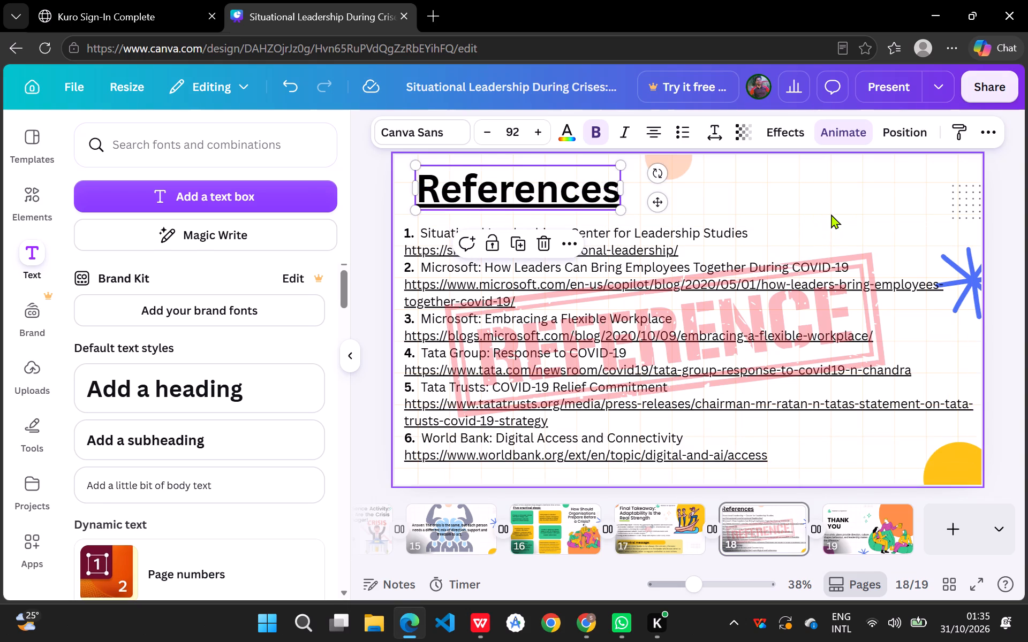
Delete the blue starburst at the References slide's right edge.
click(978, 285)
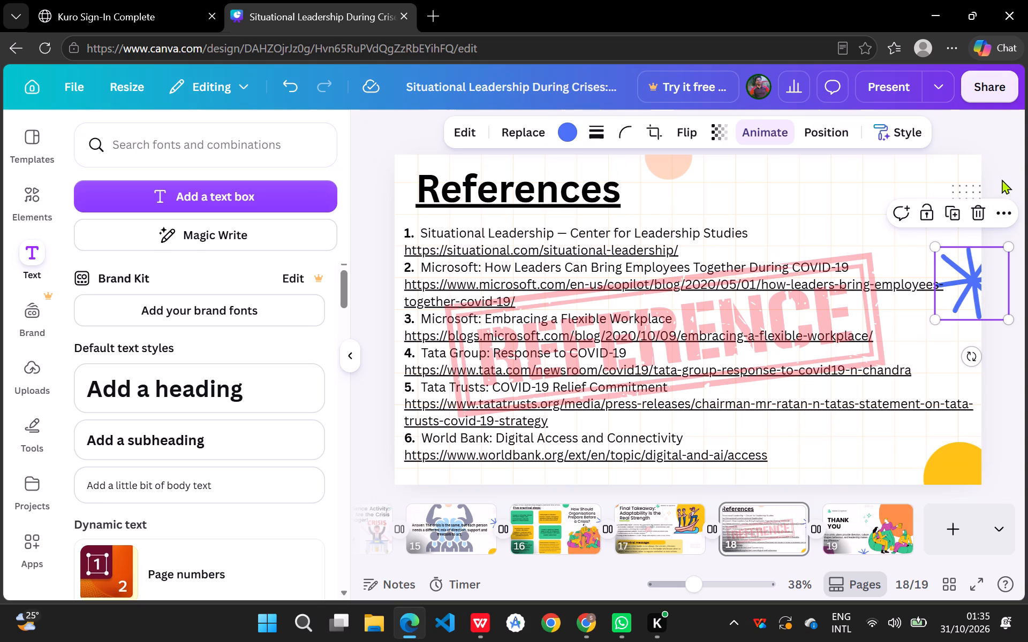
click(987, 205)
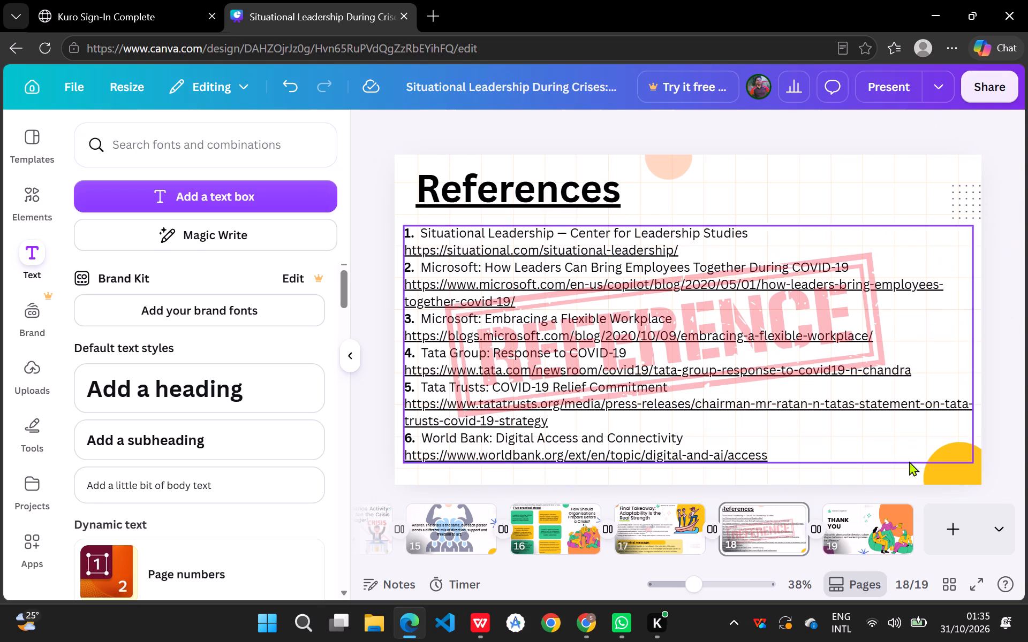
Move the yellow circle from the References slide's bottom-right corner to its top-right corner, partly off the slide.
drag(957, 465, 954, 198)
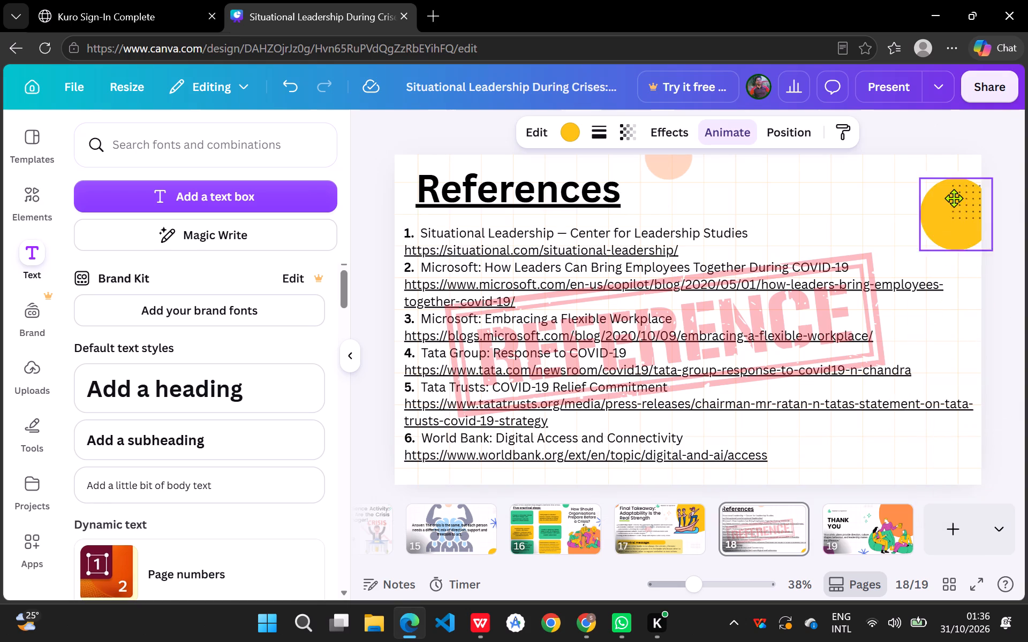
drag(954, 198, 952, 163)
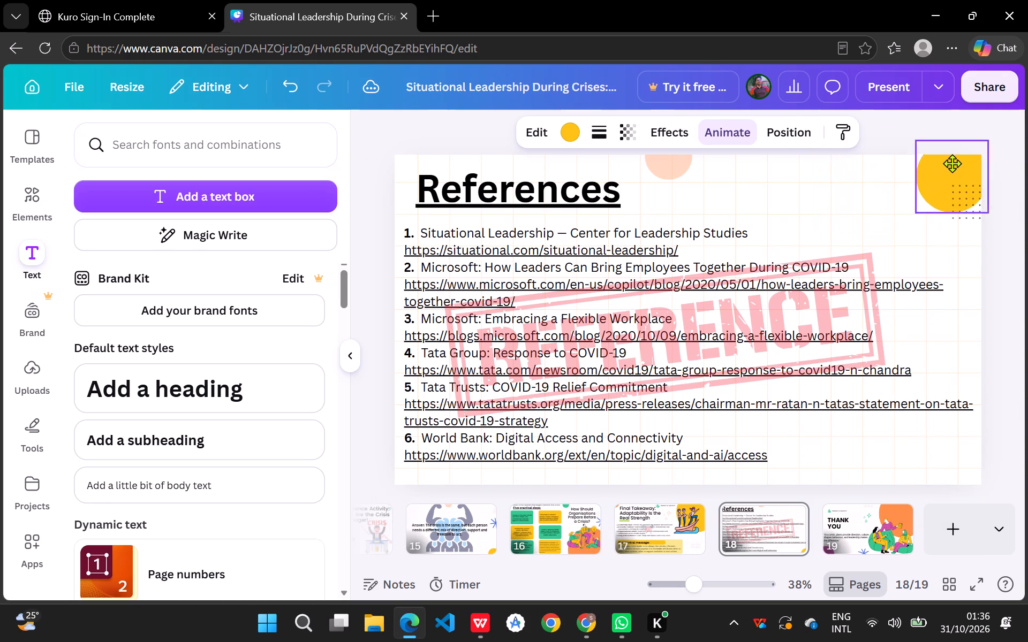
drag(952, 163, 976, 140)
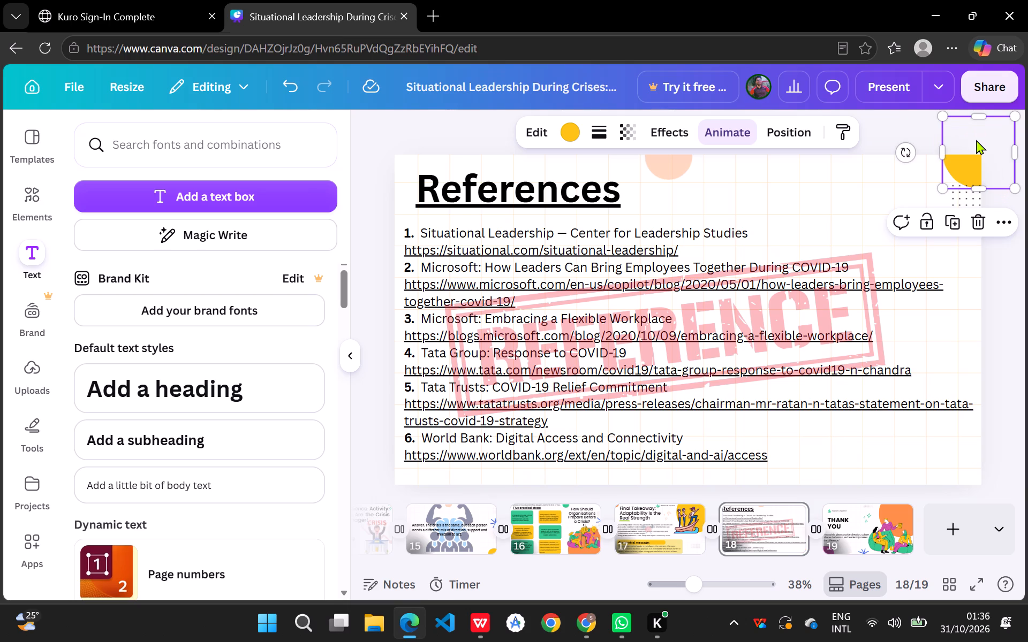
Move the dot pattern on the References slide down to the bottom-right corner, fully inside the slide.
click(678, 163)
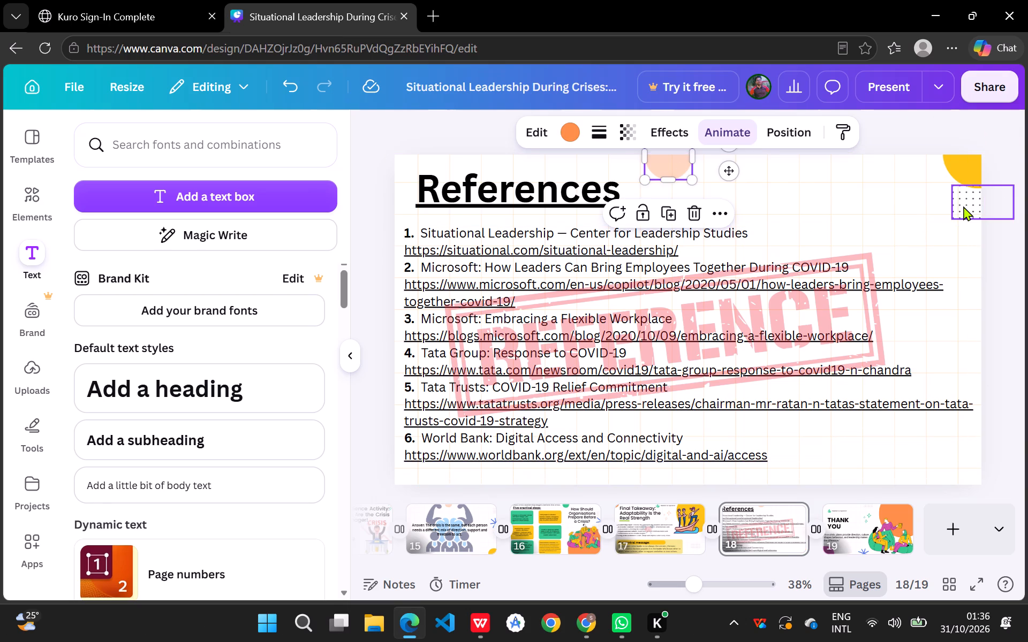
drag(963, 206, 923, 465)
click(950, 204)
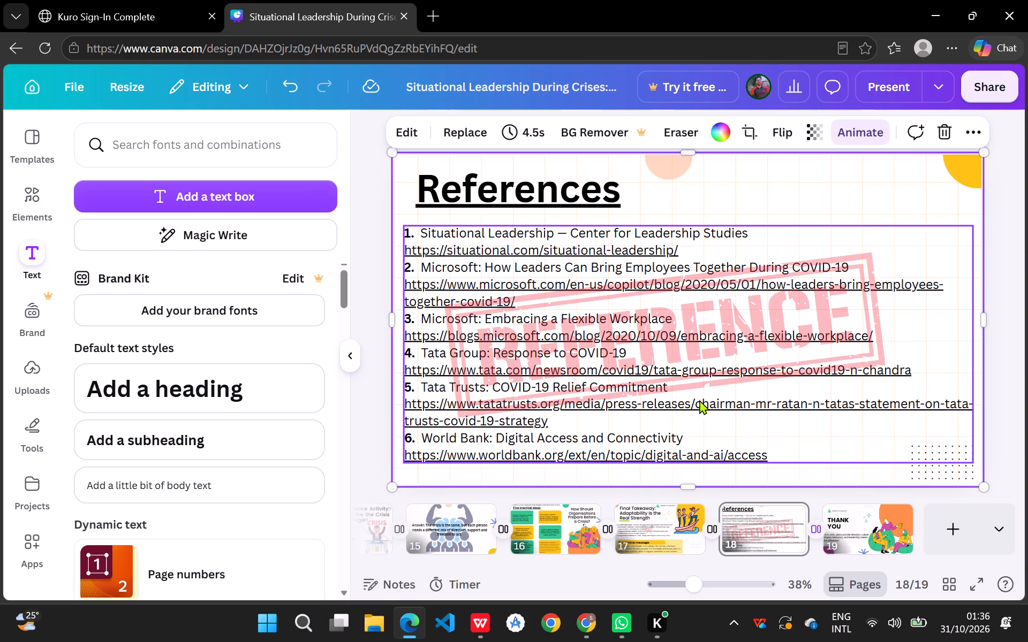
Look through slides 15 to 19, checking their layout and decorations for anything left to tidy.
click(643, 550)
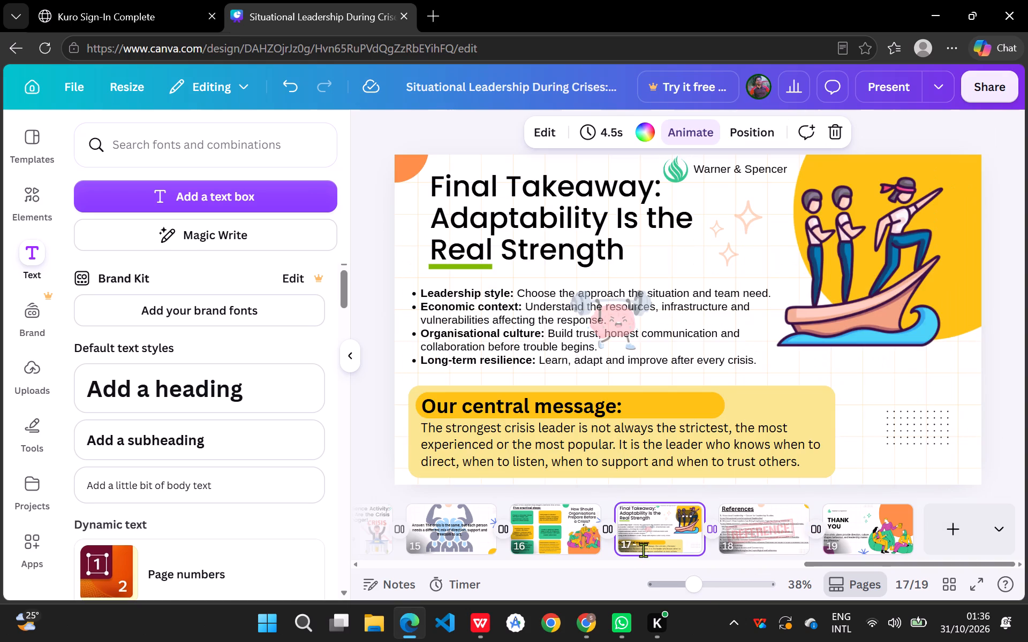
click(856, 523)
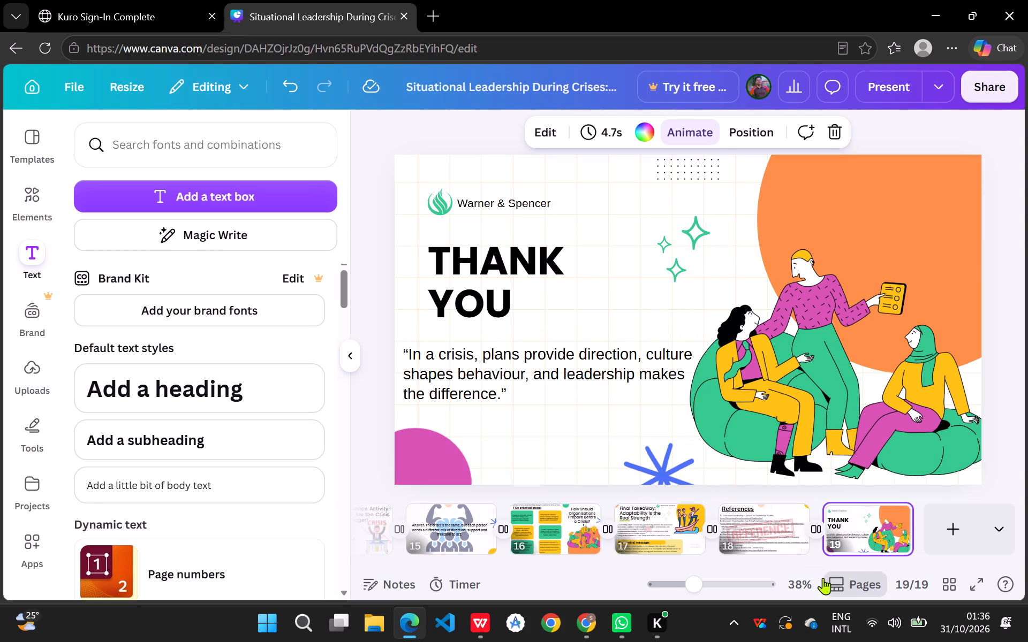
click(749, 544)
click(650, 543)
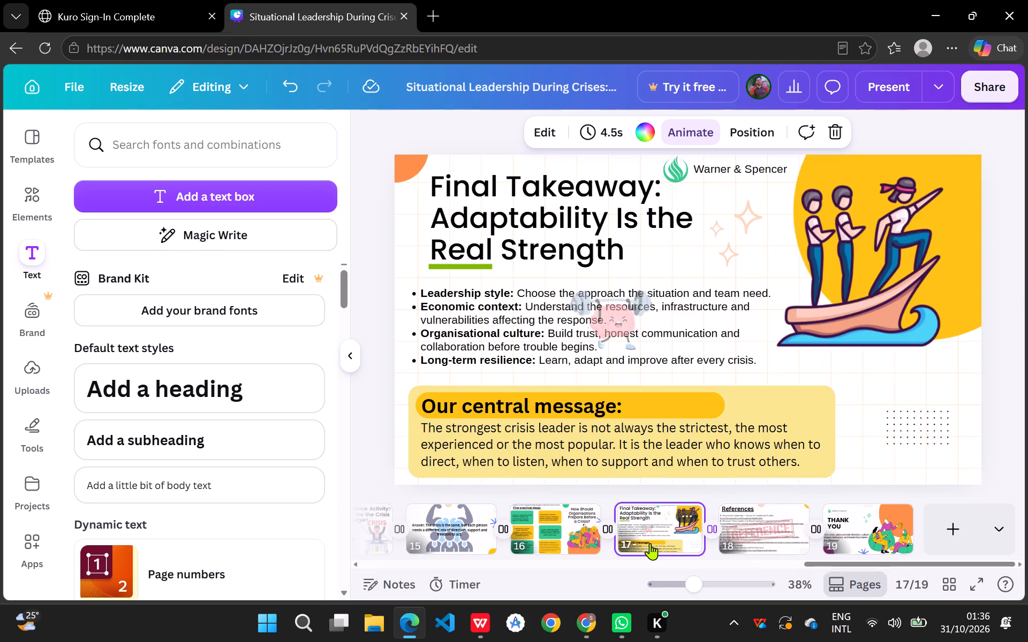
click(568, 524)
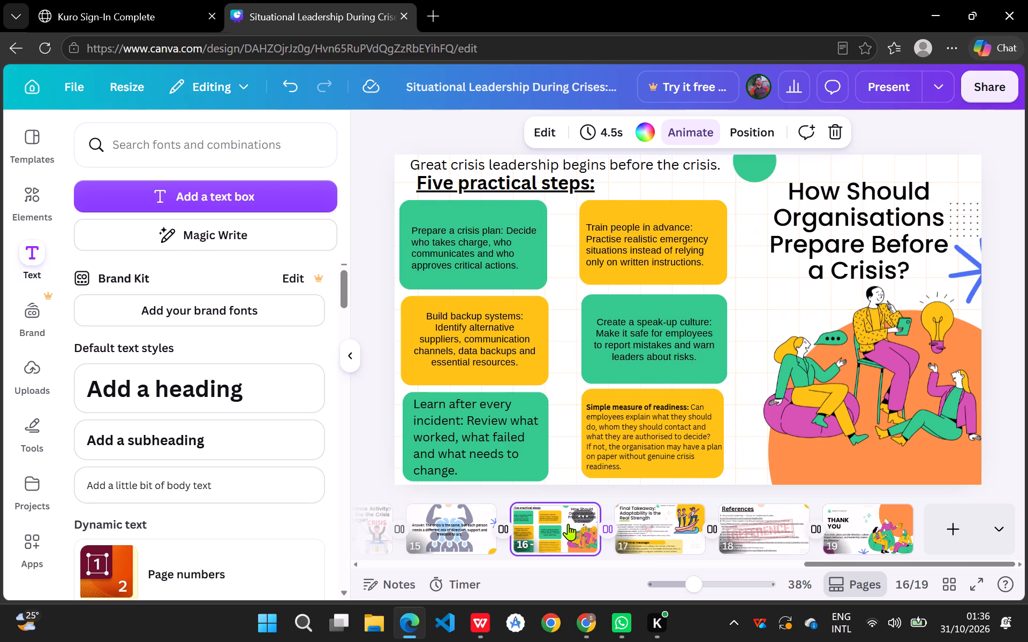
click(455, 525)
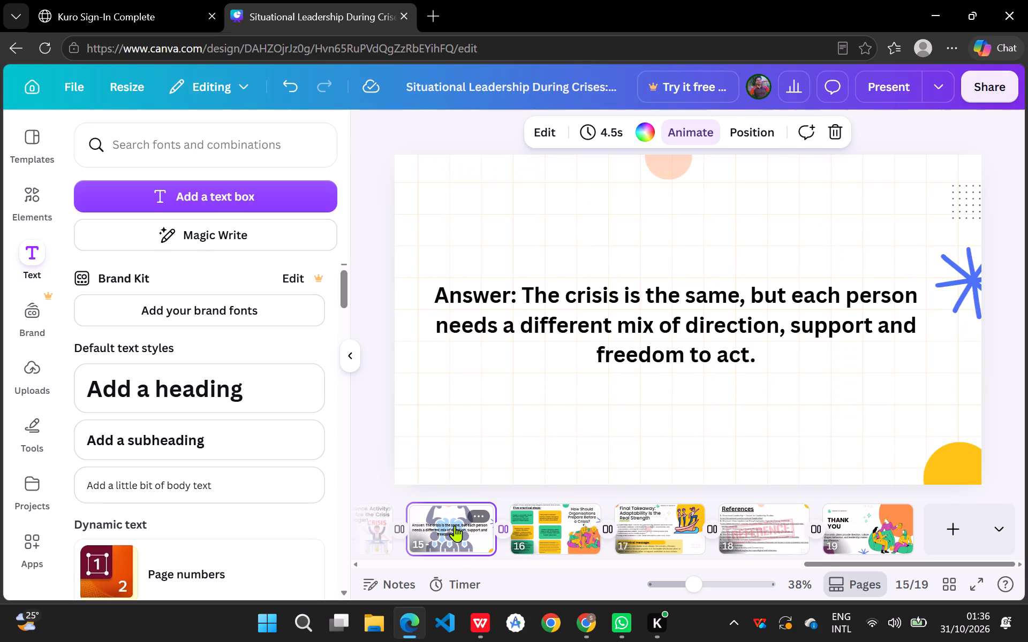
scroll(451, 526, right, 3)
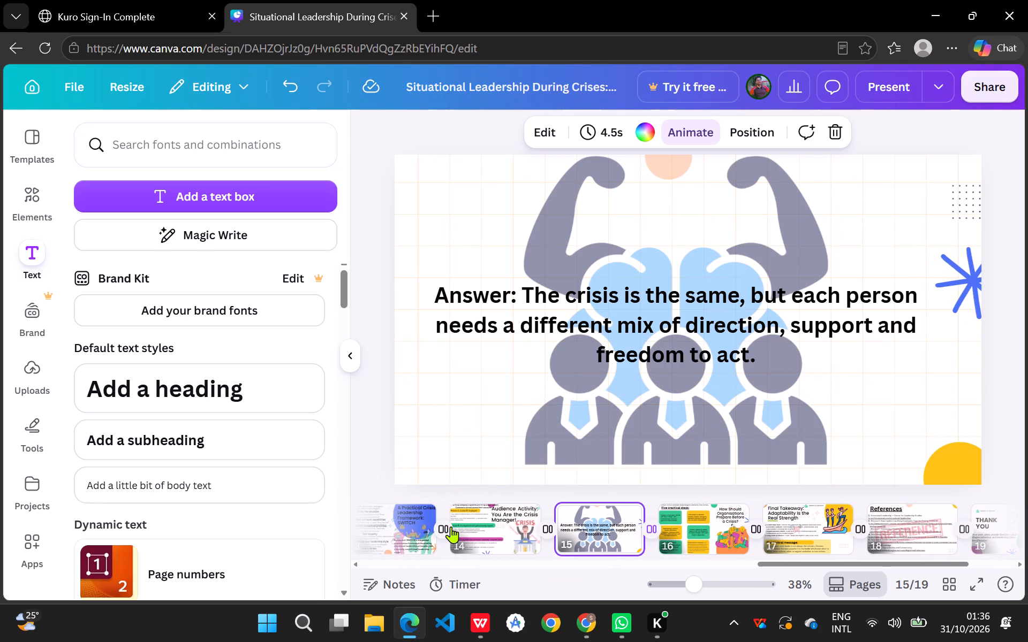
scroll(451, 526, right, 1)
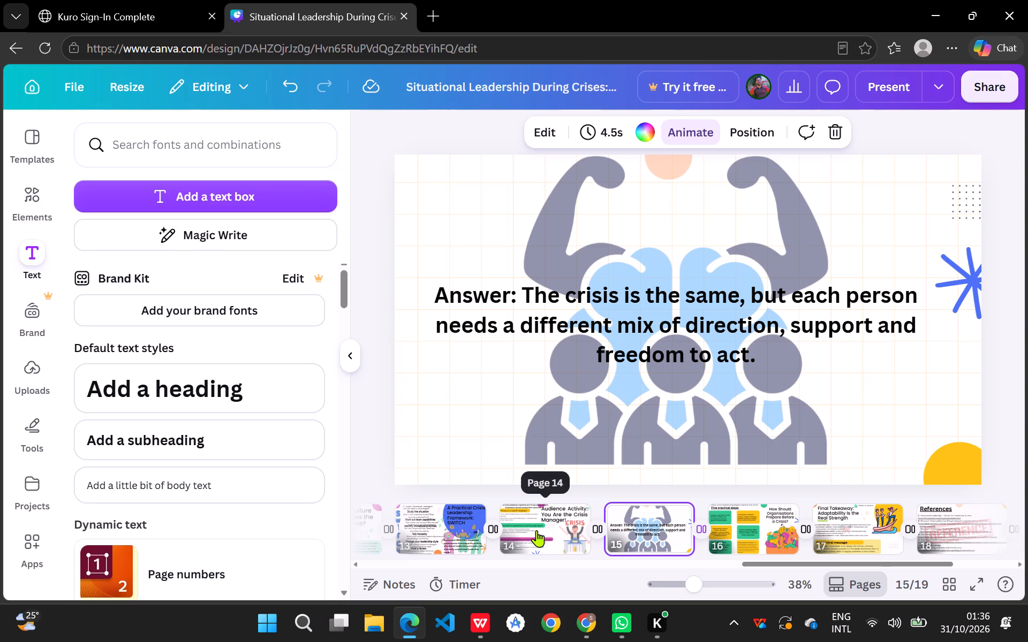
On slide 14, set the text colour of the Person A, Person B and Person C descriptions to black (#000000).
click(538, 535)
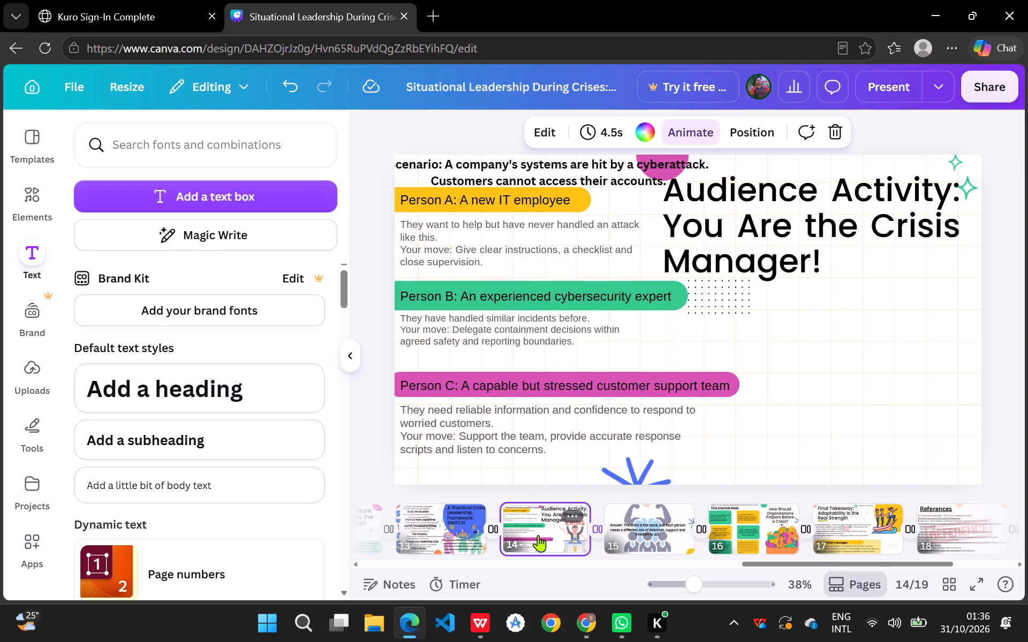
click(491, 250)
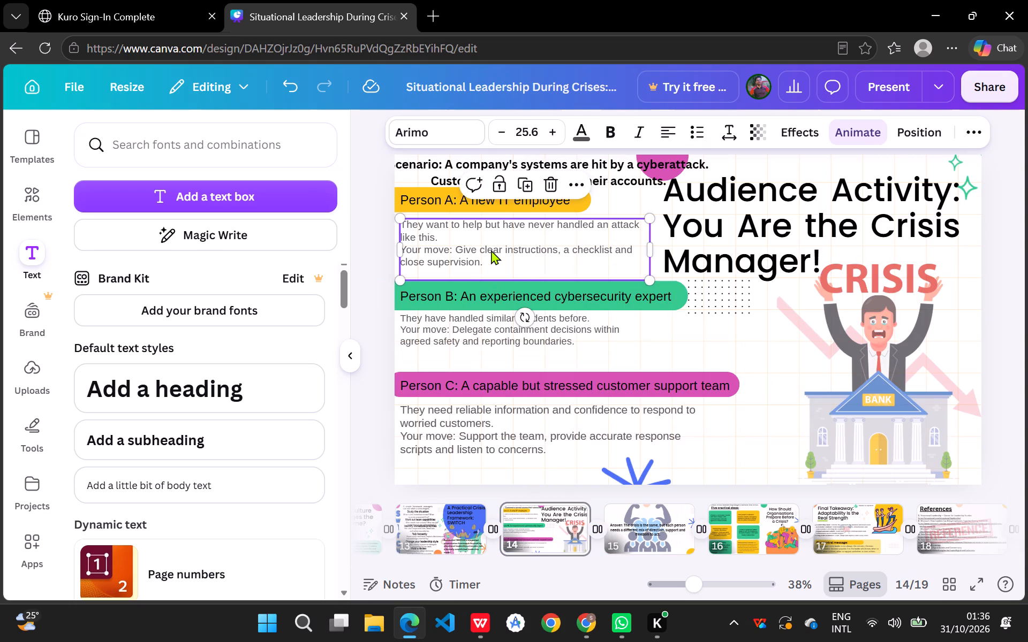
click(591, 136)
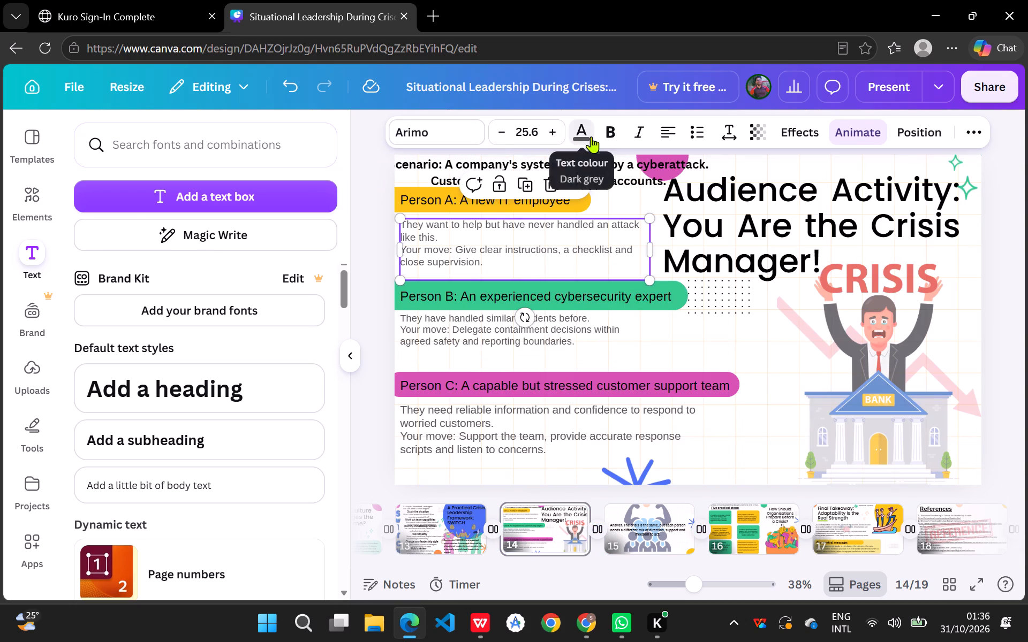
click(242, 249)
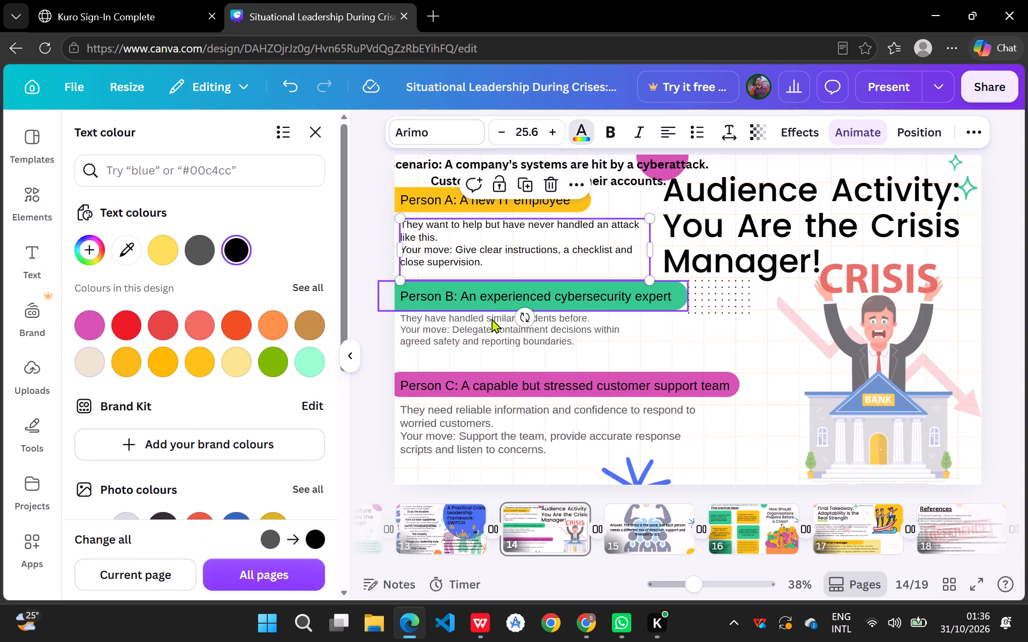
click(493, 324)
click(240, 251)
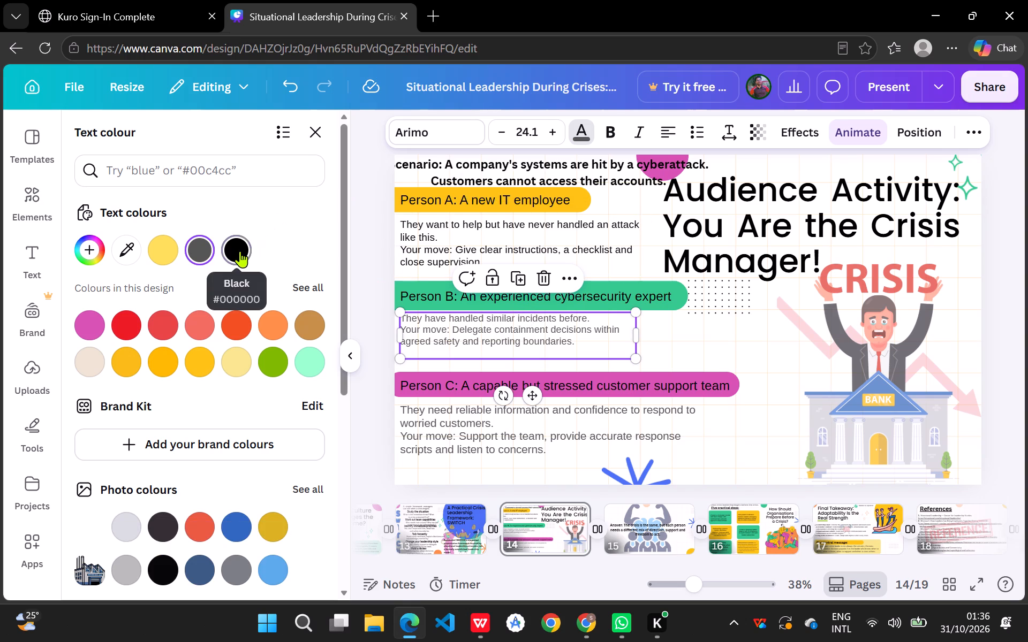
click(466, 427)
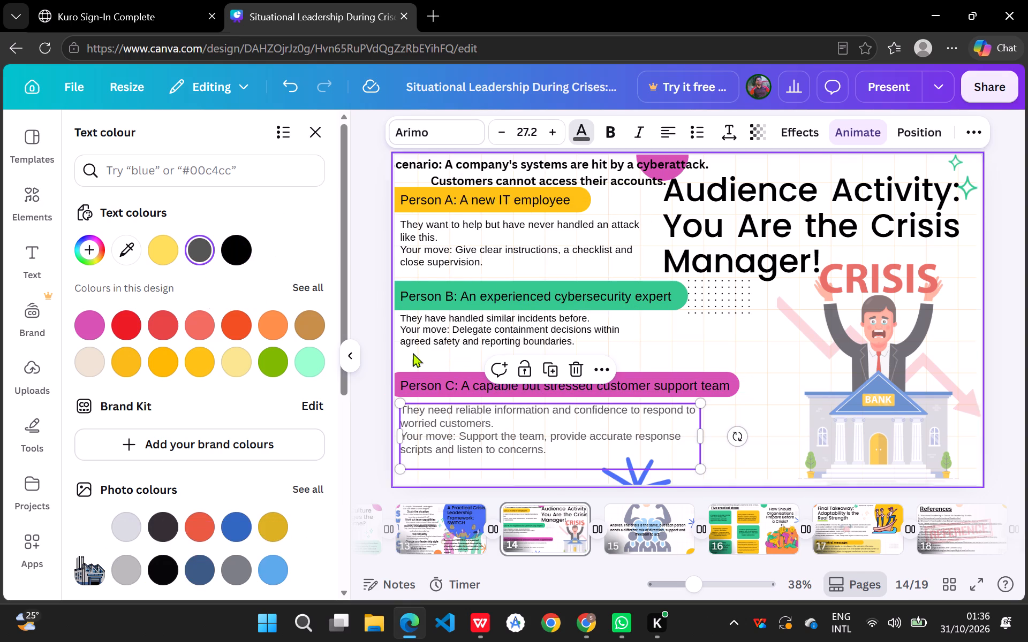
click(242, 256)
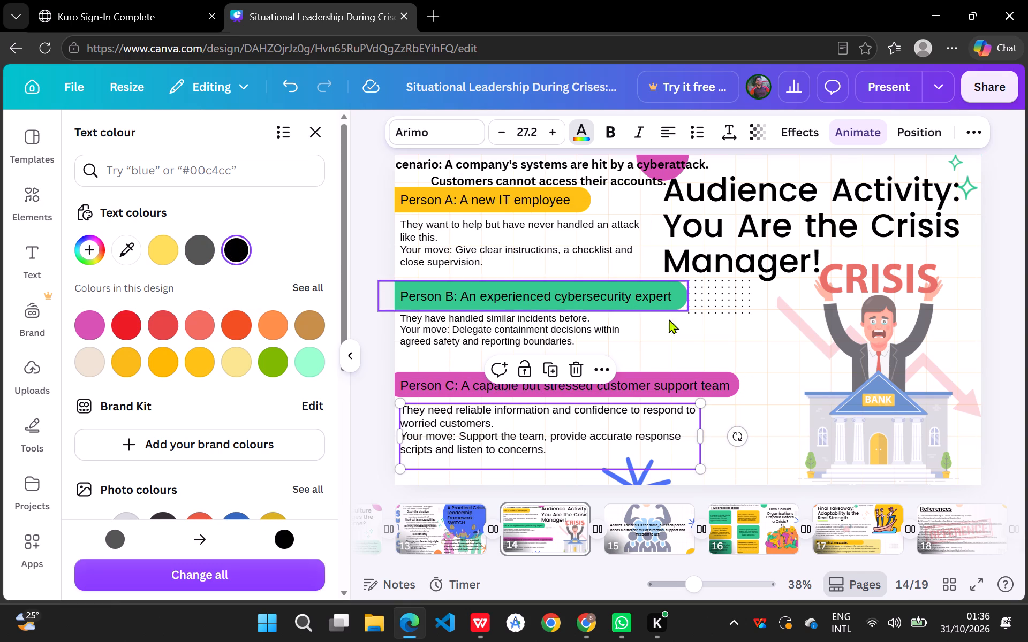
click(743, 355)
Delete the dot pattern beside the Person B heading bar on slide 14.
click(730, 297)
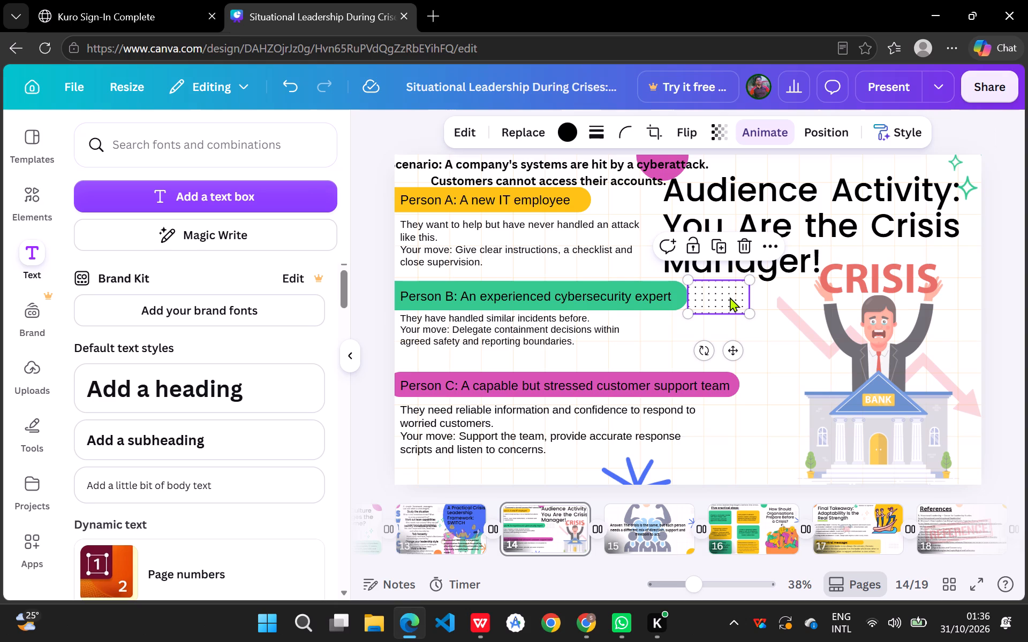
click(747, 246)
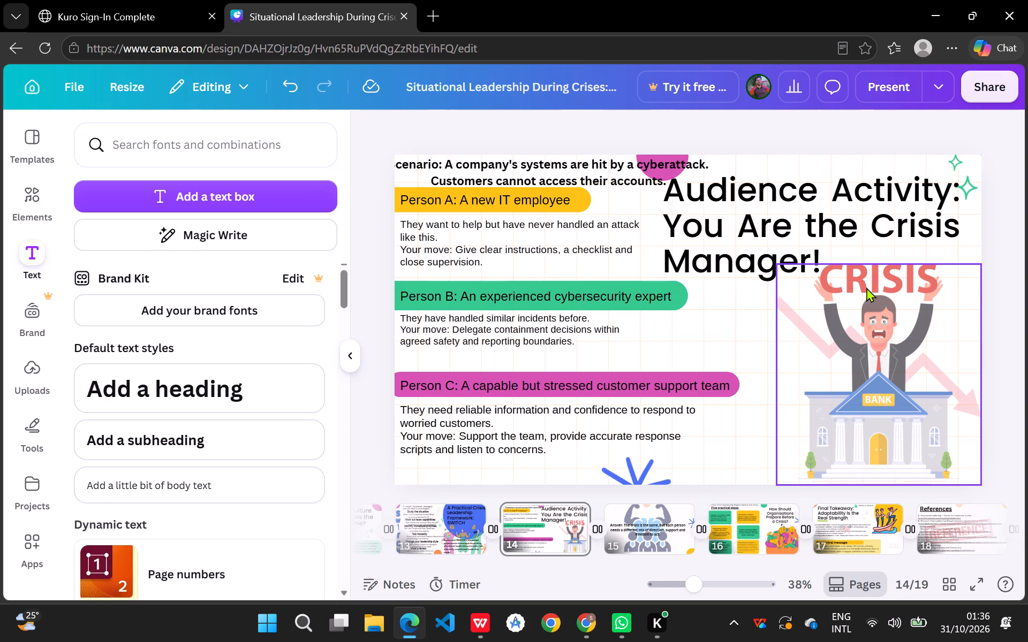
Shrink the crisis bank illustration on slide 14 to about 460 × 507, keeping its full CRISIS lettering in the crop.
click(878, 355)
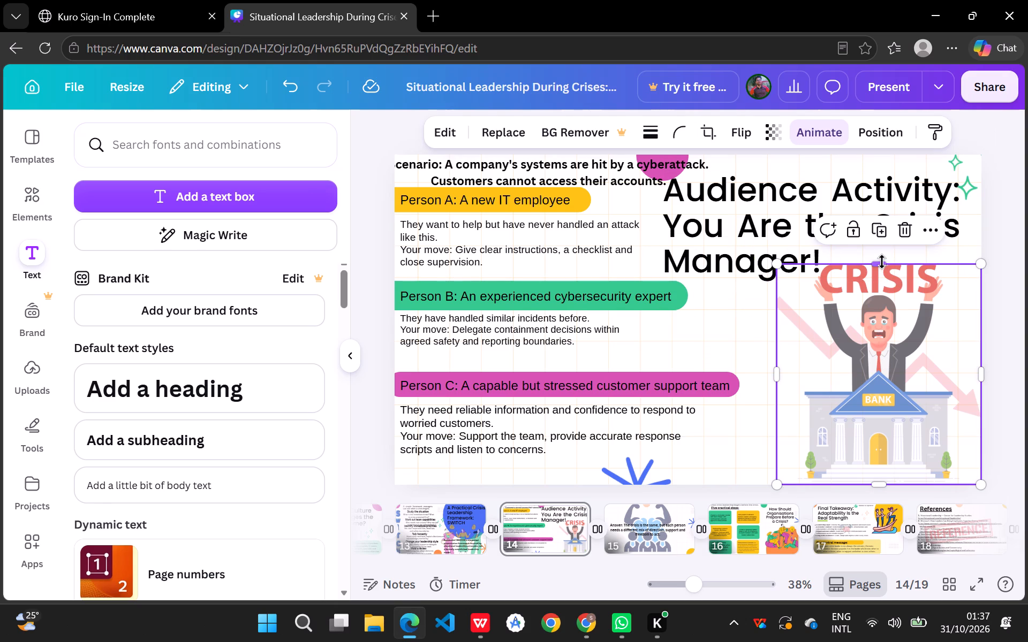
drag(882, 262, 890, 295)
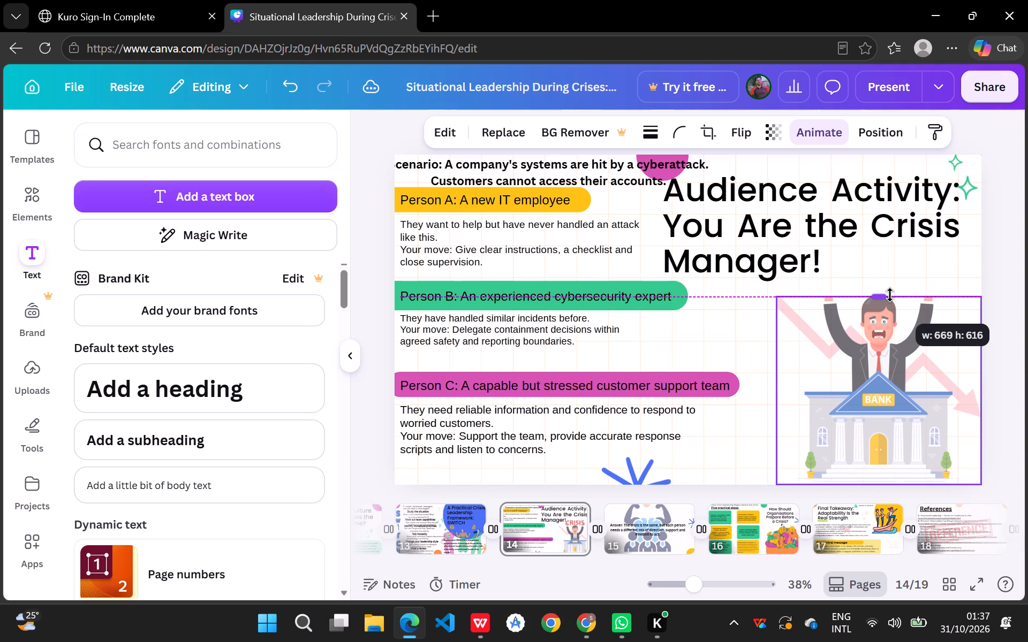
drag(890, 295, 909, 247)
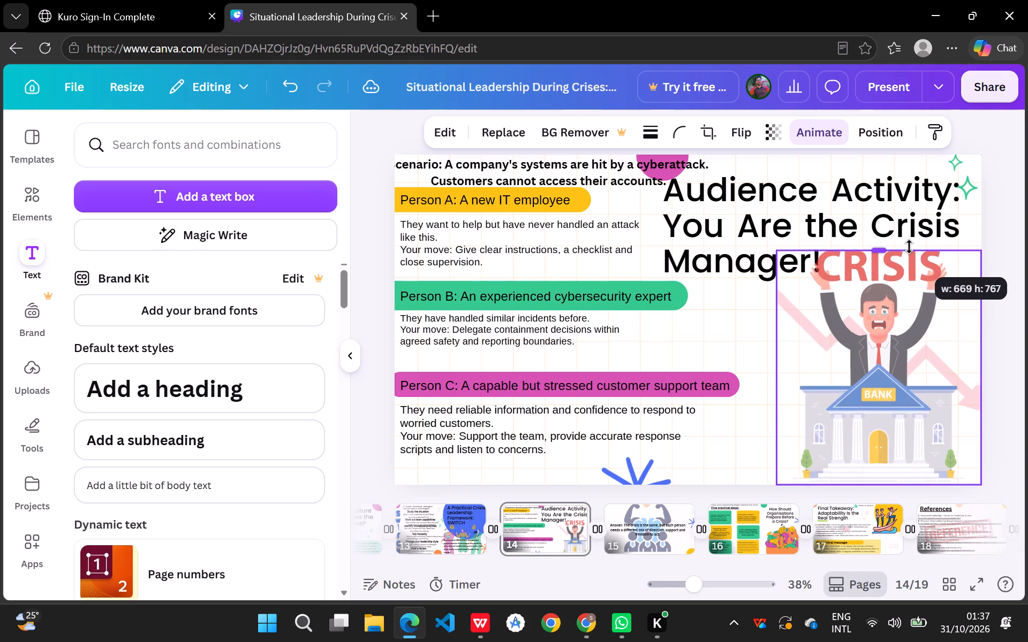
drag(909, 247, 910, 257)
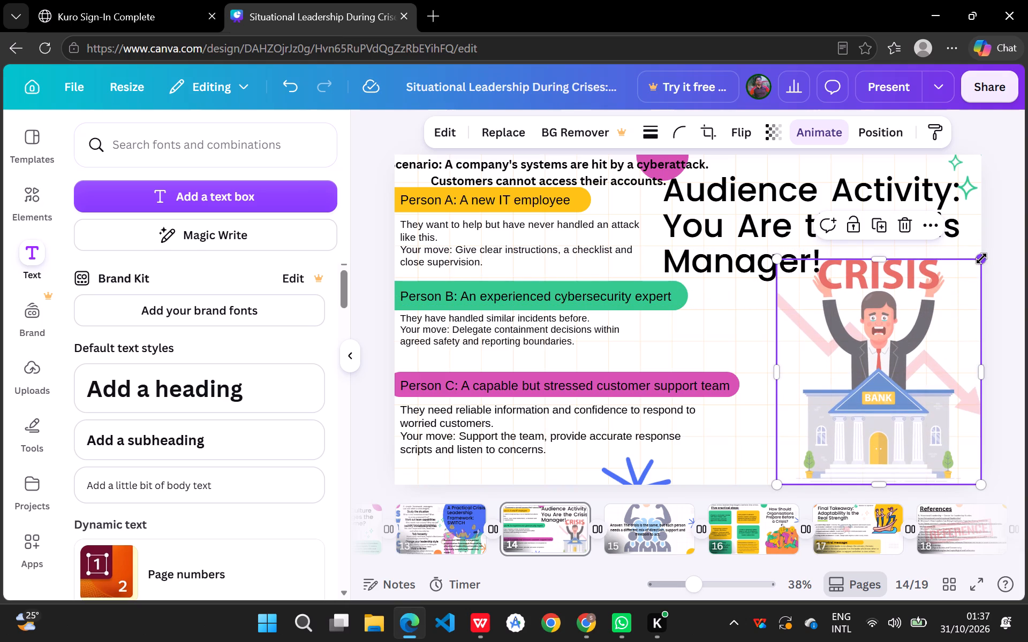
drag(980, 260, 982, 390)
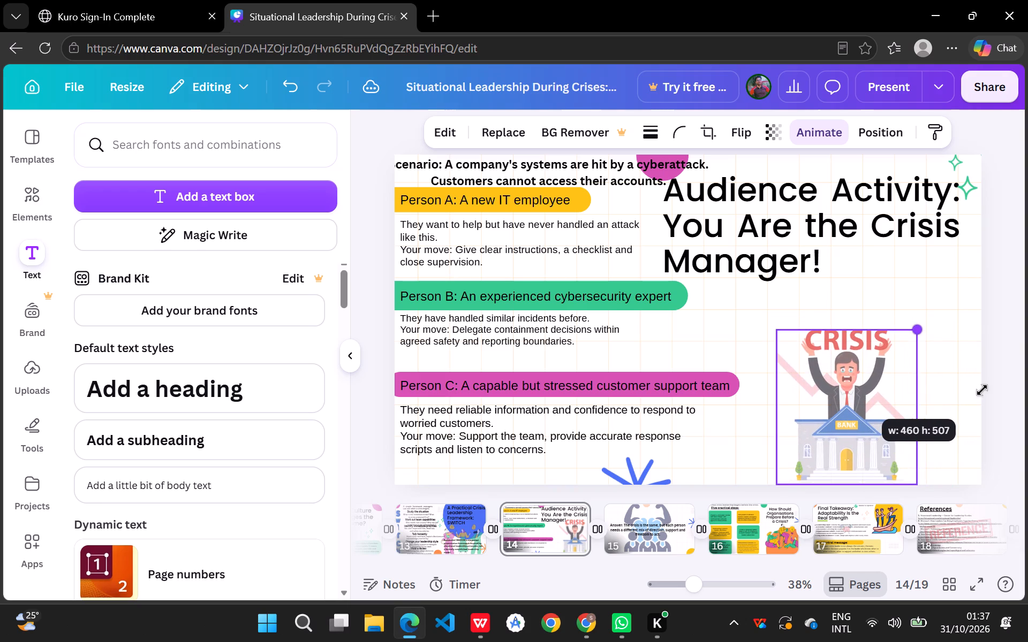
drag(982, 390, 982, 389)
Reduce the Audience Activity title to font size 66.7 and shift it right, clear of the pink circle and scenario text.
click(857, 236)
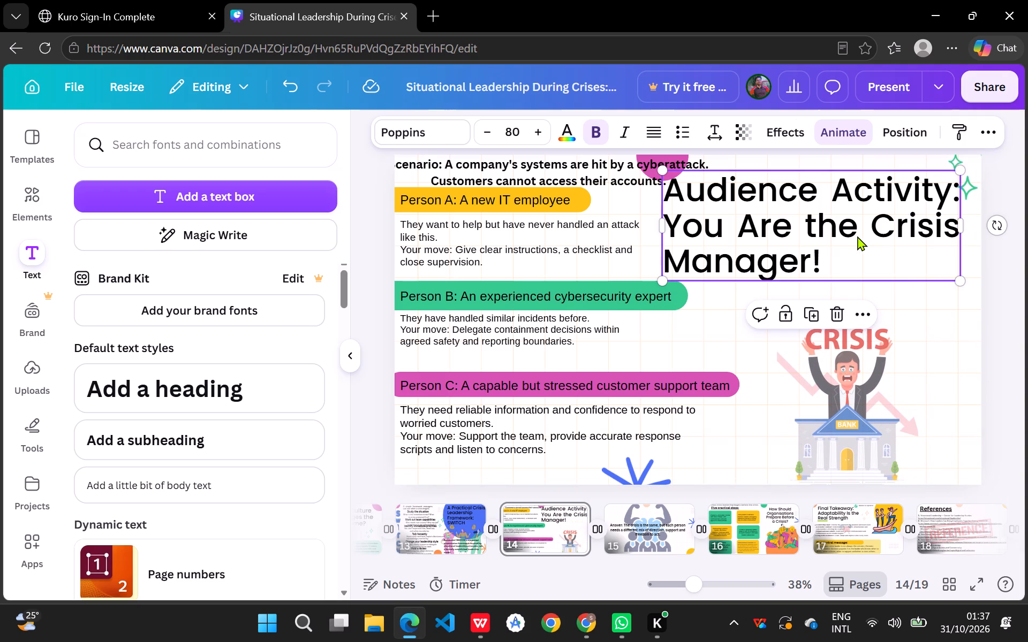
drag(958, 281, 903, 273)
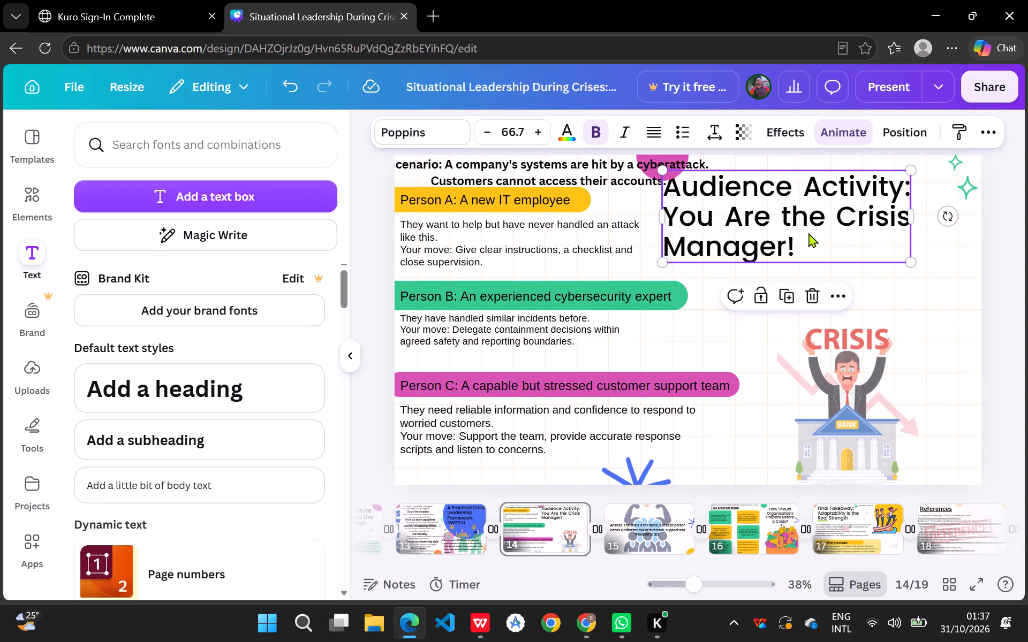
drag(808, 233, 851, 270)
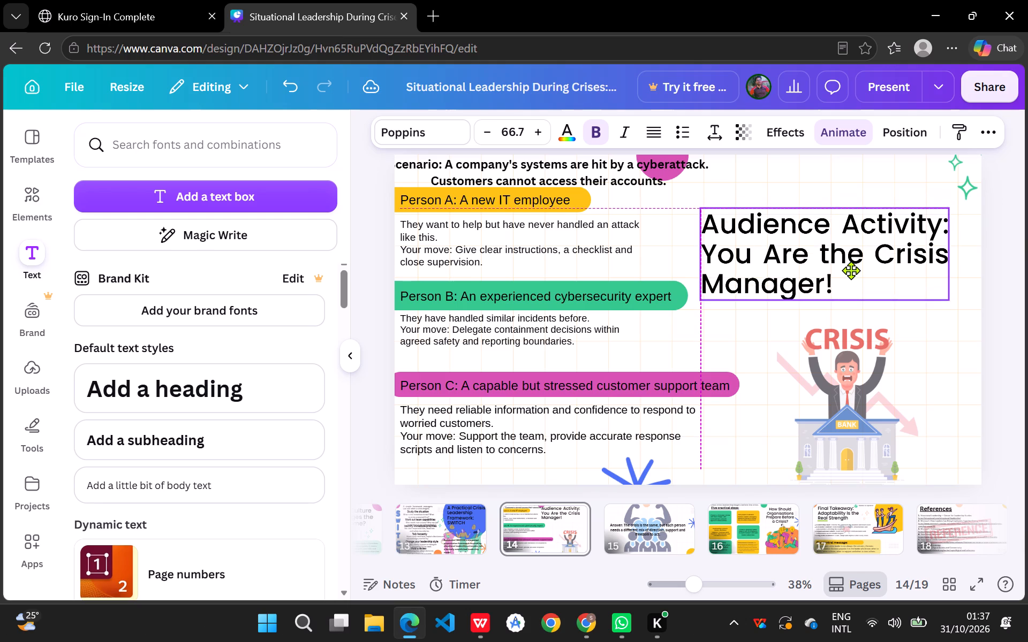
drag(851, 270, 856, 243)
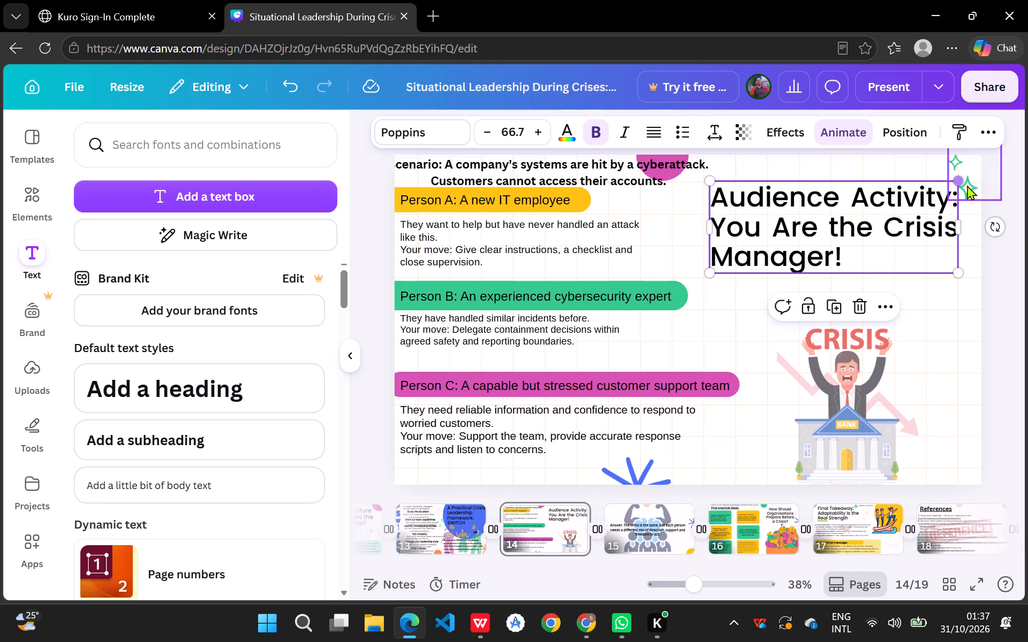
Move the green sparkles from the slide's top-right corner to the gap beneath the title, above the crisis illustration.
drag(967, 185, 914, 318)
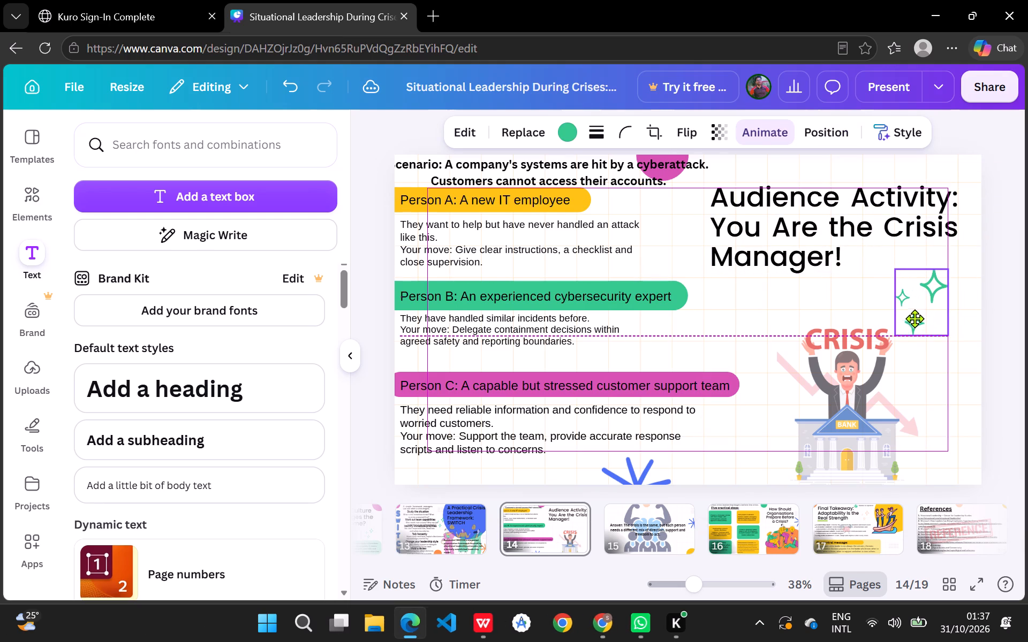
drag(914, 318, 916, 311)
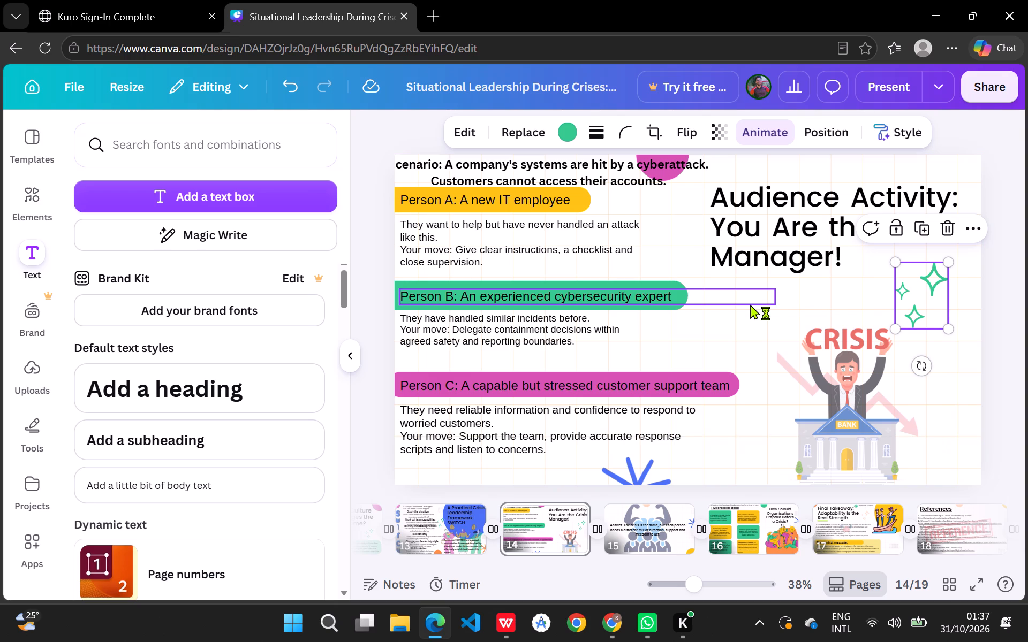
click(750, 304)
click(748, 332)
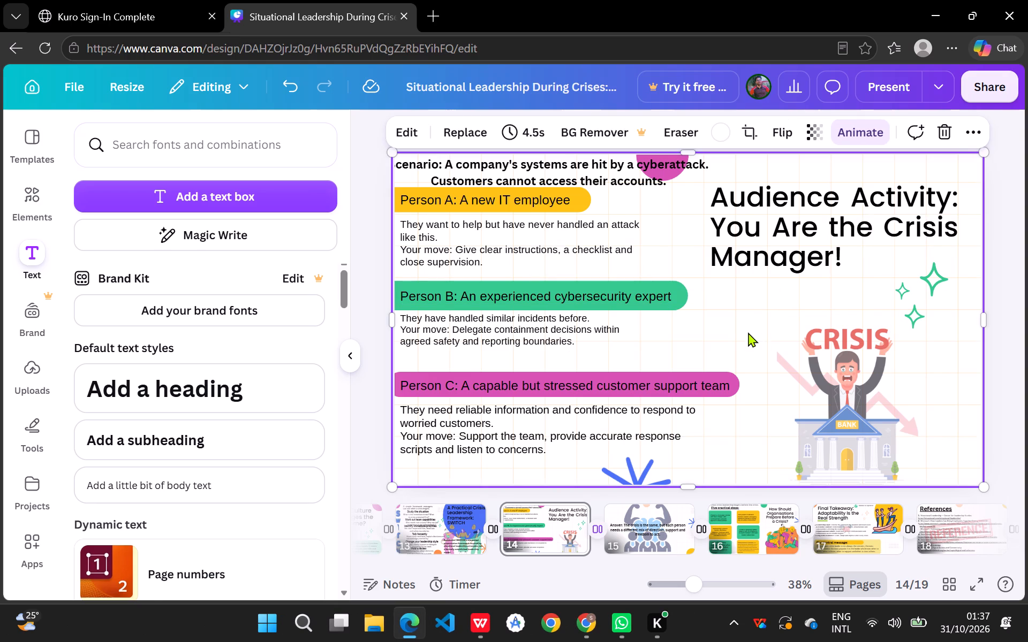
click(866, 203)
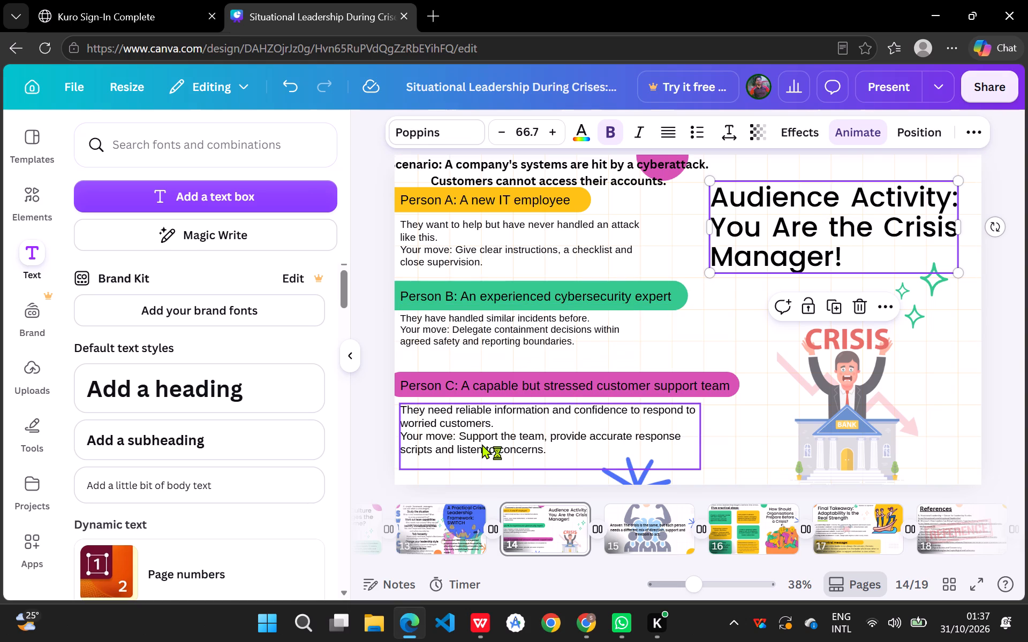
Move the Person C description down to the slide's bottom edge, keeping its left alignment.
drag(482, 444, 484, 461)
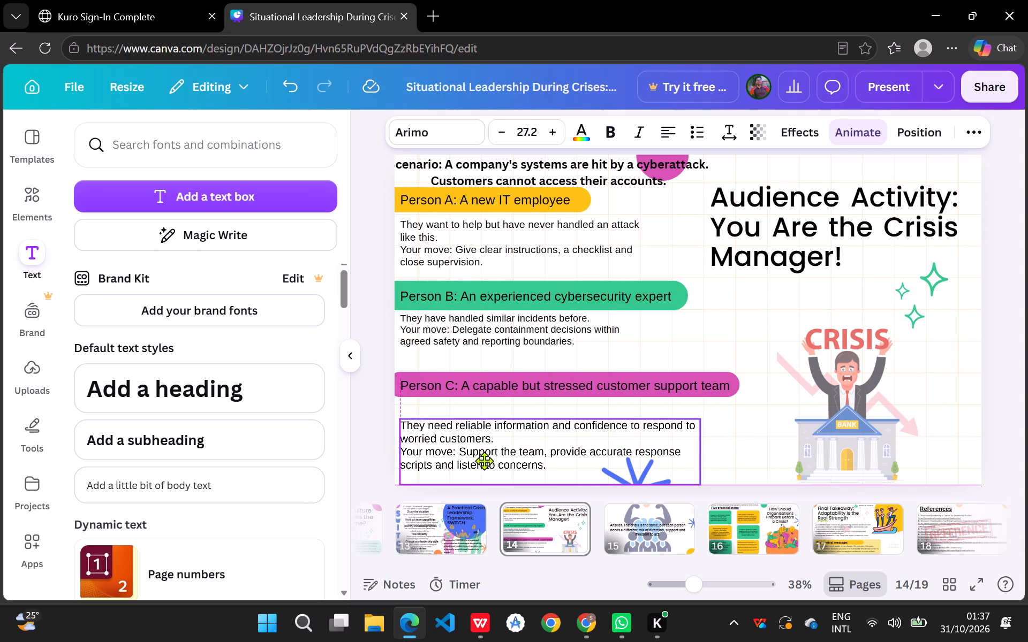
drag(484, 461, 486, 464)
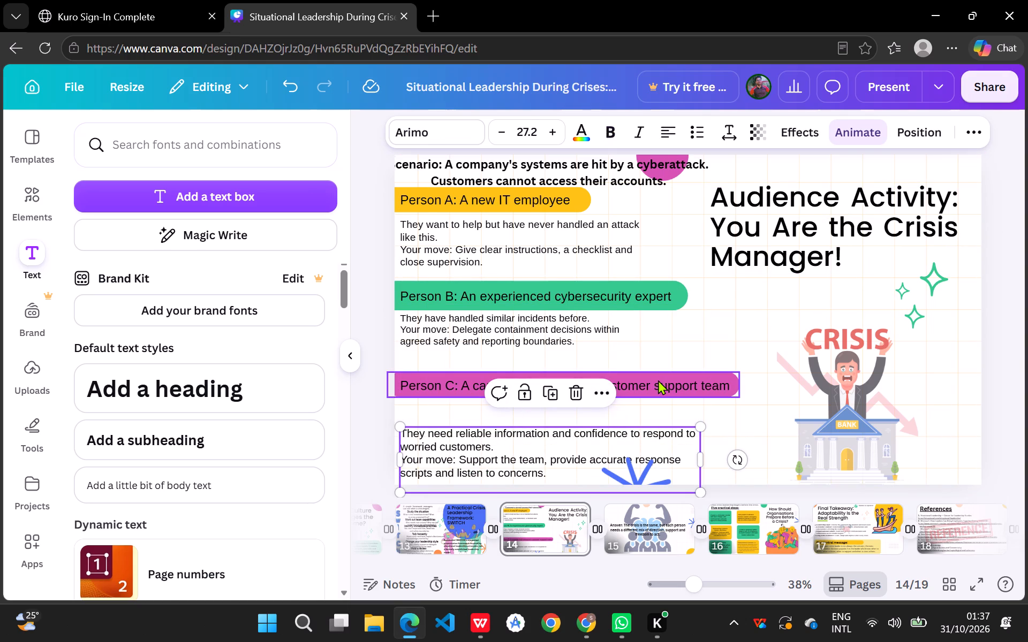
Increase the height of the pink Person C heading bar to about 89.
click(644, 373)
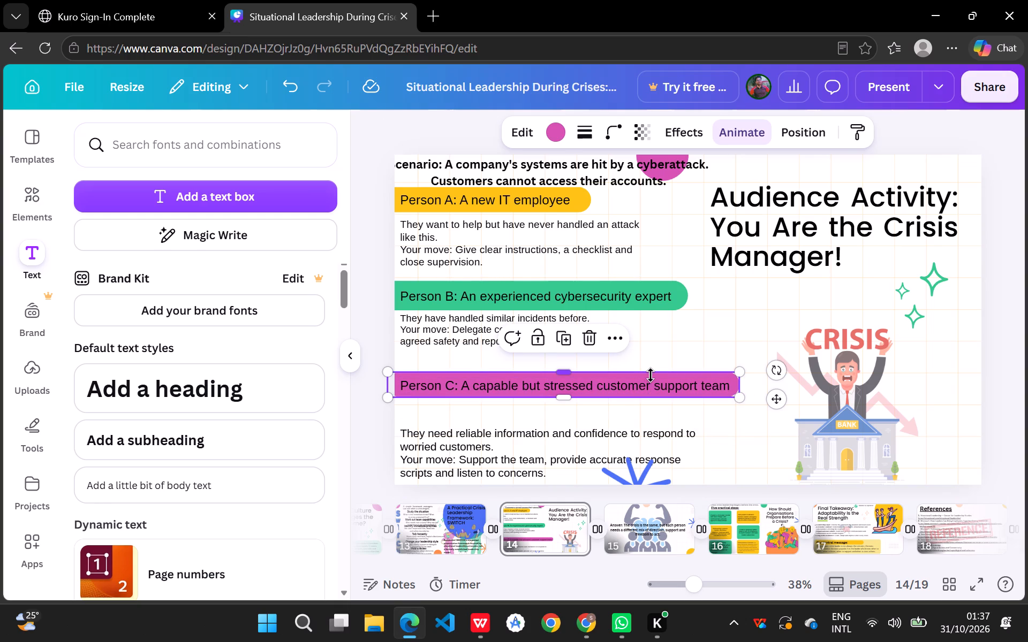
drag(651, 375, 696, 378)
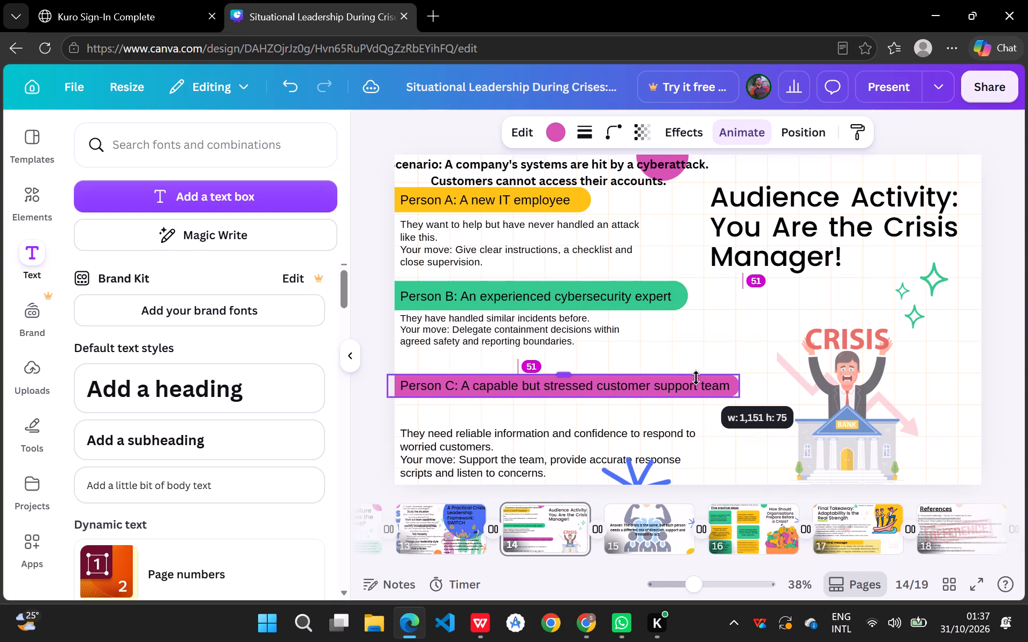
drag(696, 378, 696, 373)
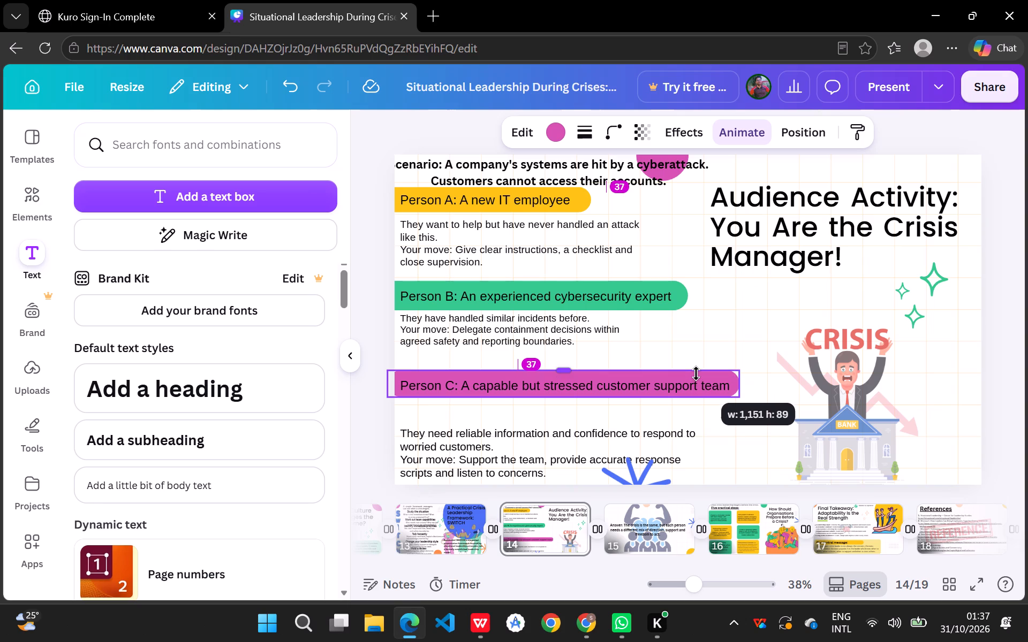
drag(696, 373, 697, 374)
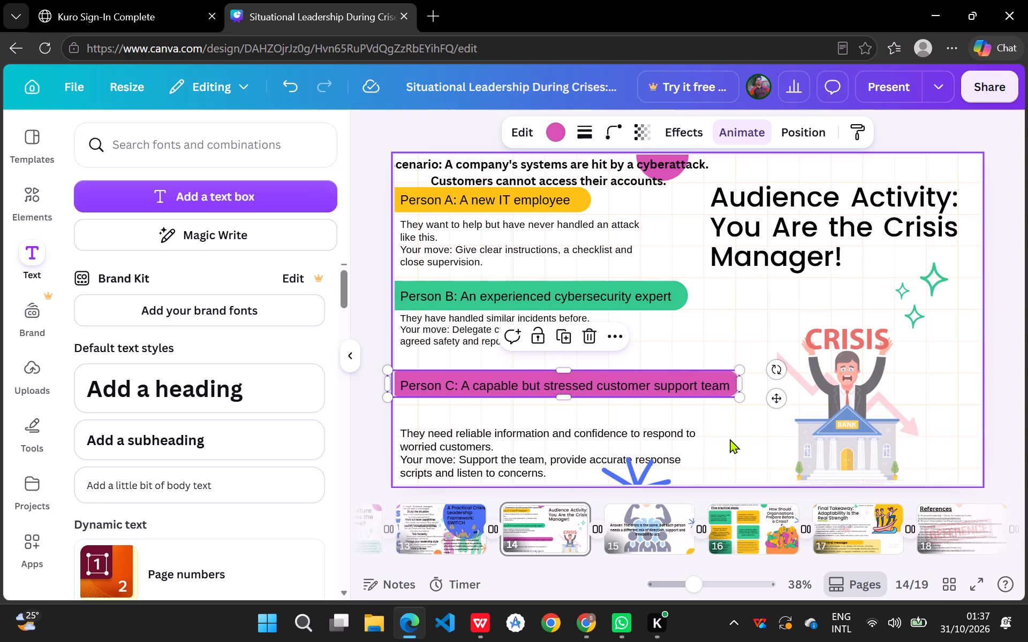
click(730, 439)
Shift the pink, green and yellow heading bars right so their rounded left ends sit inside the slide.
click(644, 377)
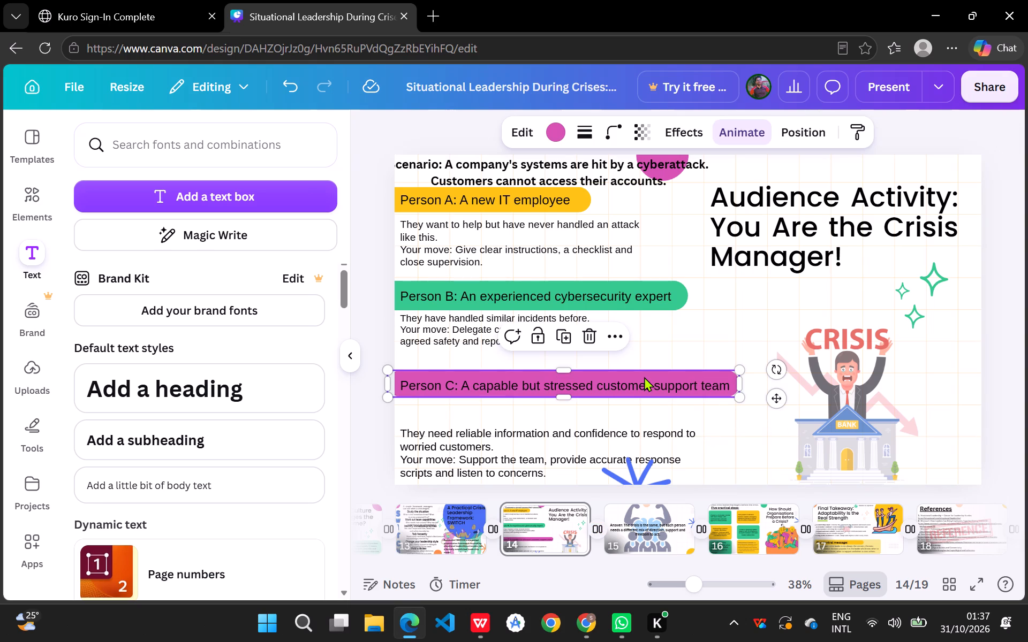
click(644, 377)
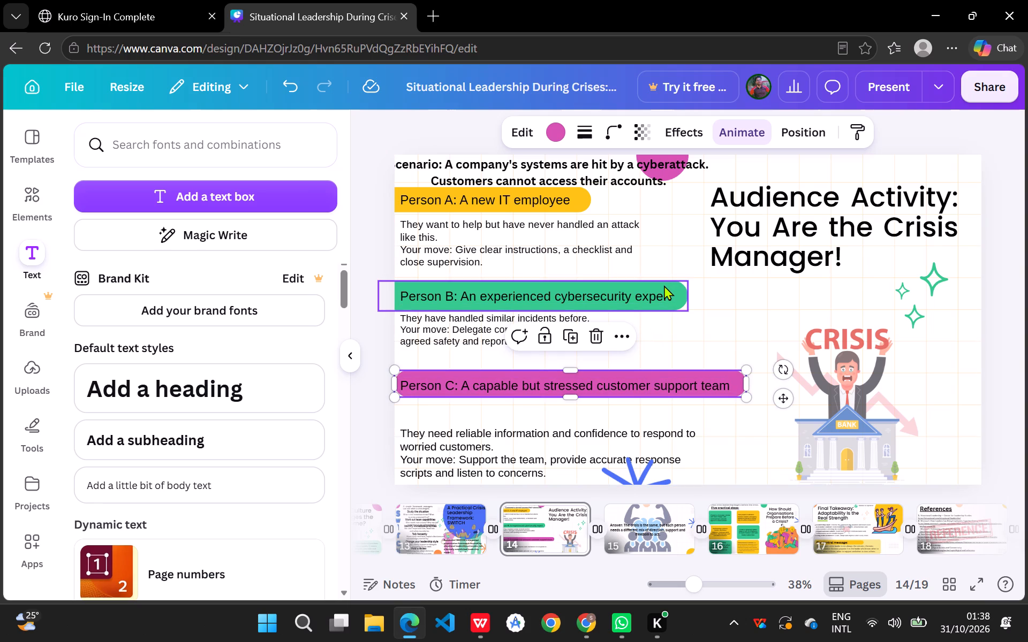
drag(664, 285, 678, 287)
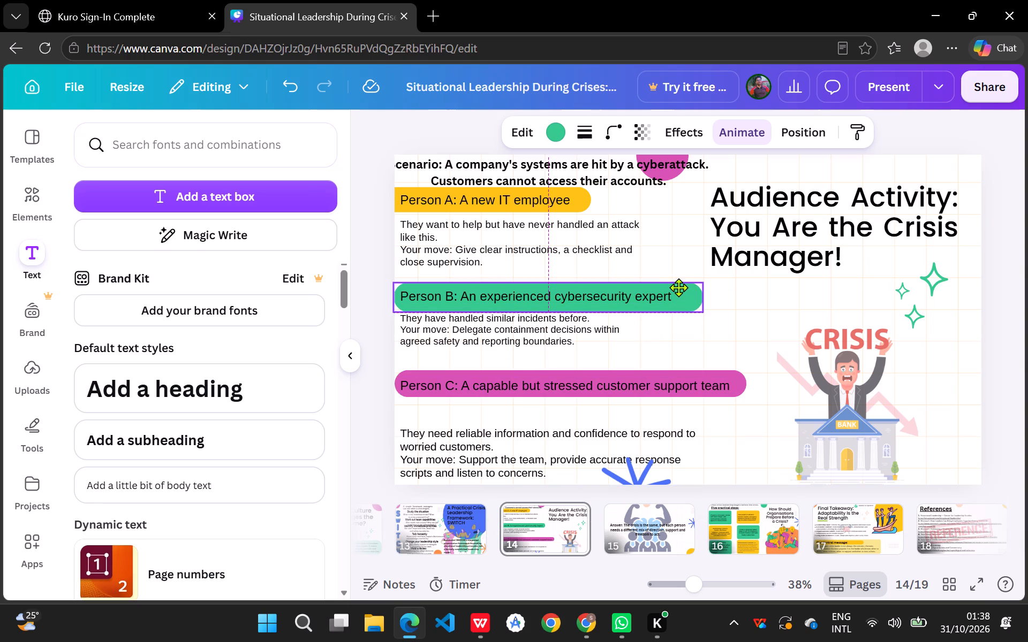
drag(678, 287, 680, 287)
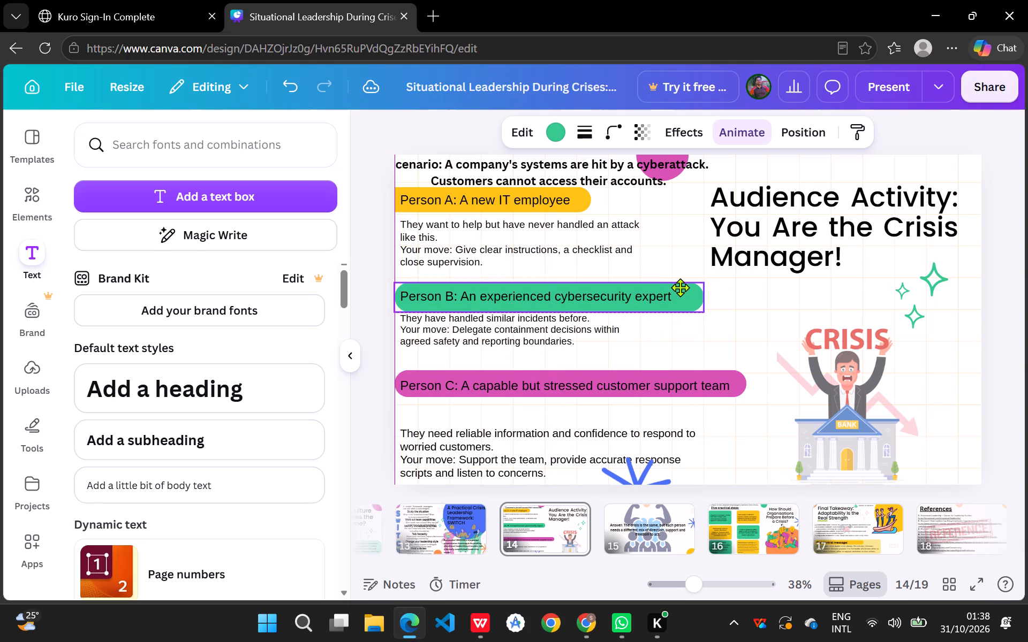
drag(680, 287, 682, 287)
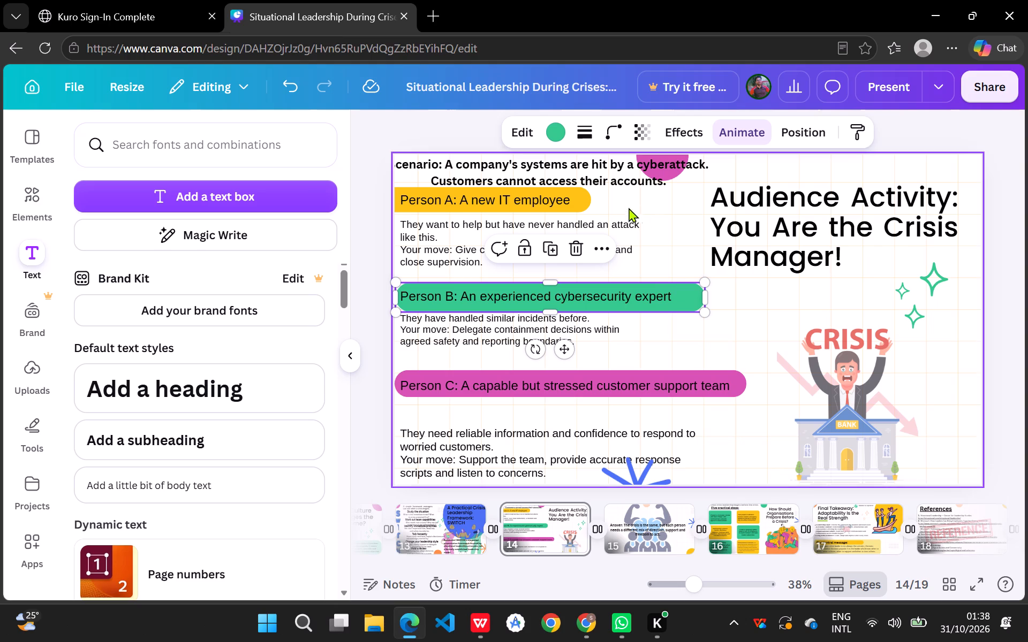
drag(583, 201, 595, 201)
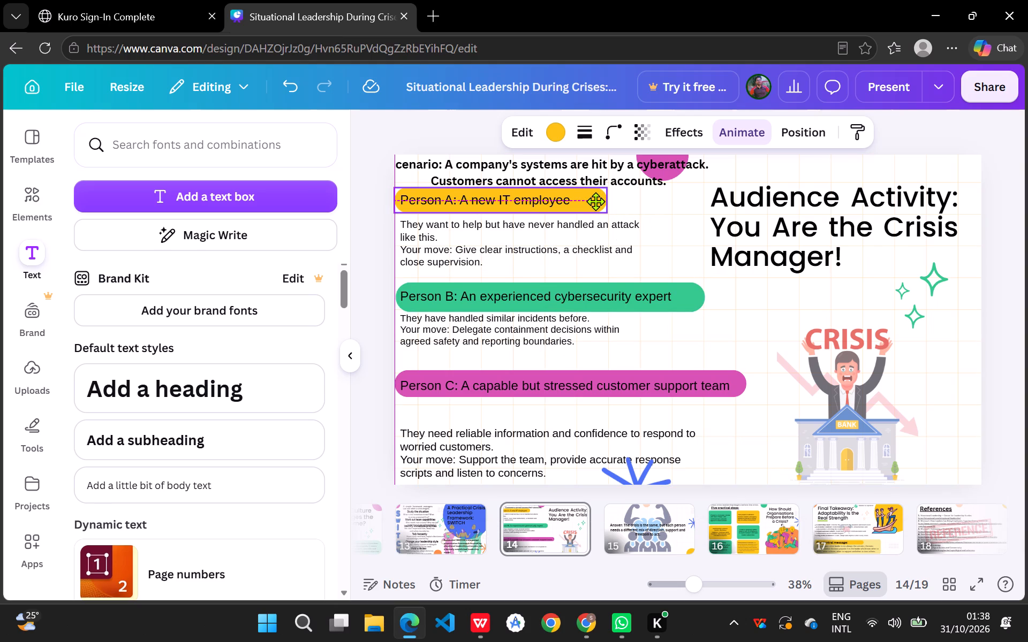
drag(595, 201, 598, 201)
drag(598, 201, 599, 202)
click(754, 327)
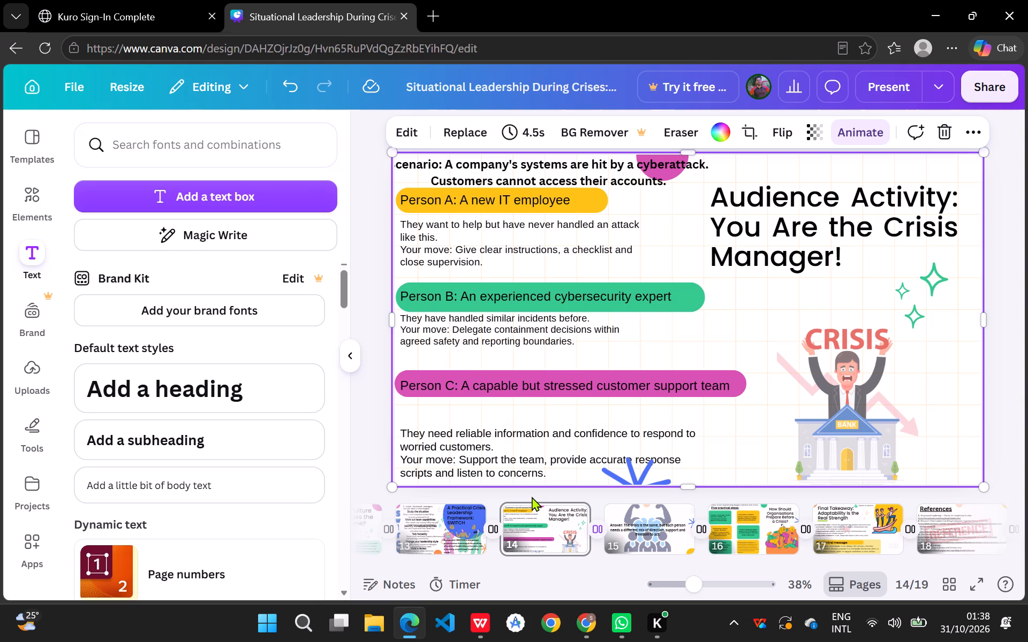
Nudge the Person A heading text slightly right and down within its yellow bar.
drag(480, 203, 485, 203)
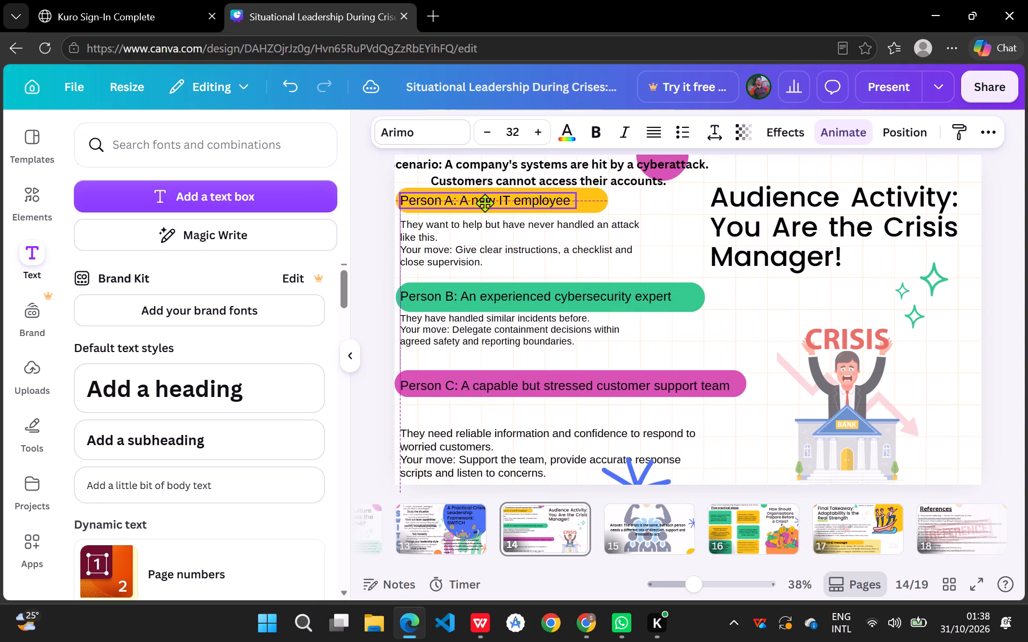
drag(485, 203, 486, 205)
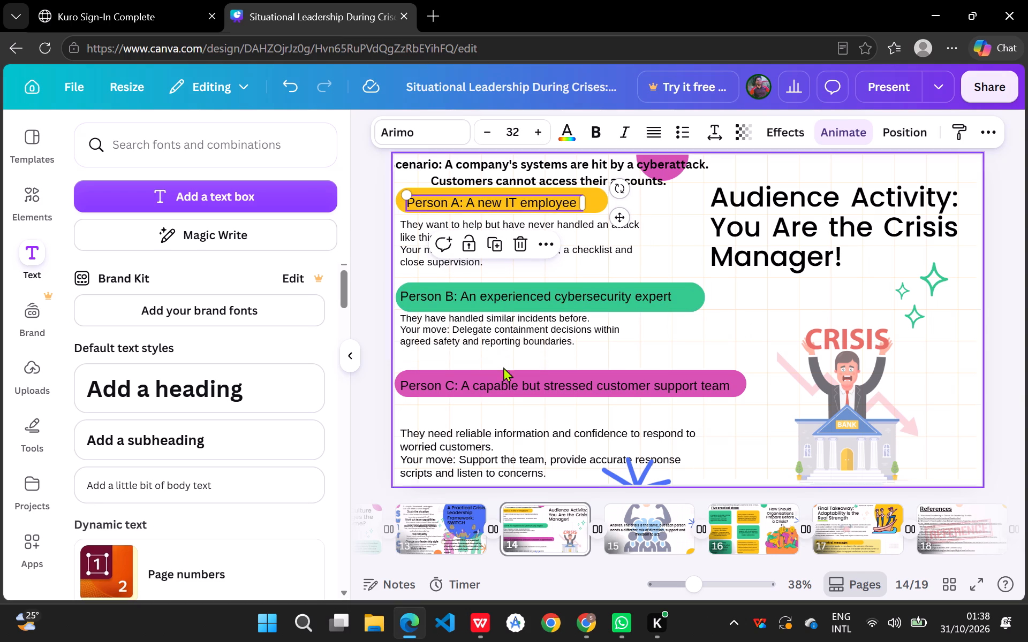
Move the Person C heading text and its pink bar down together, just above the Person C description.
drag(500, 393, 500, 411)
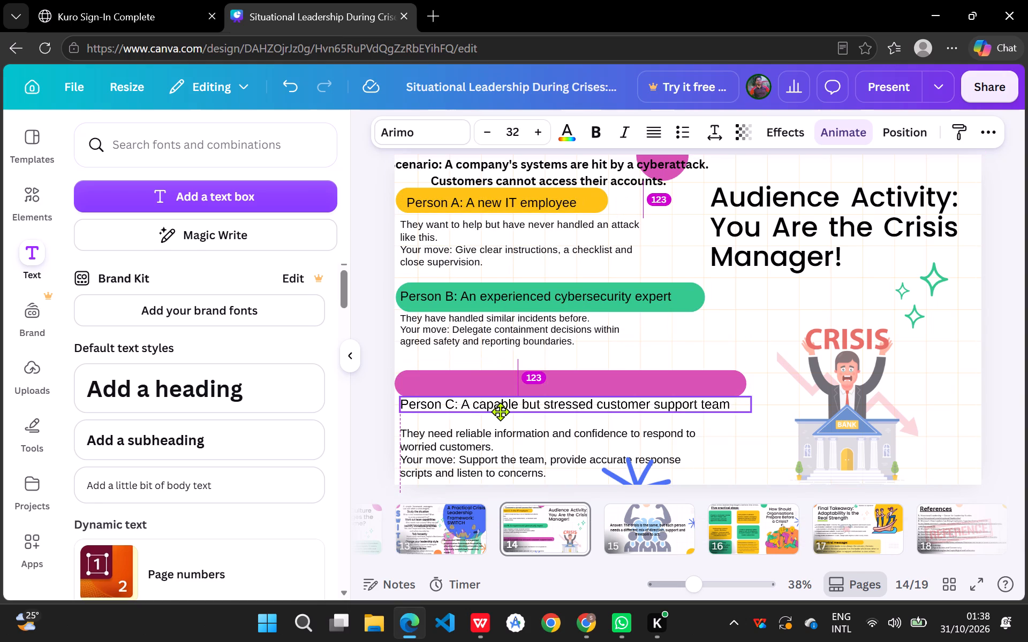
drag(500, 411, 500, 412)
drag(513, 378, 514, 390)
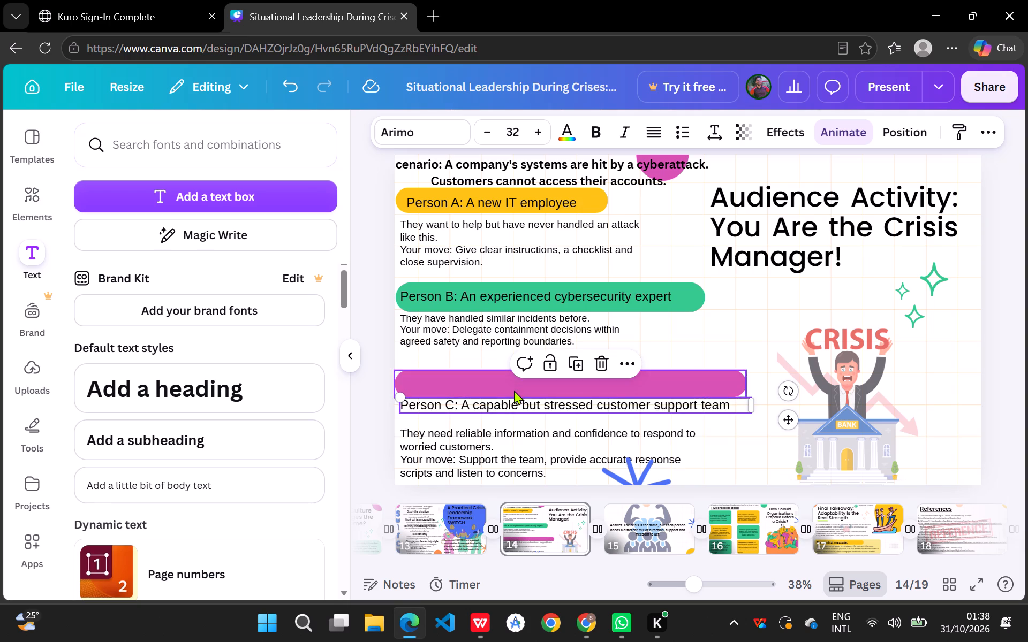
drag(514, 390, 513, 410)
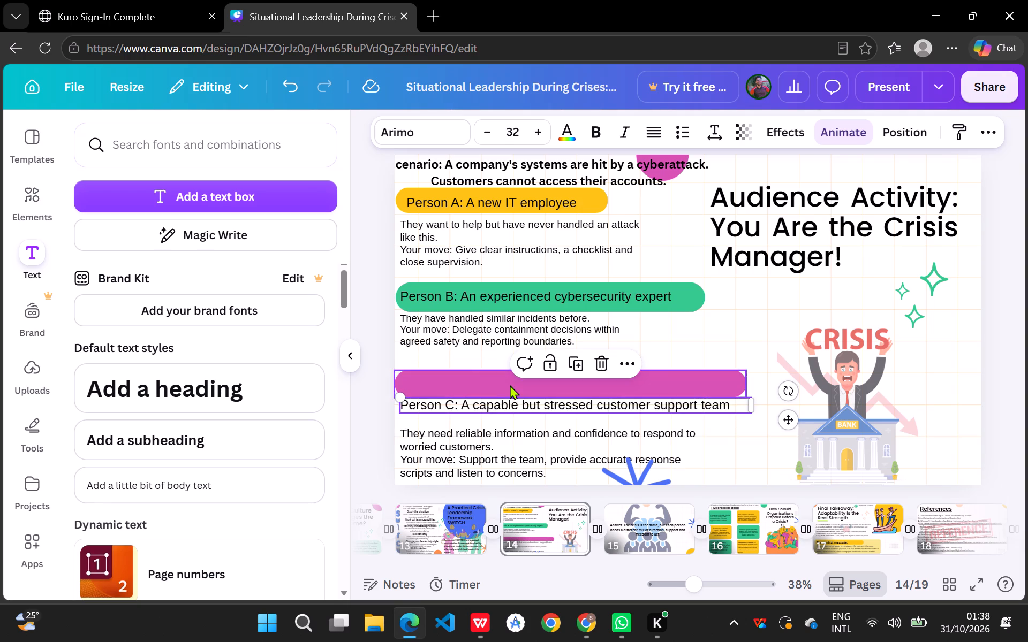
click(510, 385)
drag(510, 385, 511, 406)
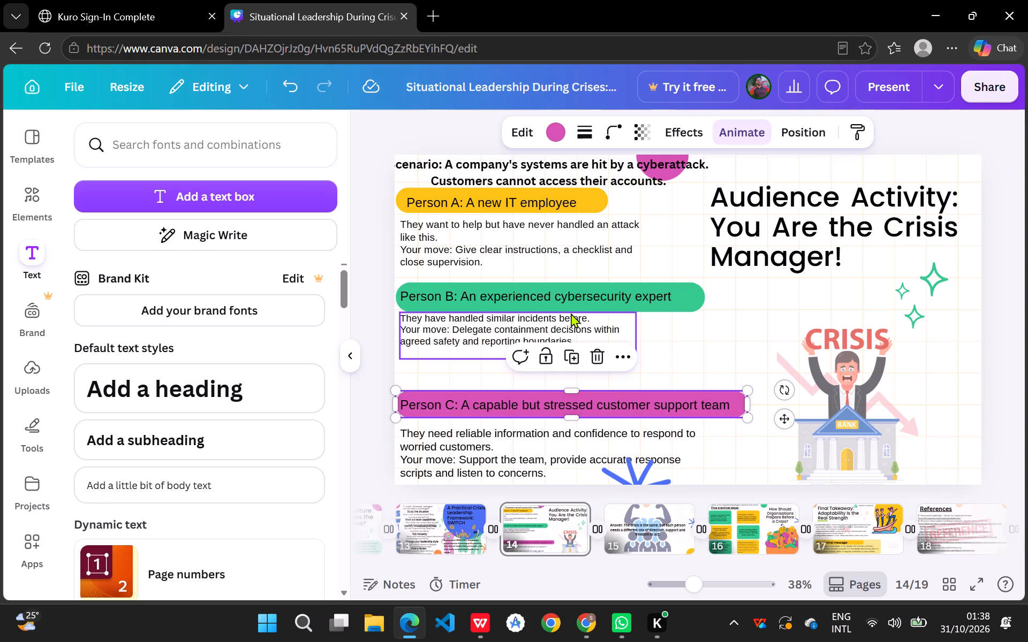
Move the Person B description down to just above the pink bar and widen its text box to about 1,013.
drag(543, 331, 544, 362)
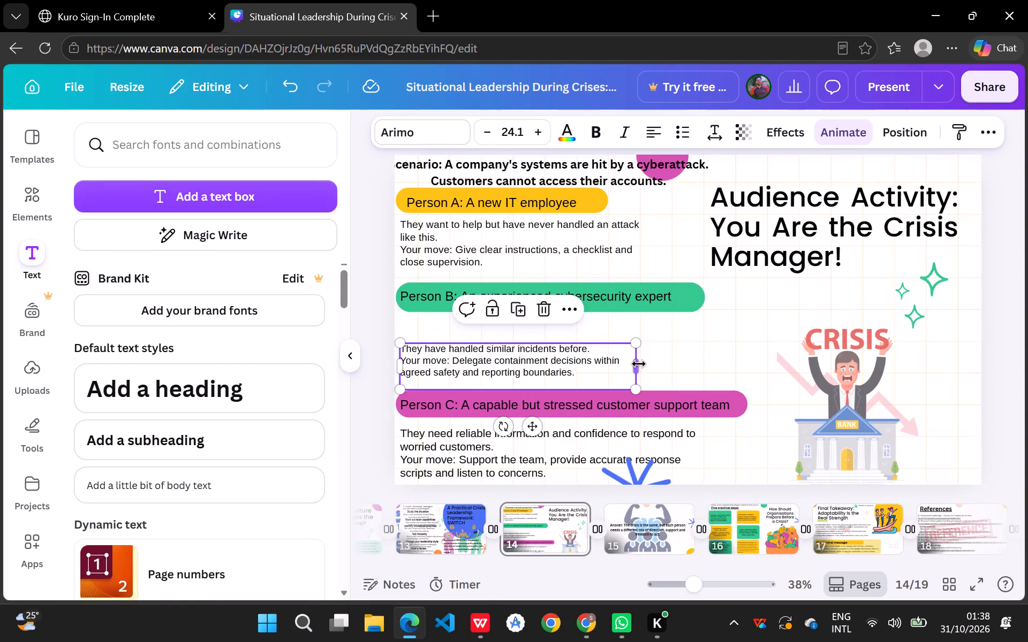
drag(639, 364, 779, 360)
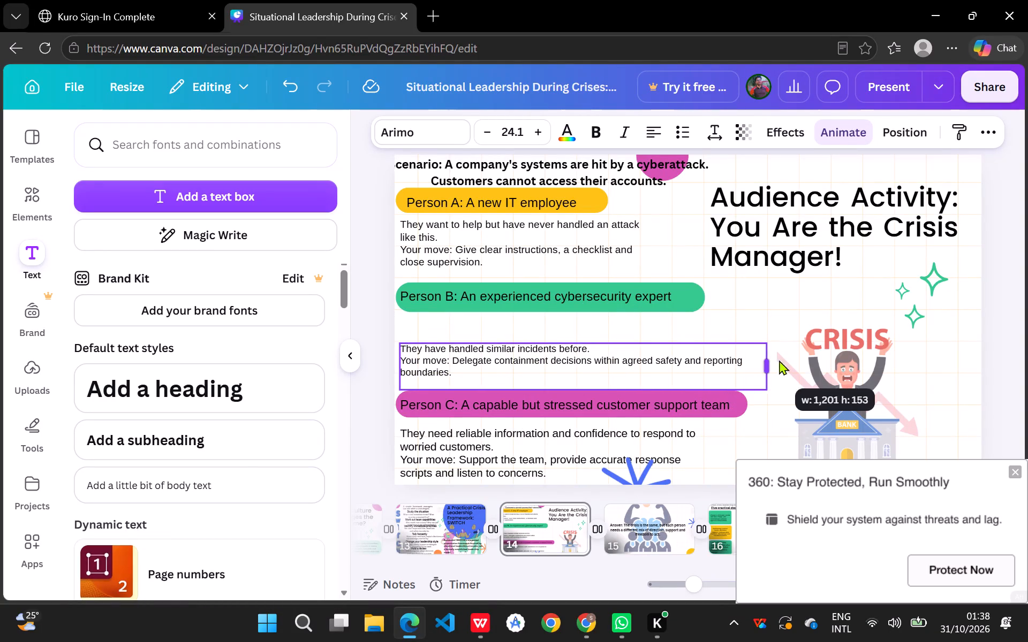
drag(779, 360, 716, 365)
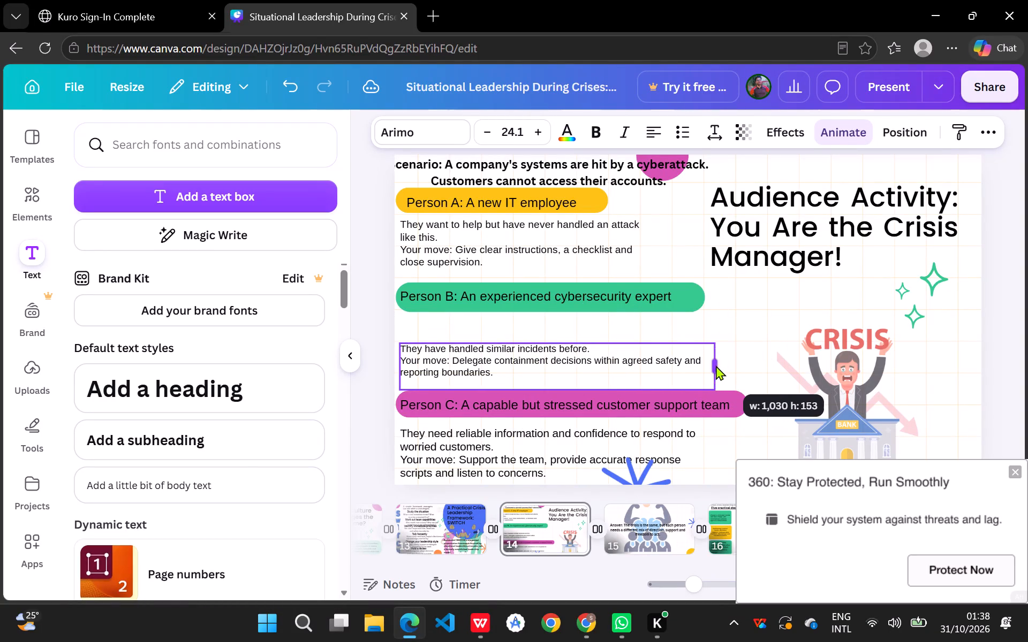
drag(716, 365, 713, 364)
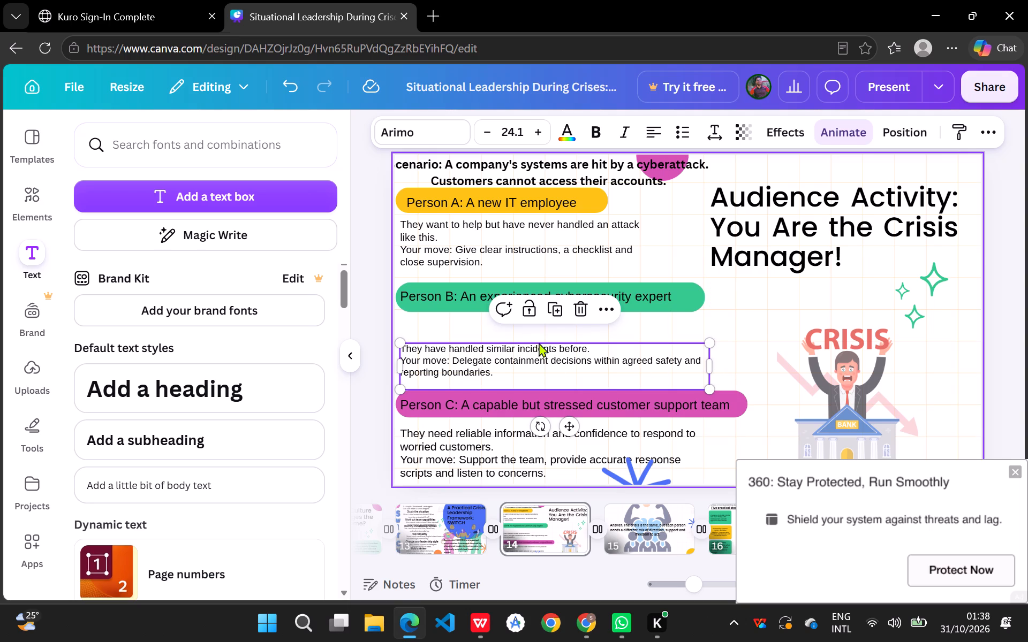
Scale up the Person B description text box proportionally until its font size is 26.2.
click(551, 358)
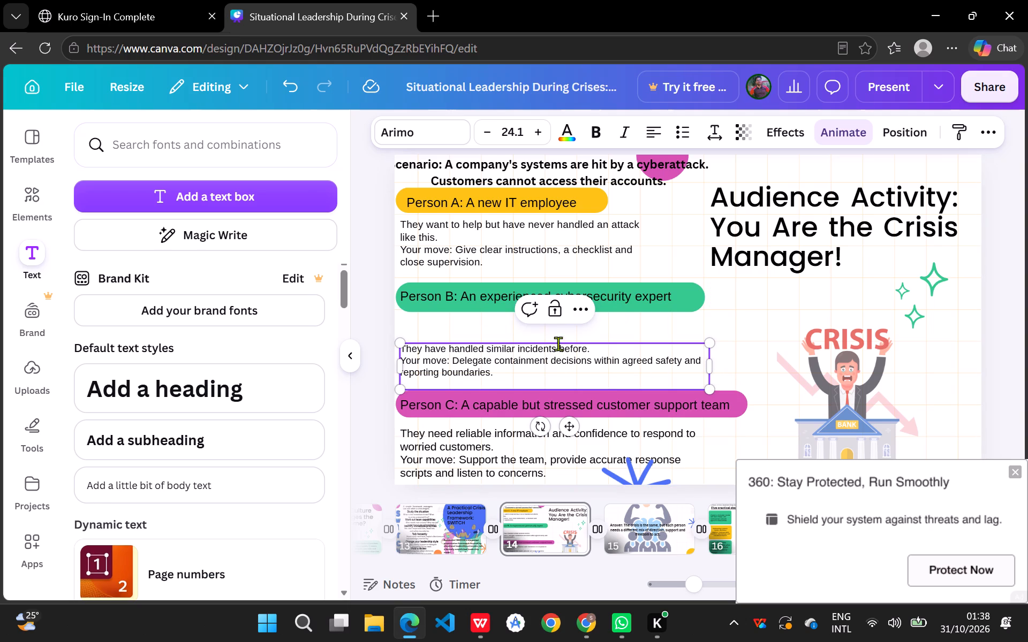
drag(712, 343, 712, 337)
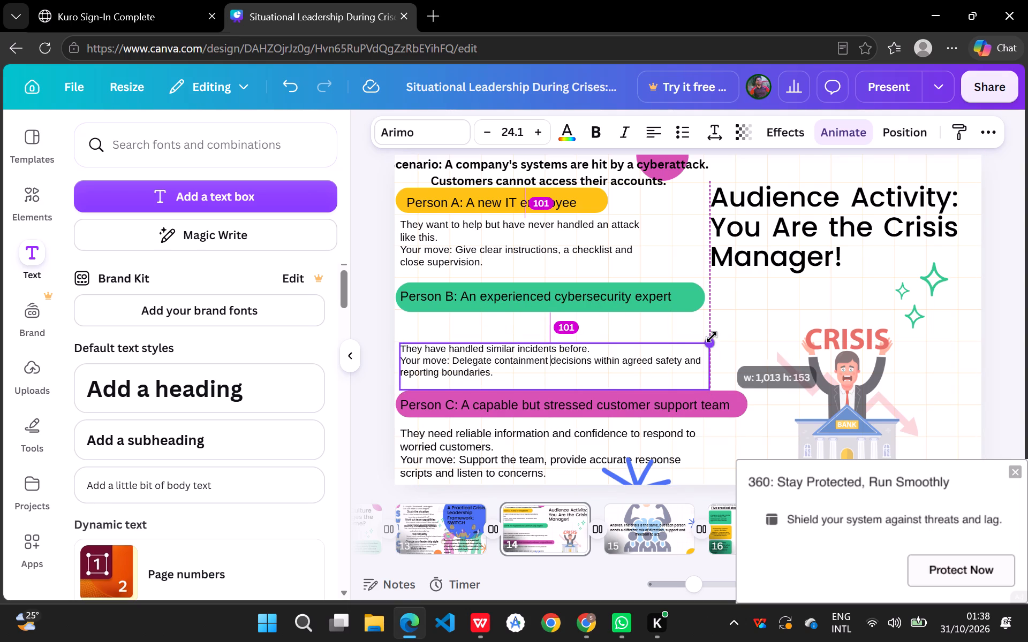
drag(712, 337, 724, 317)
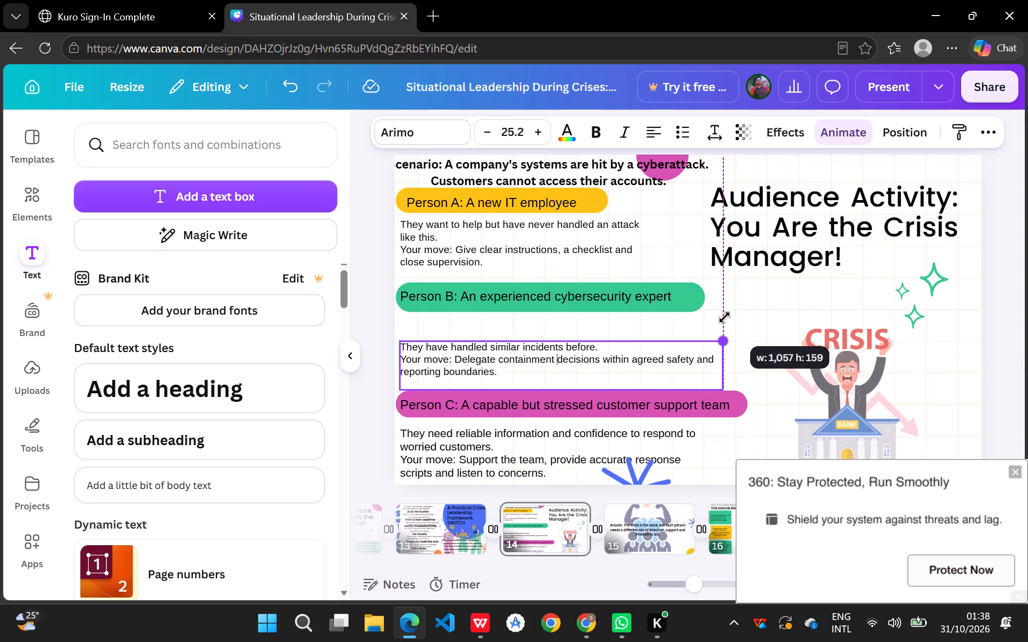
drag(724, 317, 734, 308)
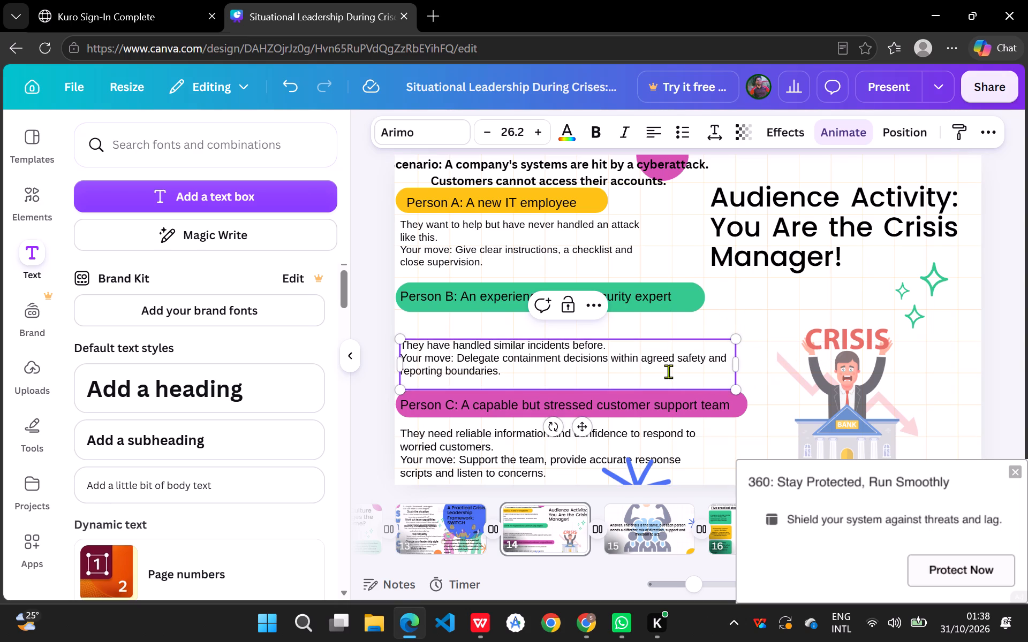
Widen the Person C description text box to match the width of the Person B description.
click(512, 469)
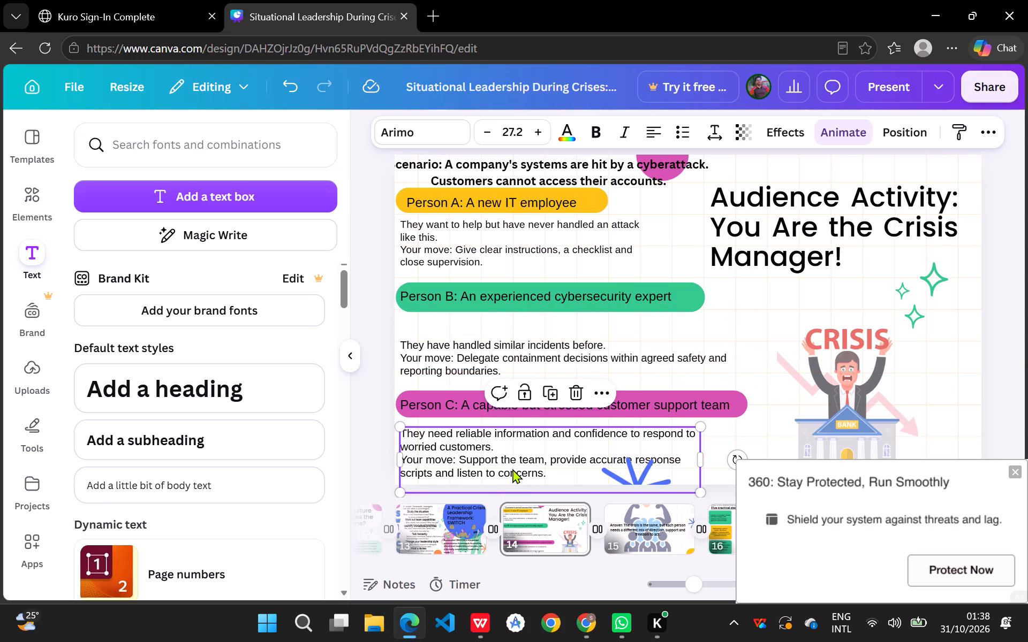
drag(702, 460, 736, 447)
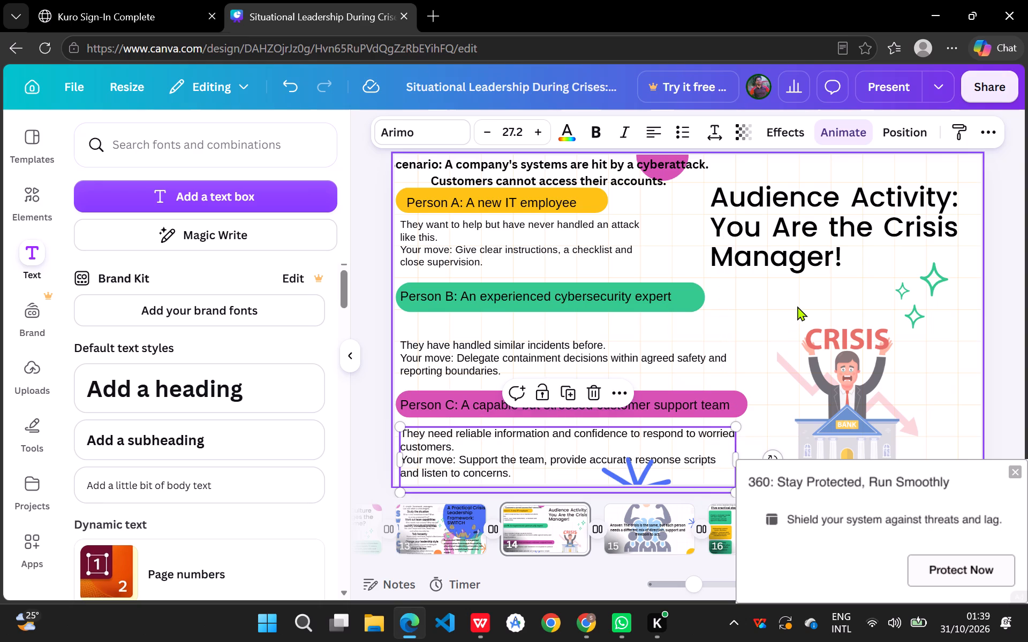
Set the Person B description's font size to 27.2.
click(661, 342)
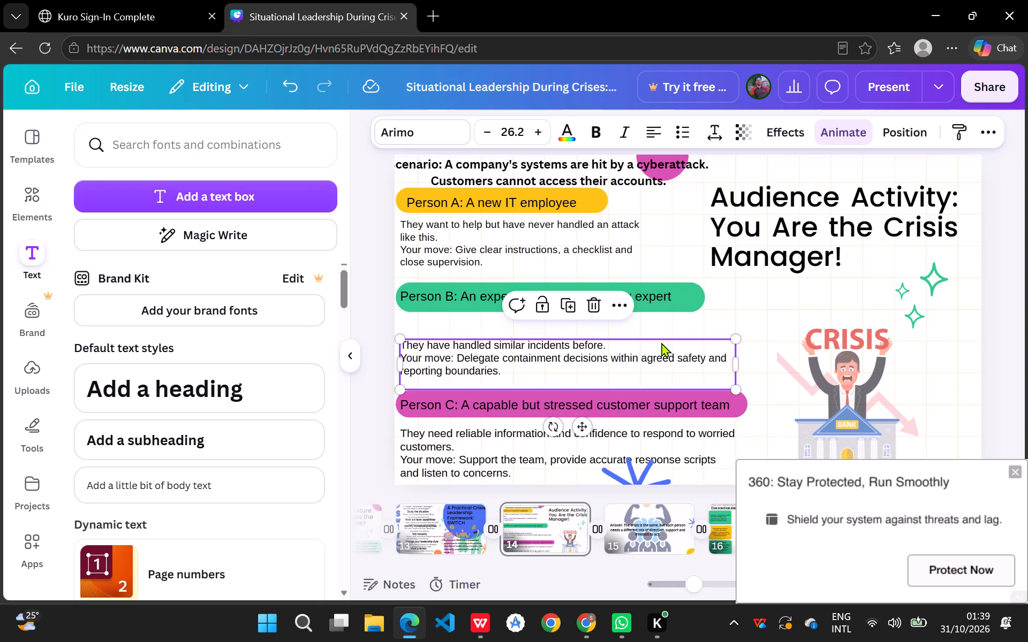
click(542, 133)
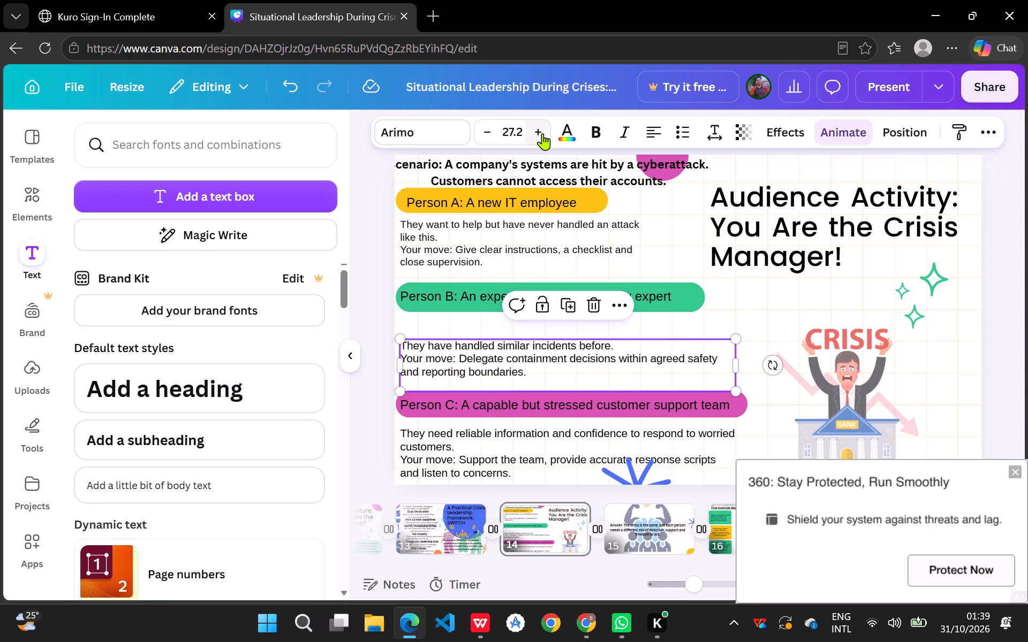
click(784, 297)
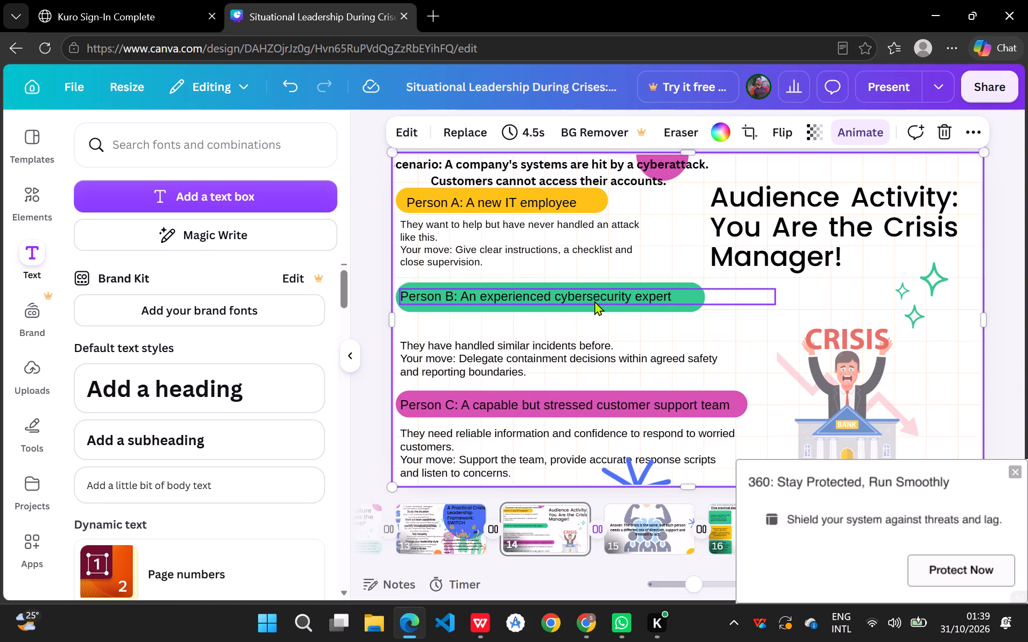
Move the green bar and the Person B heading text down together, just above the Person B description.
drag(594, 308, 594, 318)
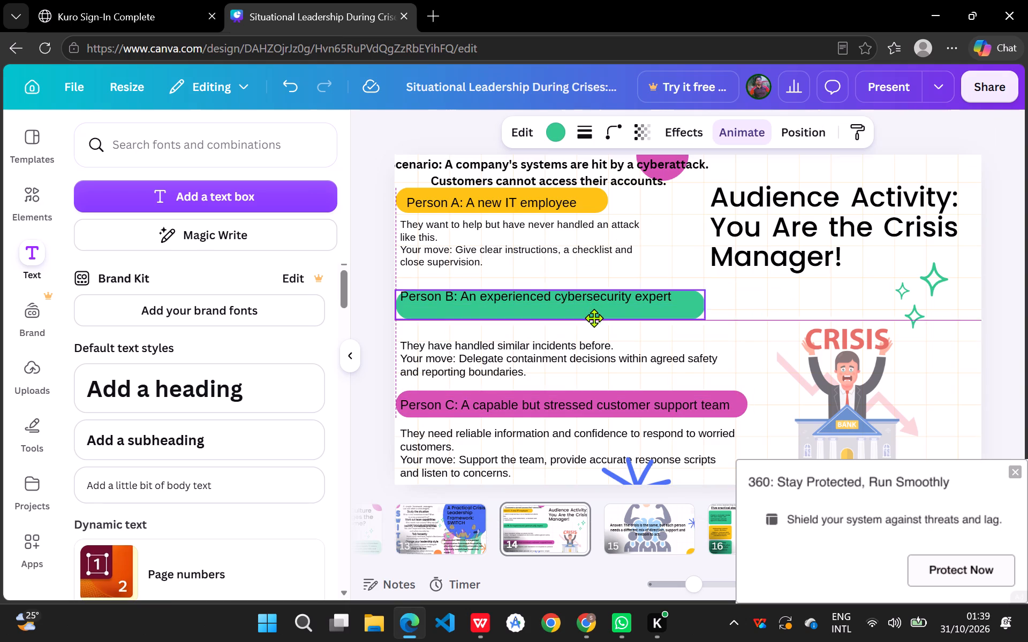
drag(594, 318, 593, 326)
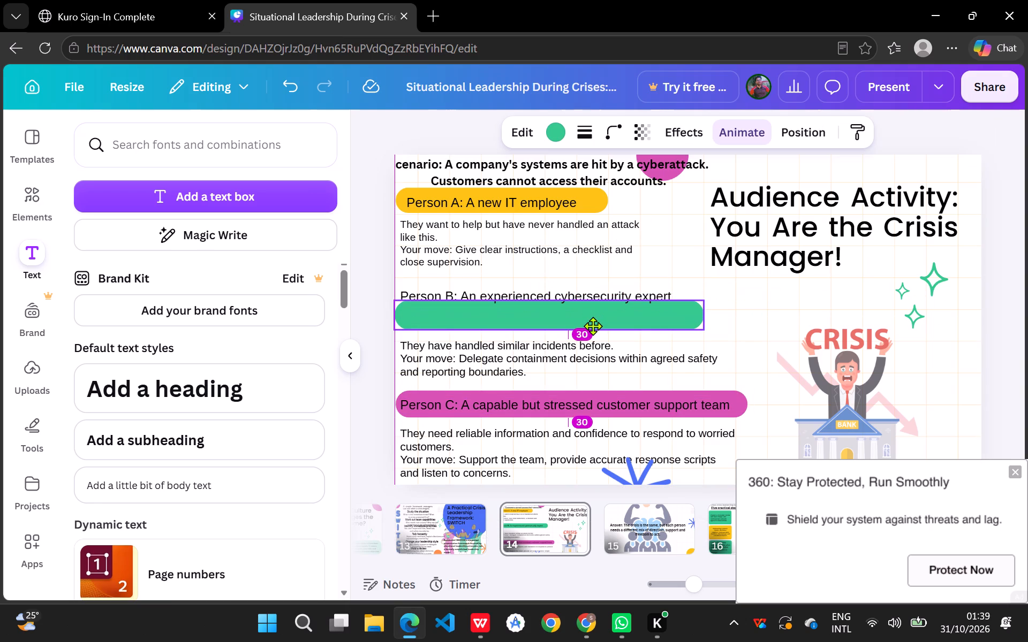
drag(593, 326, 592, 326)
click(599, 293)
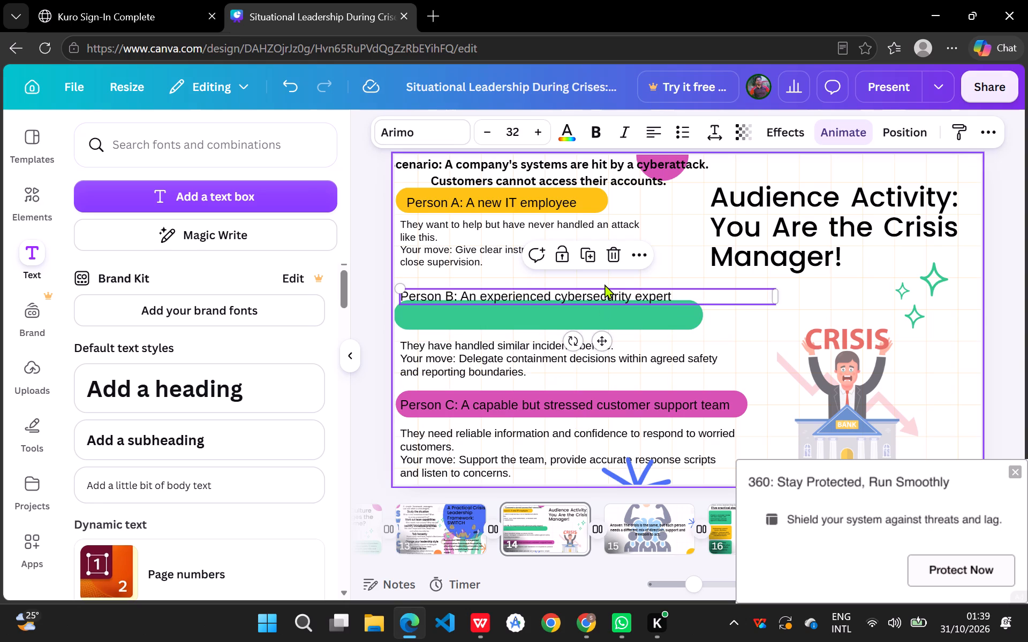
drag(604, 292, 604, 304)
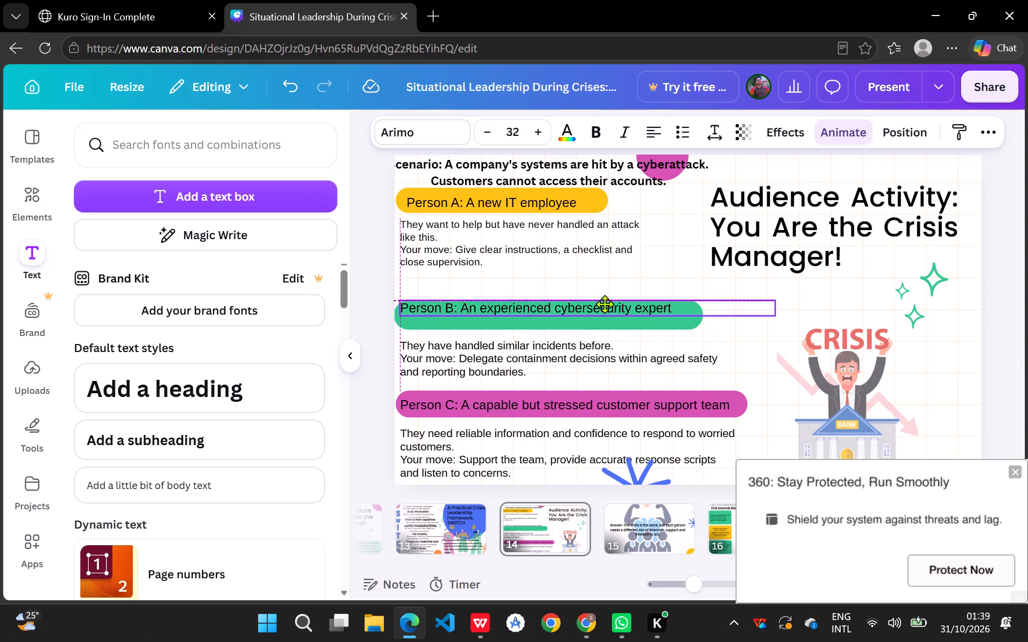
drag(604, 304, 605, 312)
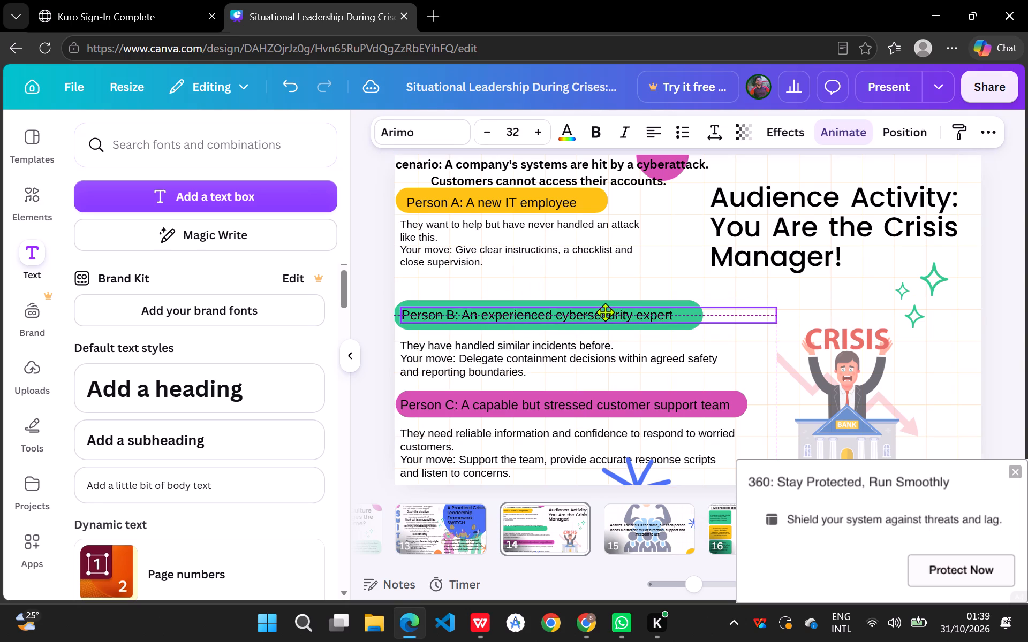
drag(605, 312, 603, 312)
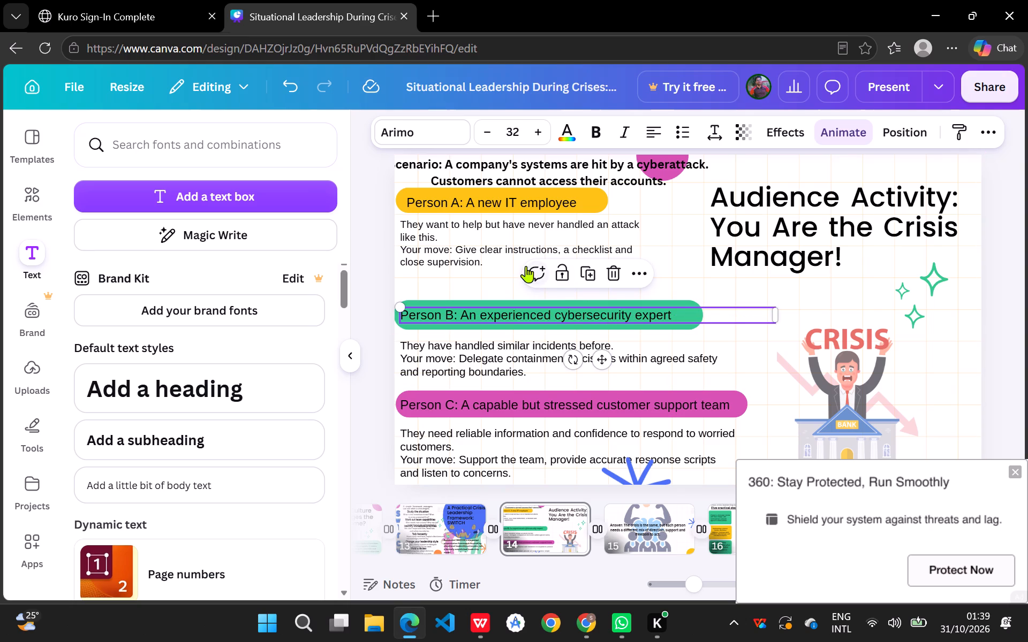
Set the Person A description's font size to 27.6.
click(505, 276)
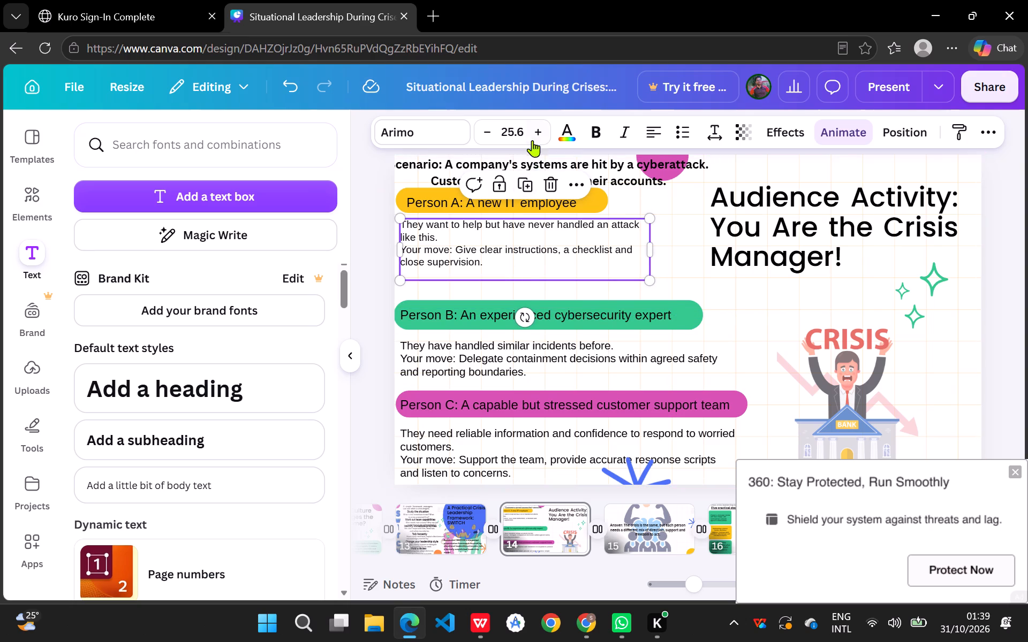
click(538, 136)
click(538, 136)
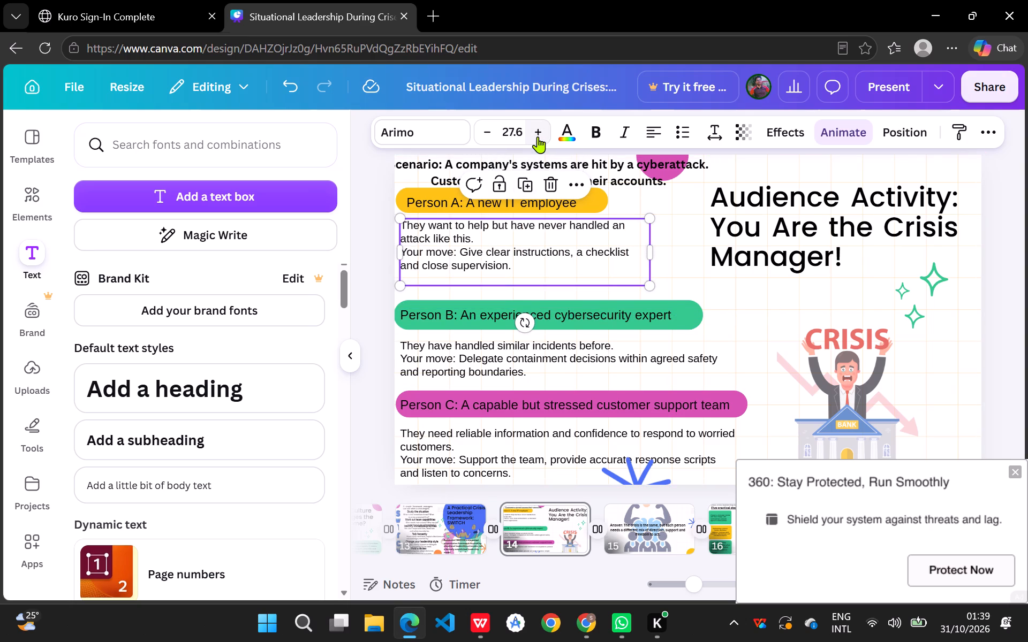
click(523, 136)
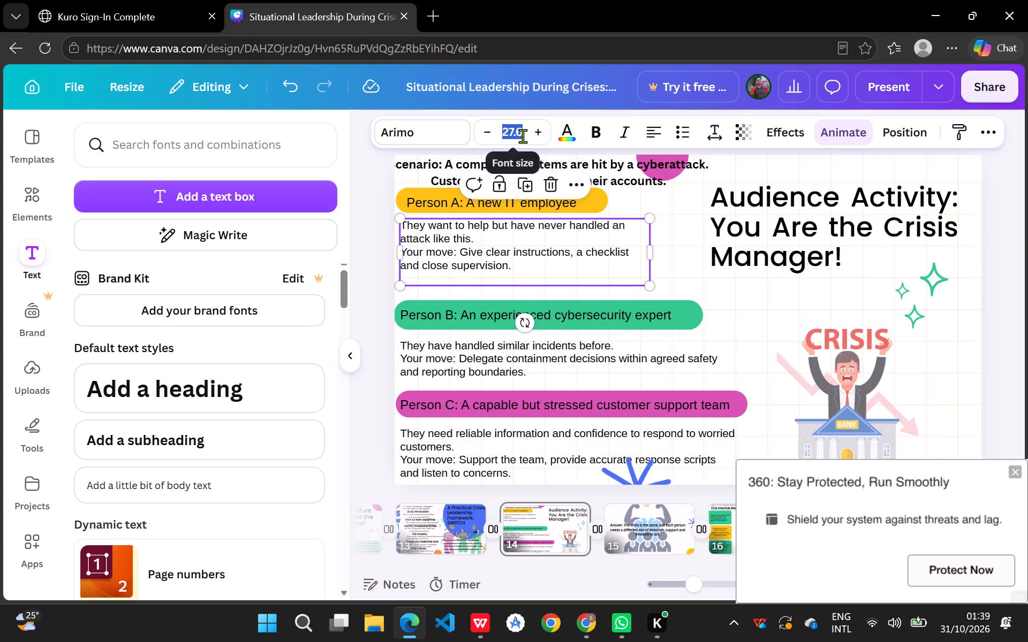
click(523, 136)
click(523, 136)
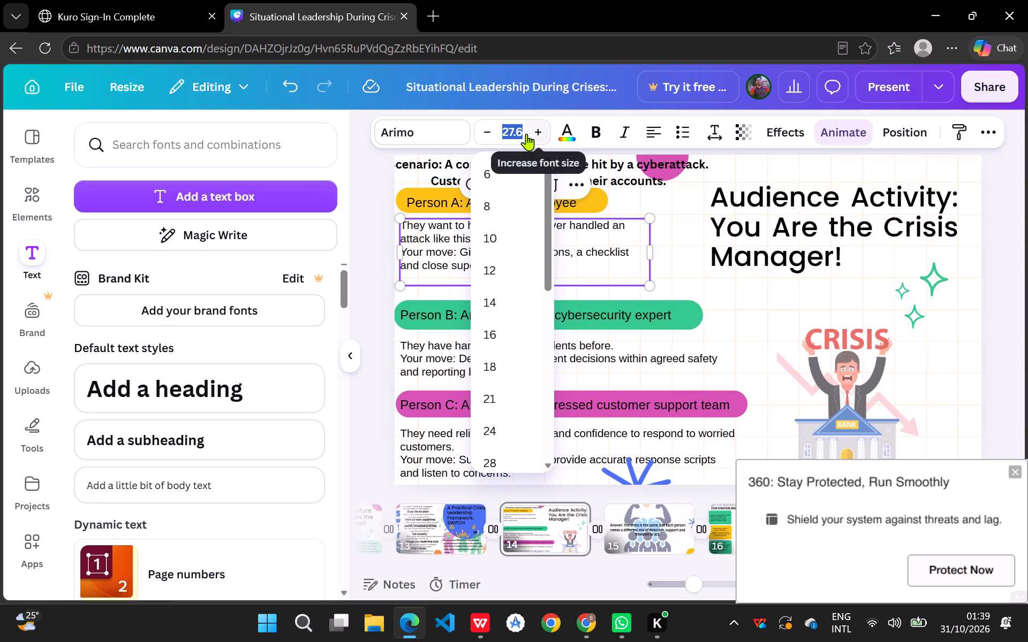
click(526, 134)
click(519, 131)
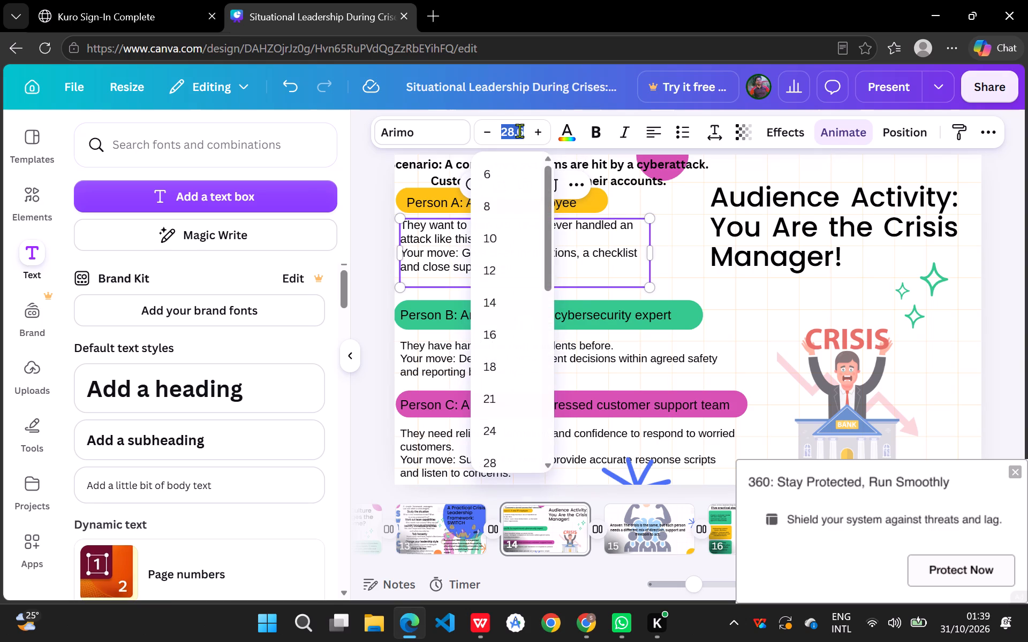
click(493, 132)
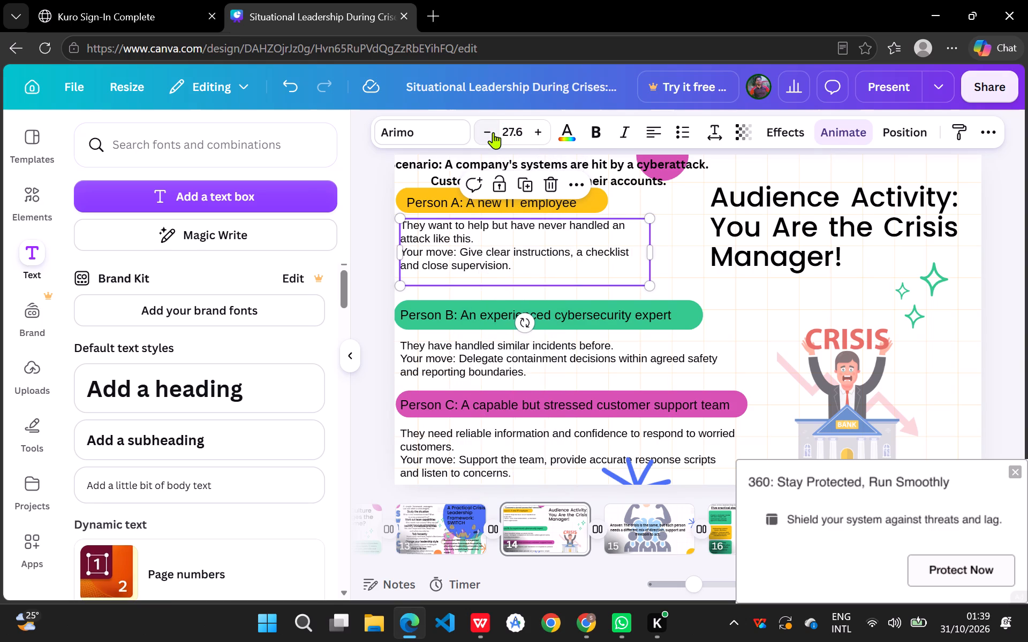
Compare the font sizes of the Person A, B and C headings and their descriptions.
click(485, 320)
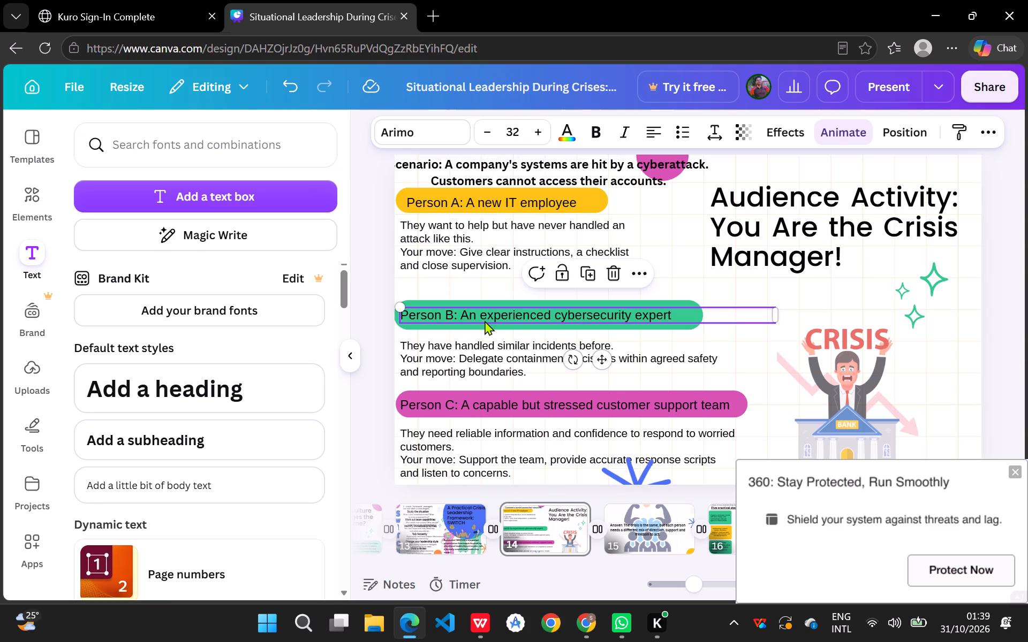
click(492, 210)
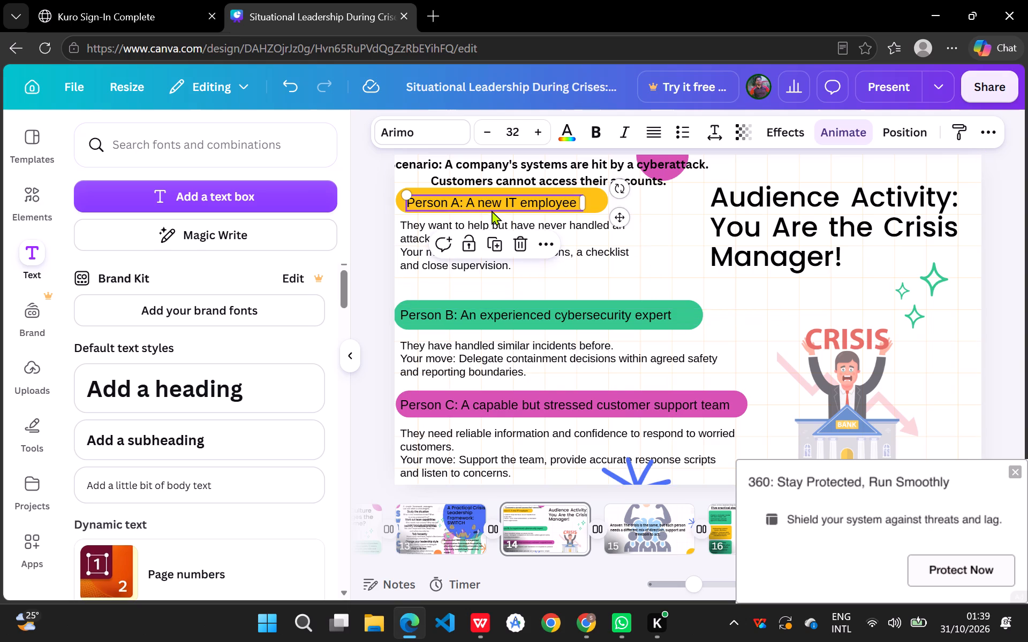
click(475, 399)
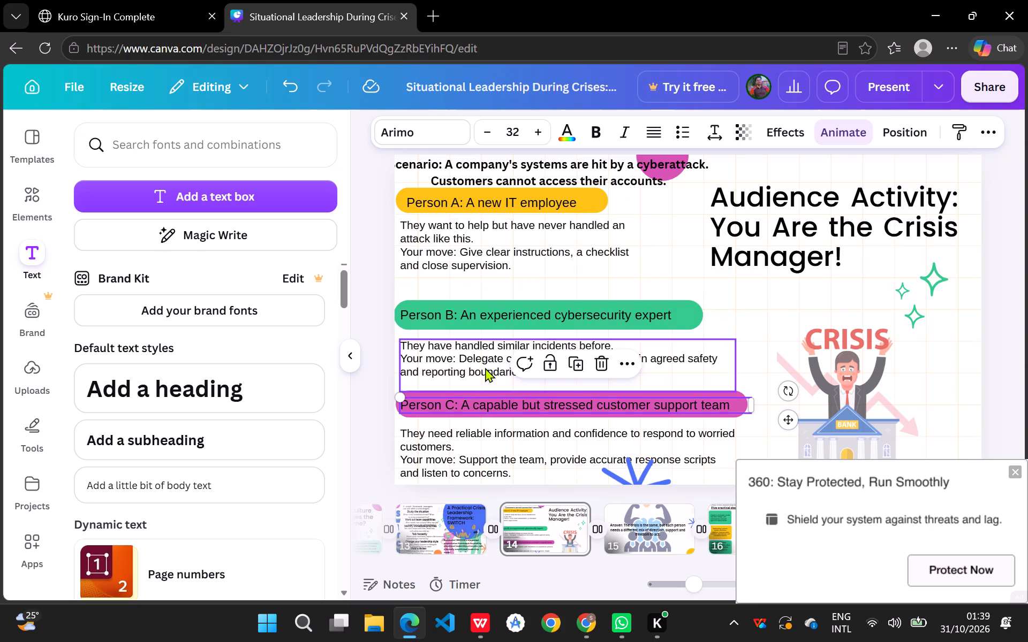
click(490, 345)
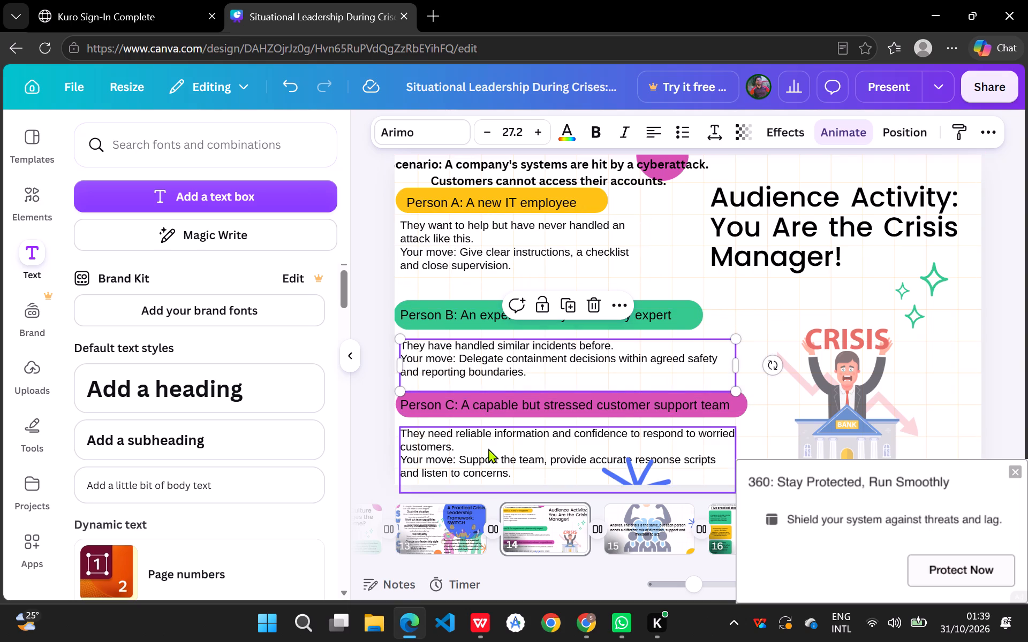
click(488, 448)
click(500, 259)
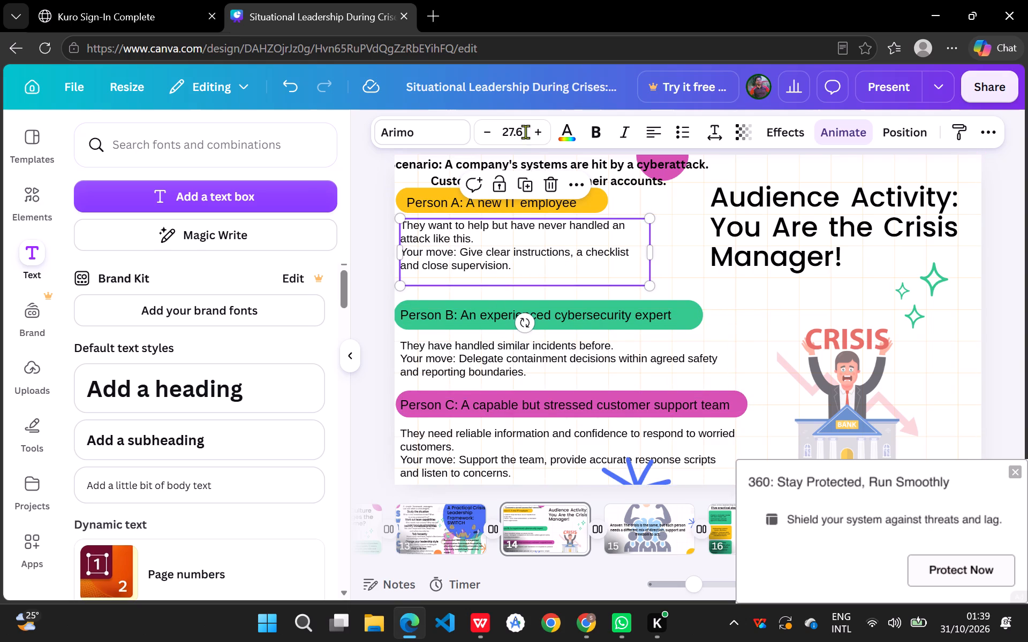
click(525, 132)
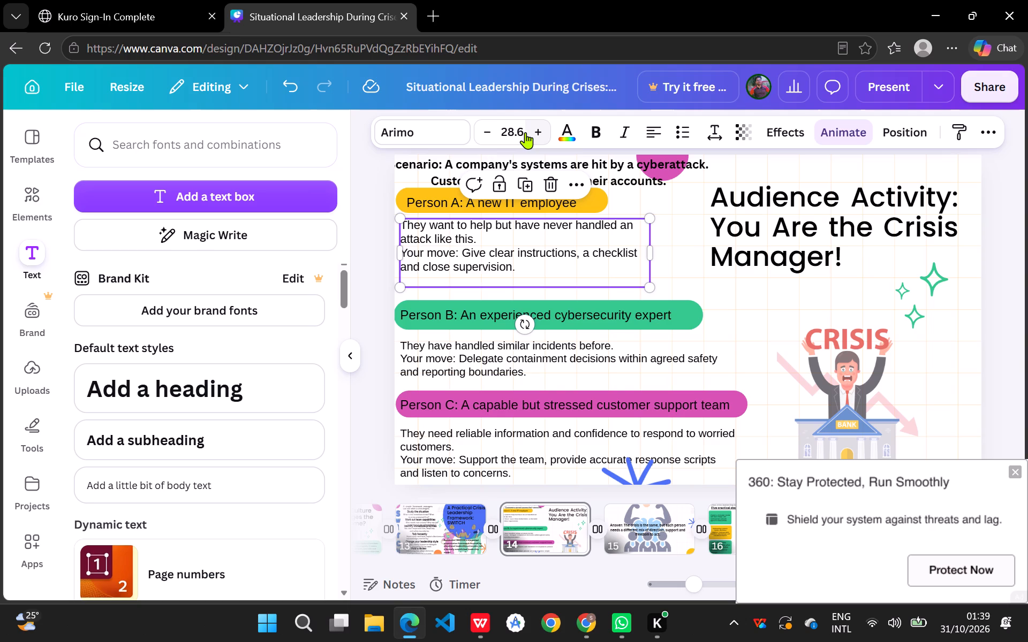
click(489, 136)
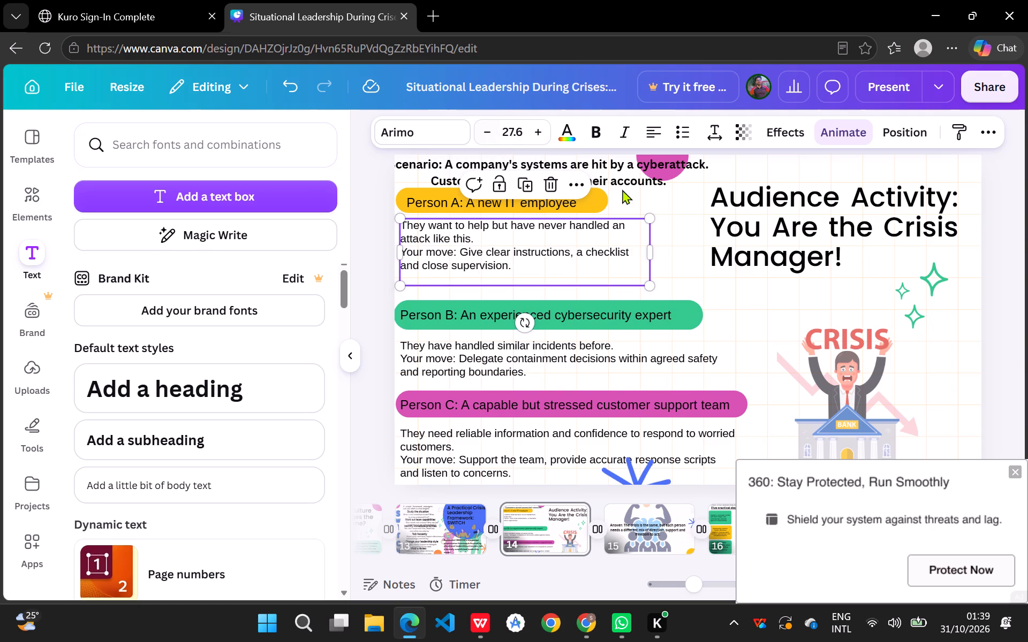
Widen the Person A description text box to about 970, nearly reaching the slide title.
drag(653, 253, 702, 256)
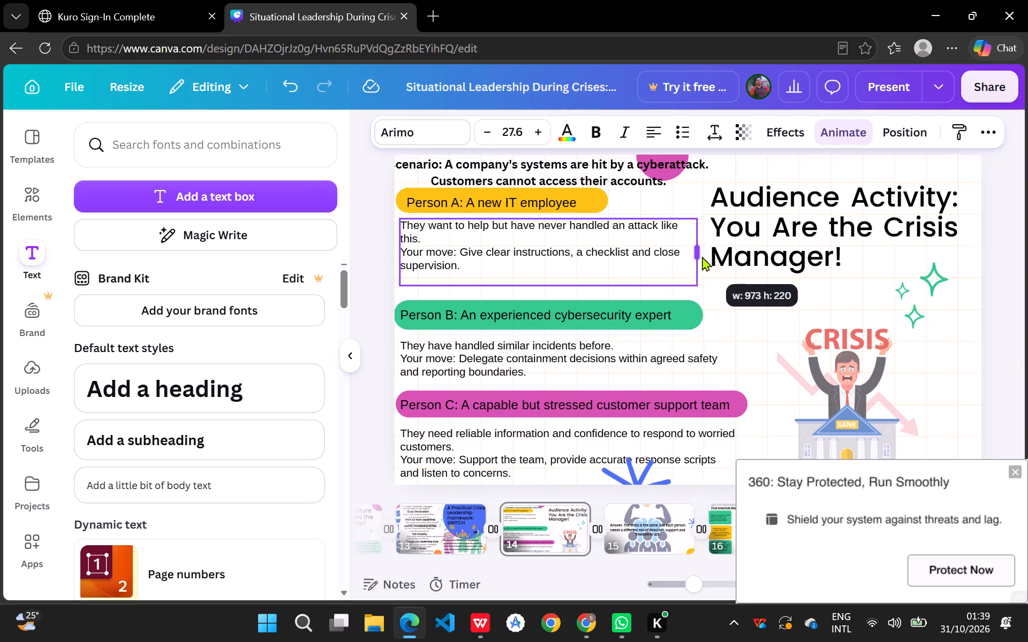
drag(702, 256, 699, 266)
Narrow the Person B description text box so its right edge lines up with the end of the green bar.
click(721, 360)
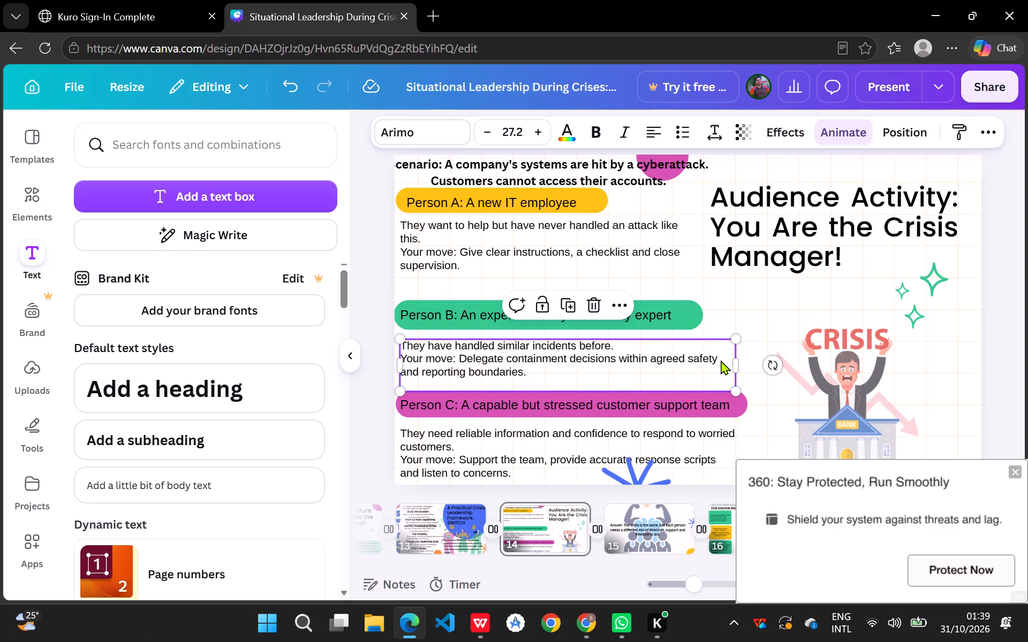
drag(739, 365, 705, 364)
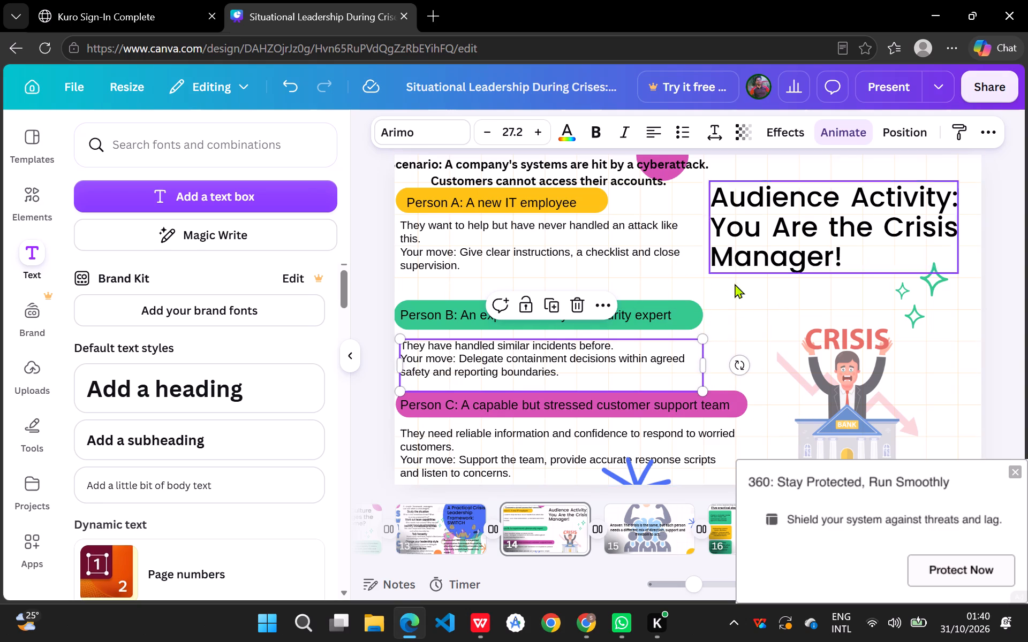
Narrow the Person C description text box so its right edge lines up with the end of the green Person B bar.
click(724, 432)
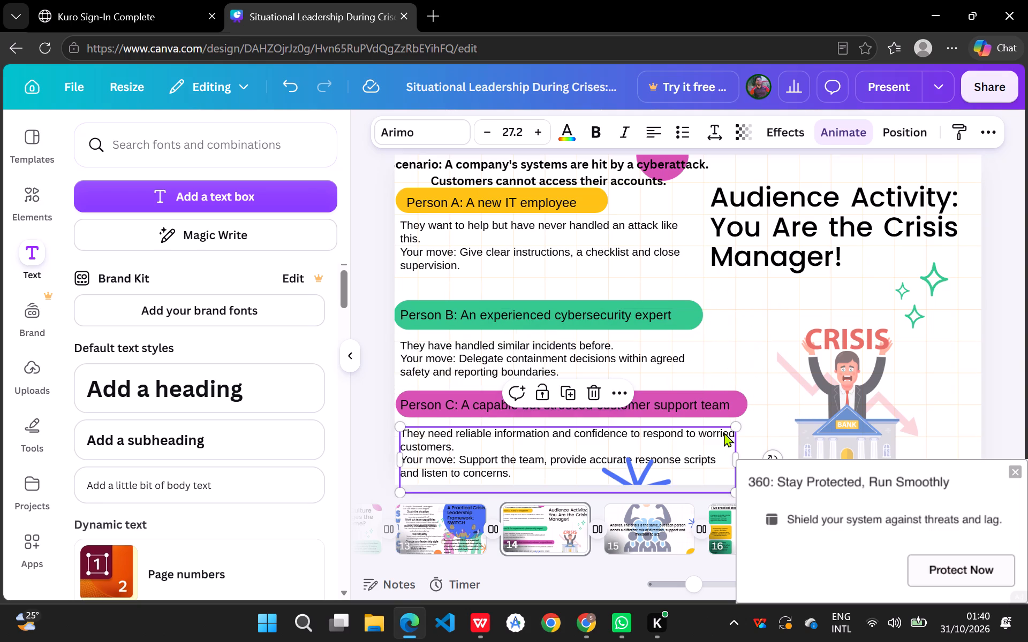
drag(736, 455, 709, 455)
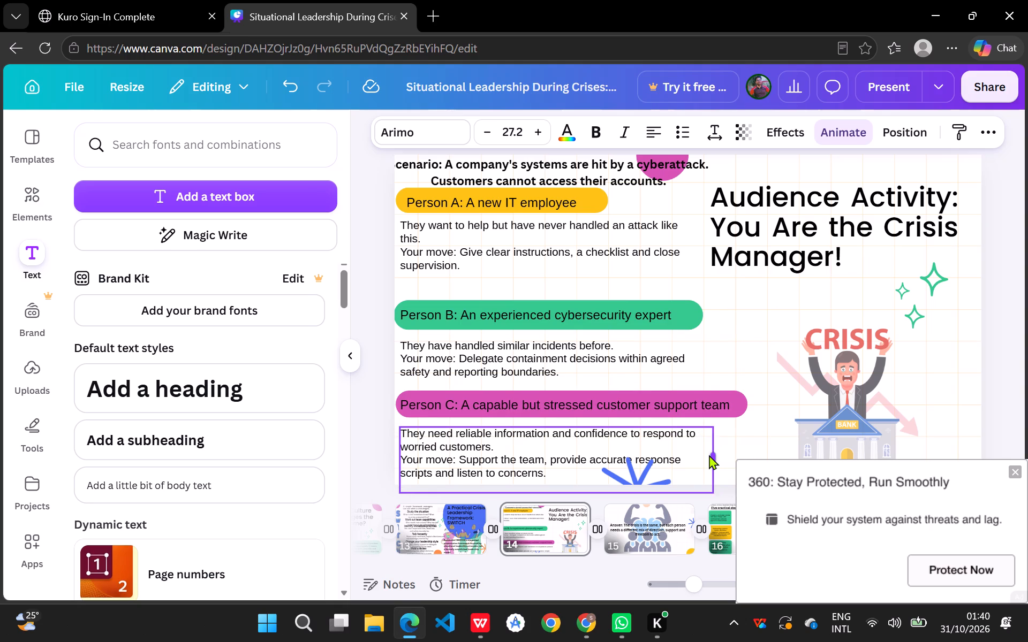
drag(709, 455, 706, 455)
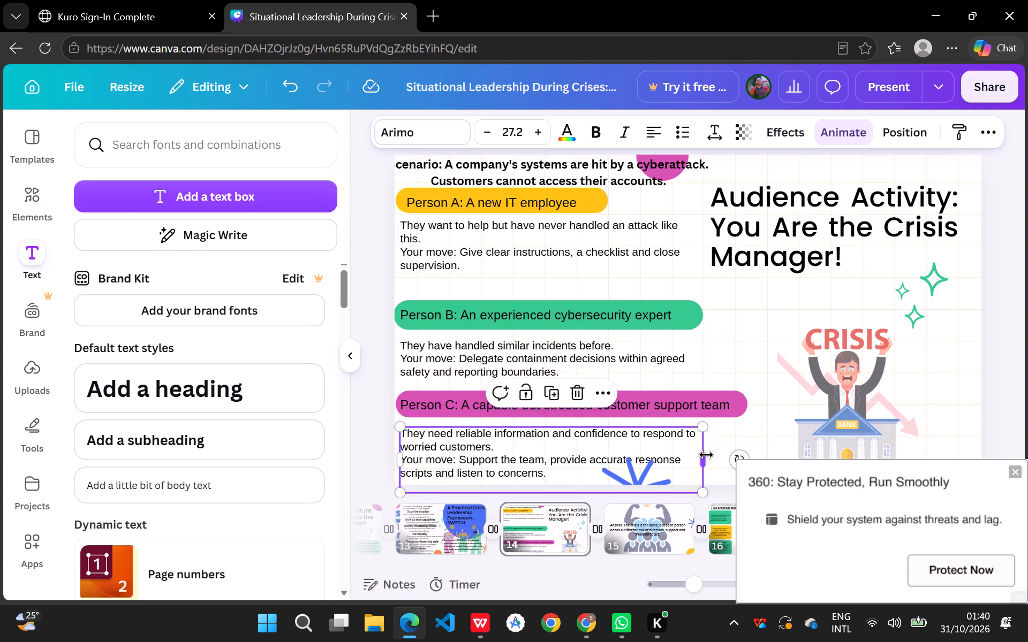
click(792, 315)
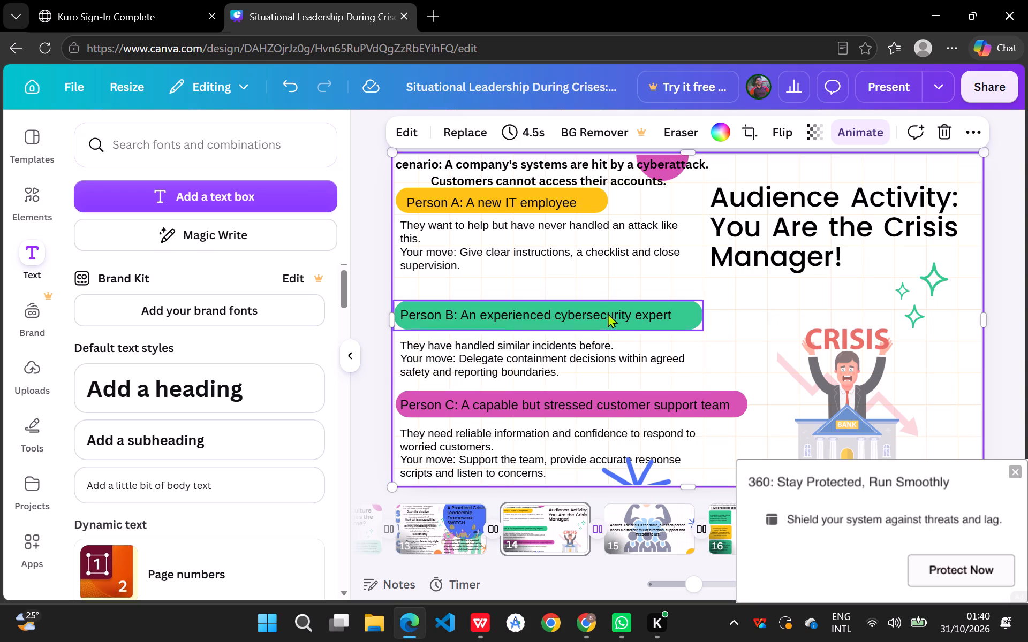
Move the Person A description down so it sits just above the green Person B bar.
click(589, 250)
drag(589, 250, 589, 260)
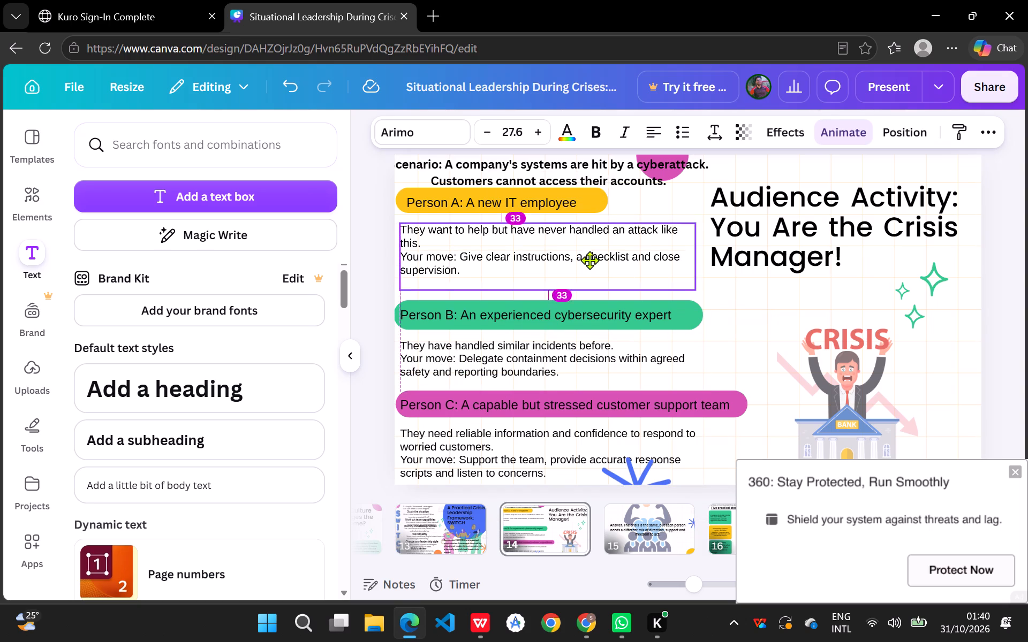
drag(589, 260, 593, 271)
Move the Person A heading and its yellow bar down to just above the Person A description, with the bar behind the heading.
drag(451, 208, 451, 214)
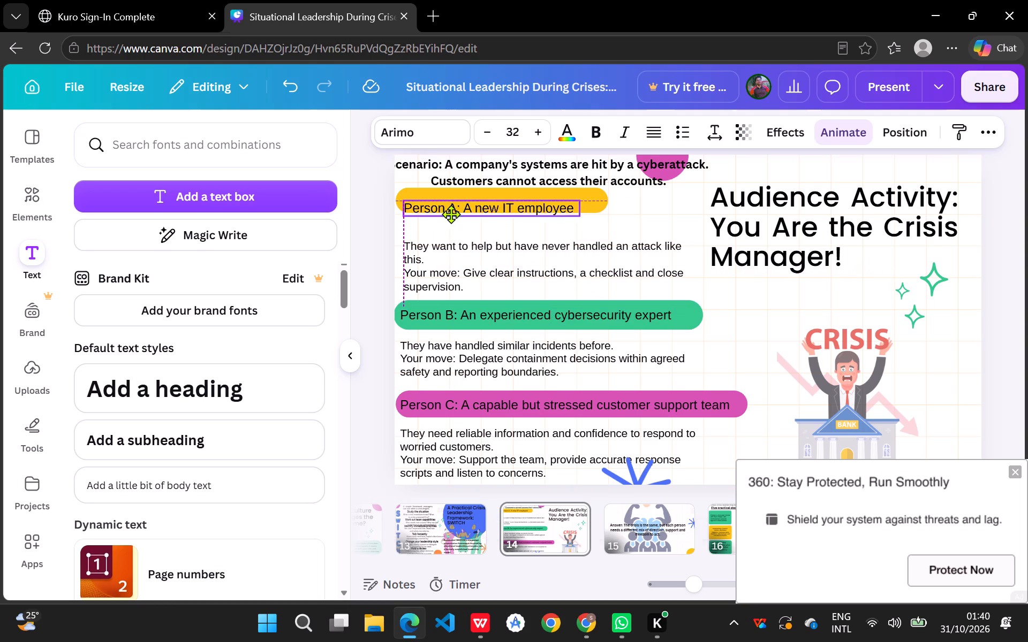
drag(451, 214, 451, 221)
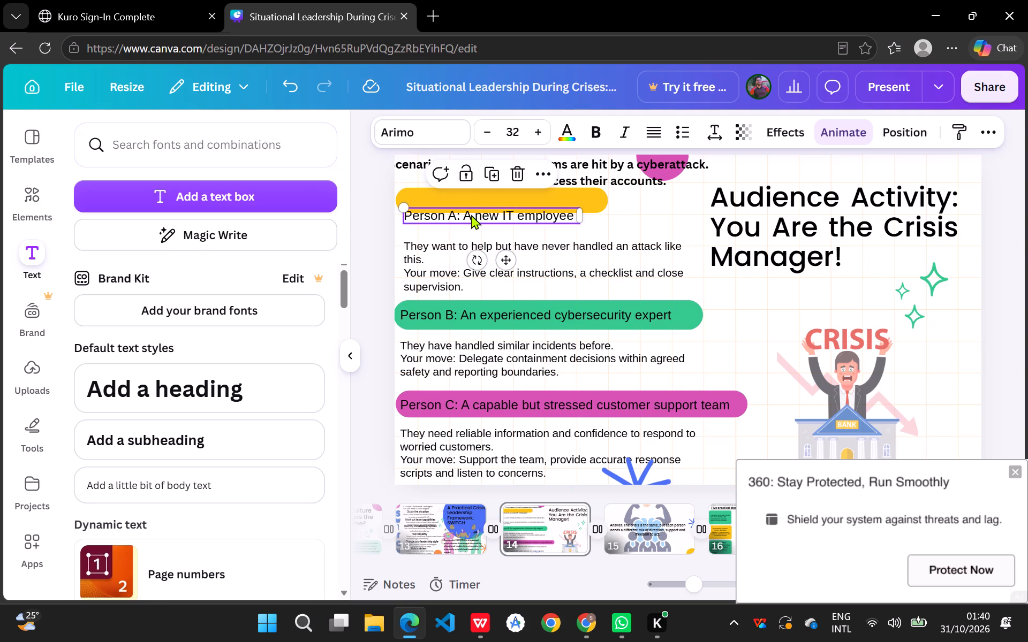
drag(471, 216, 471, 221)
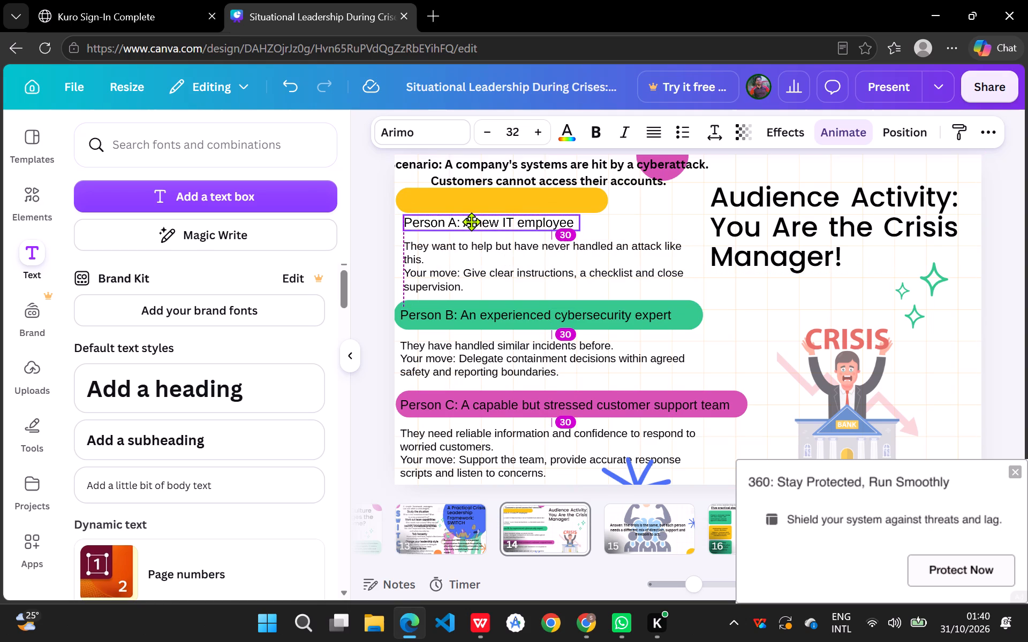
drag(471, 221, 471, 222)
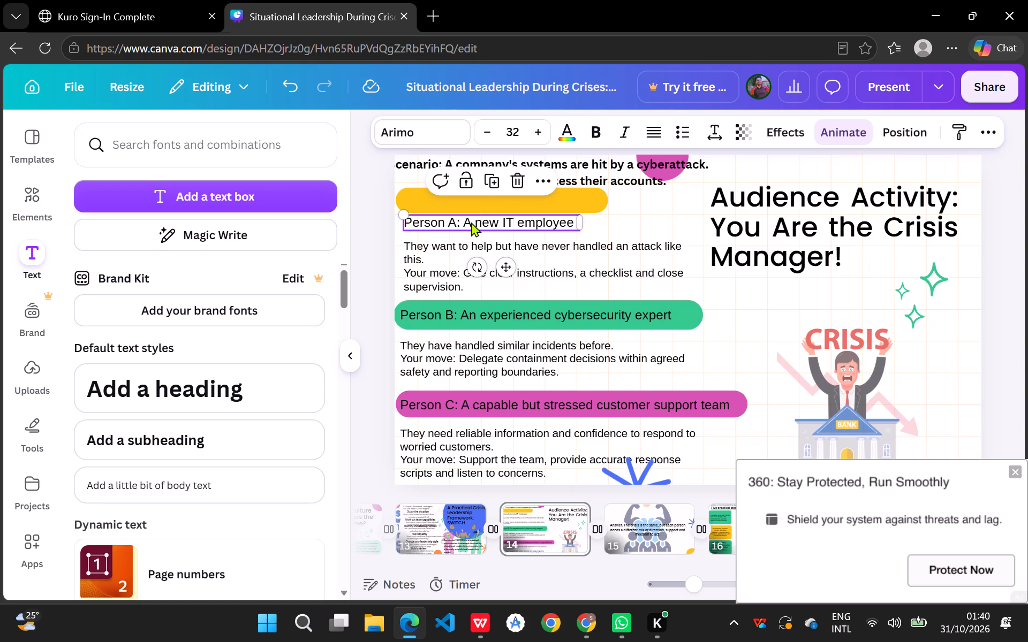
drag(467, 203, 462, 219)
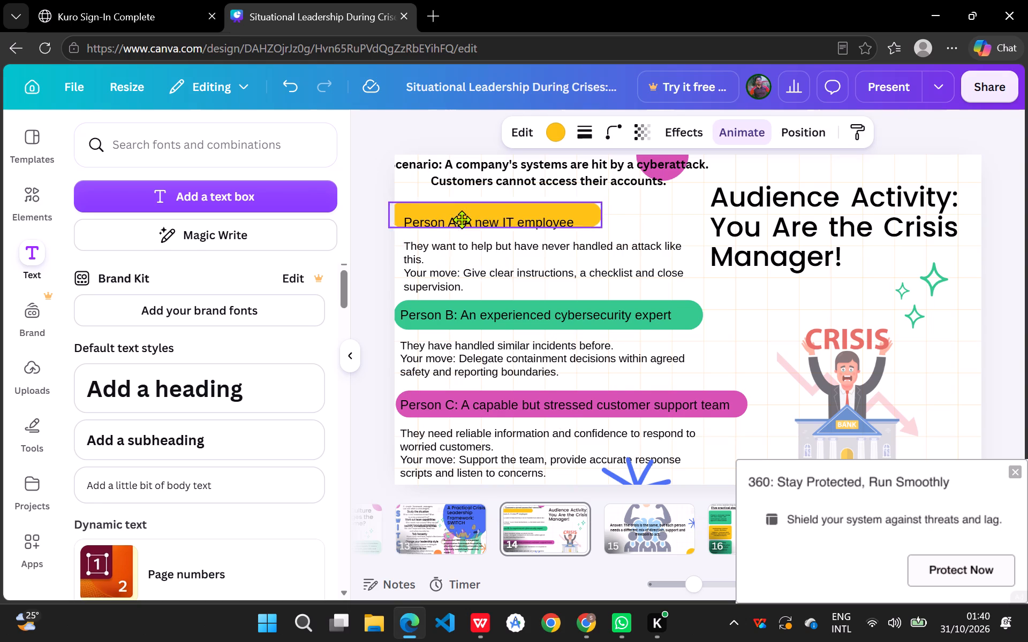
drag(462, 219, 466, 223)
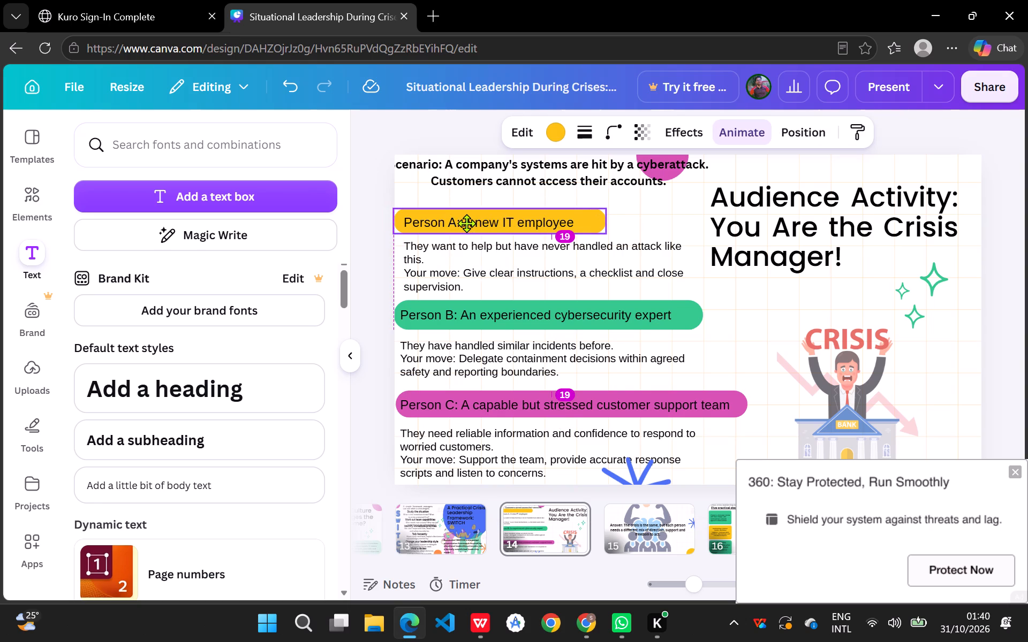
drag(466, 223, 466, 224)
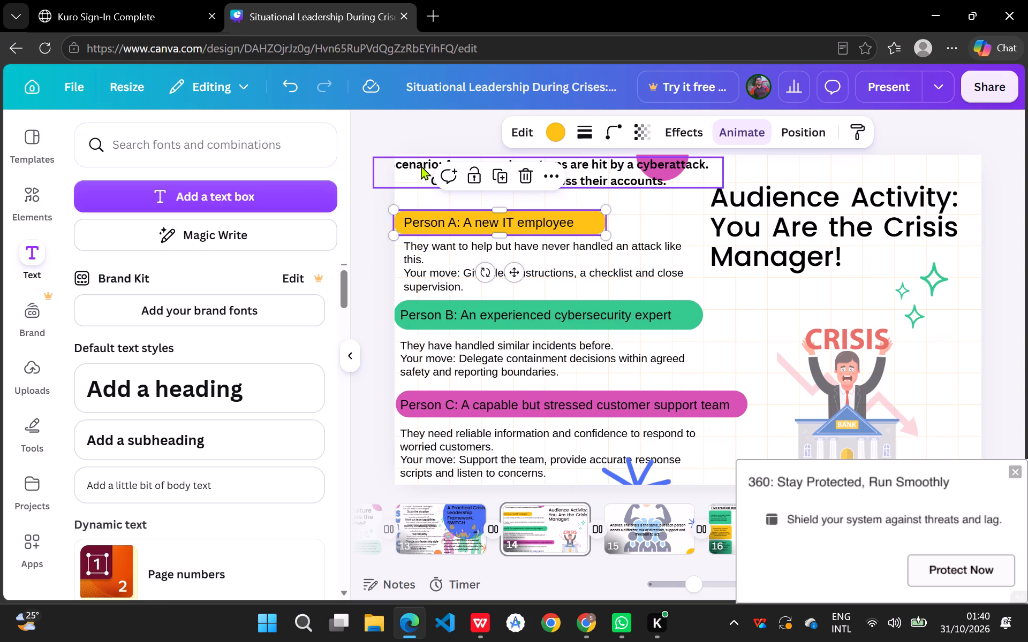
Move the Scenario text fully inside the slide, with its left edge aligned to the yellow Person A bar.
drag(421, 165, 437, 182)
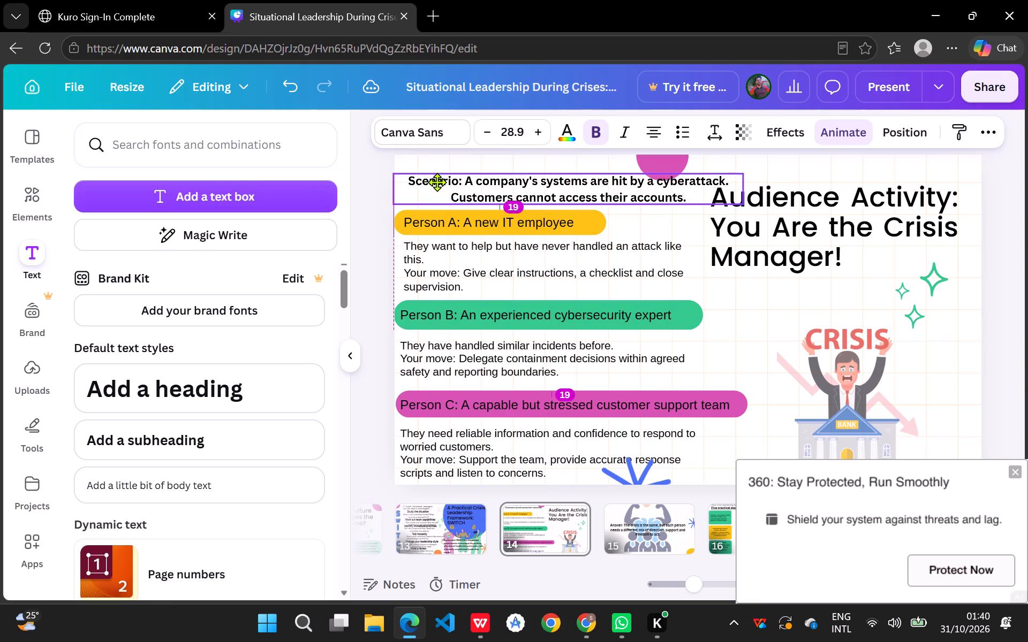
drag(437, 182, 439, 182)
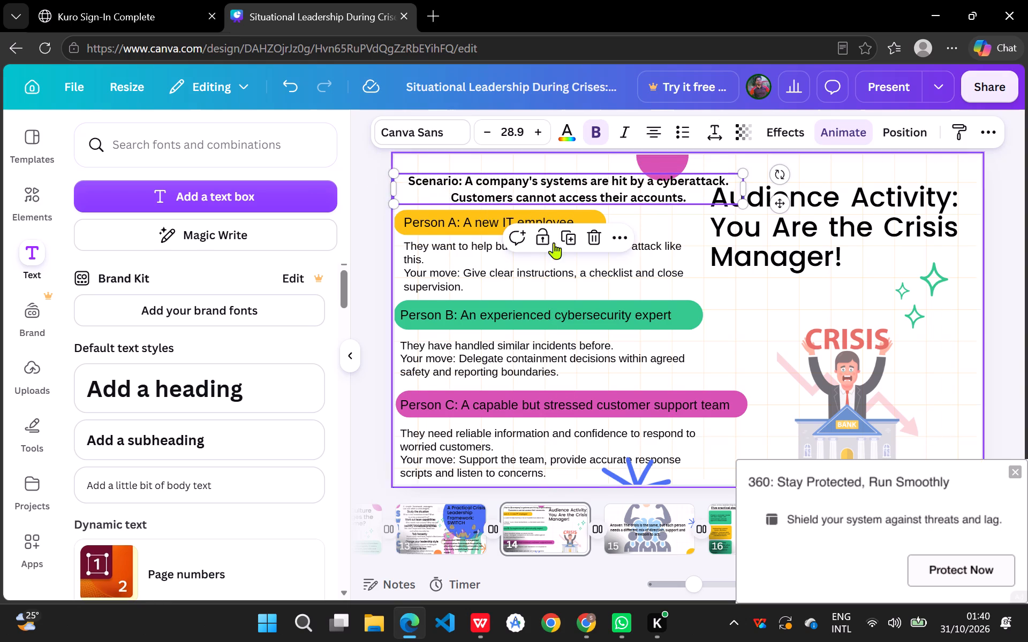
click(763, 363)
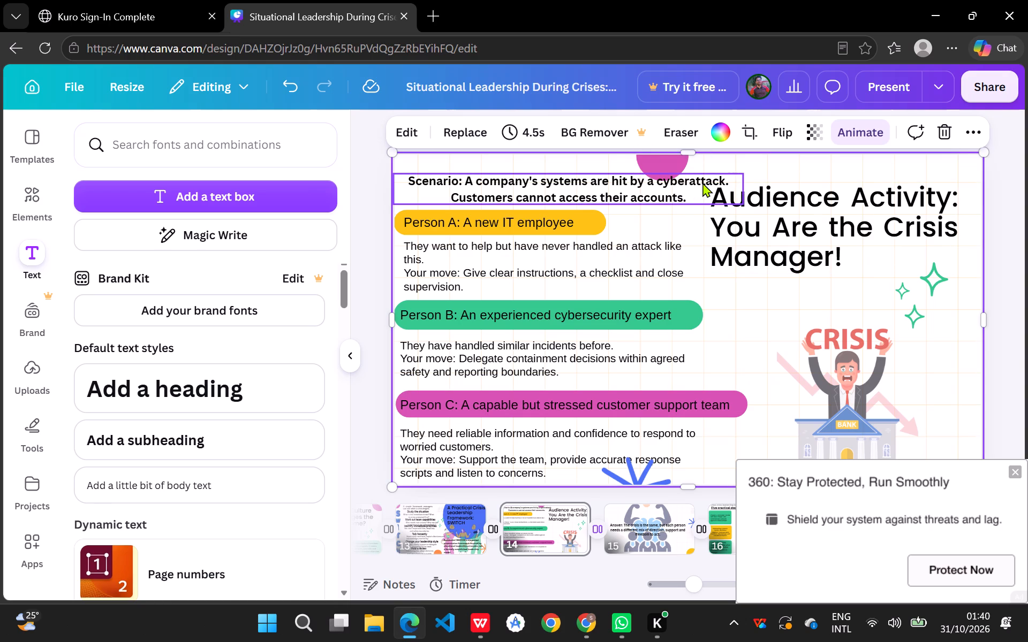
Insert a line break after "Scenario:" in the scenario text.
click(462, 173)
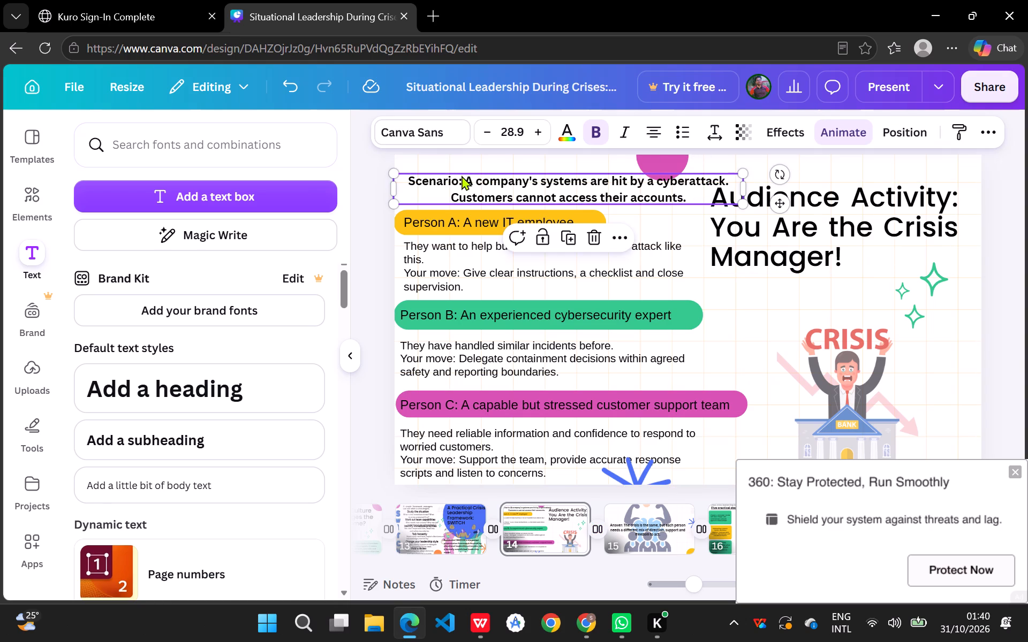
click(462, 183)
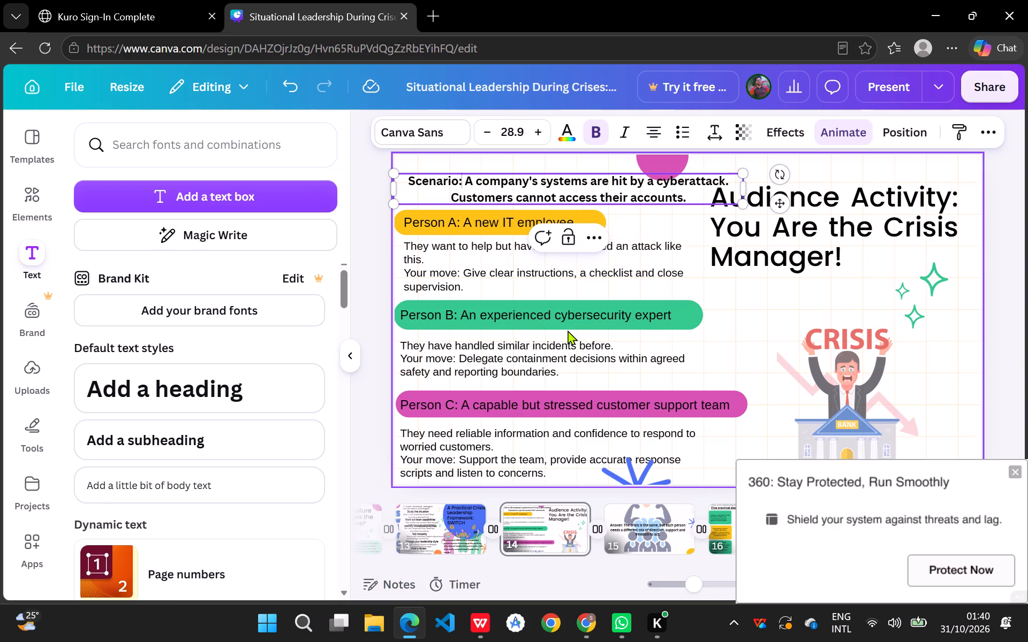
key(Return)
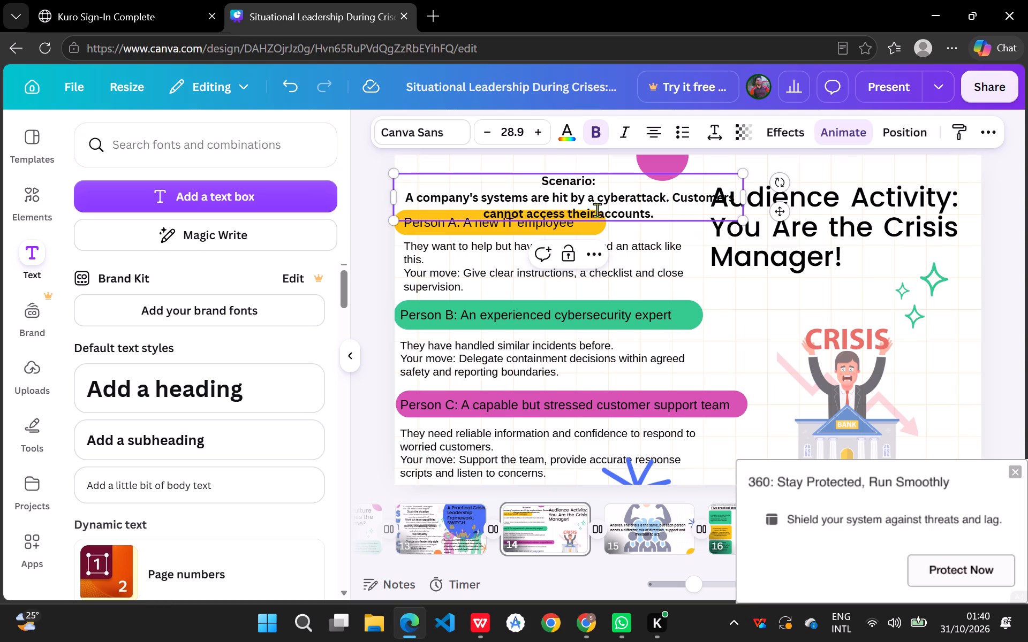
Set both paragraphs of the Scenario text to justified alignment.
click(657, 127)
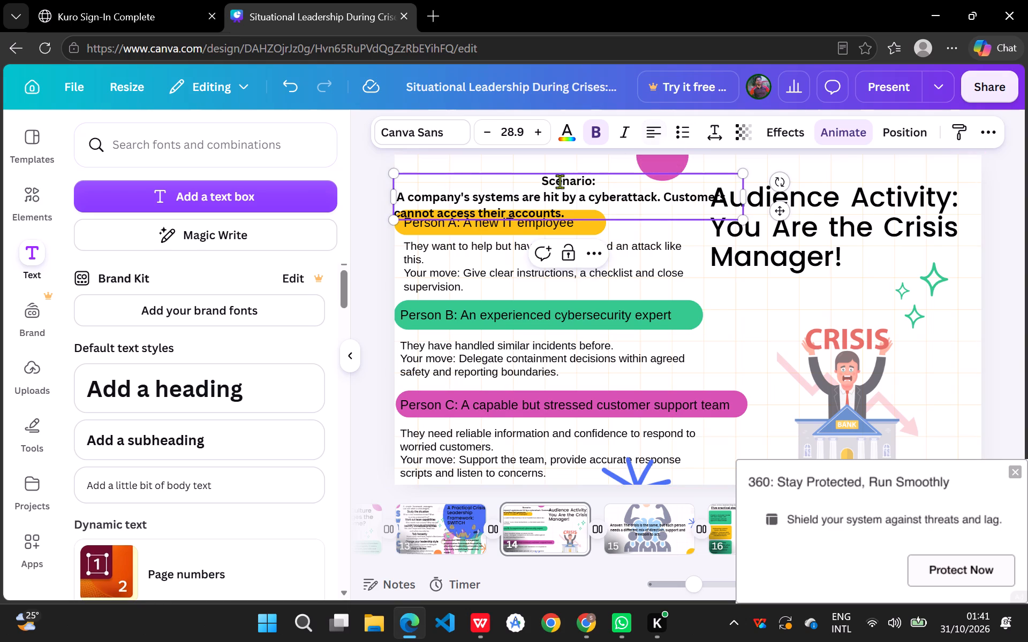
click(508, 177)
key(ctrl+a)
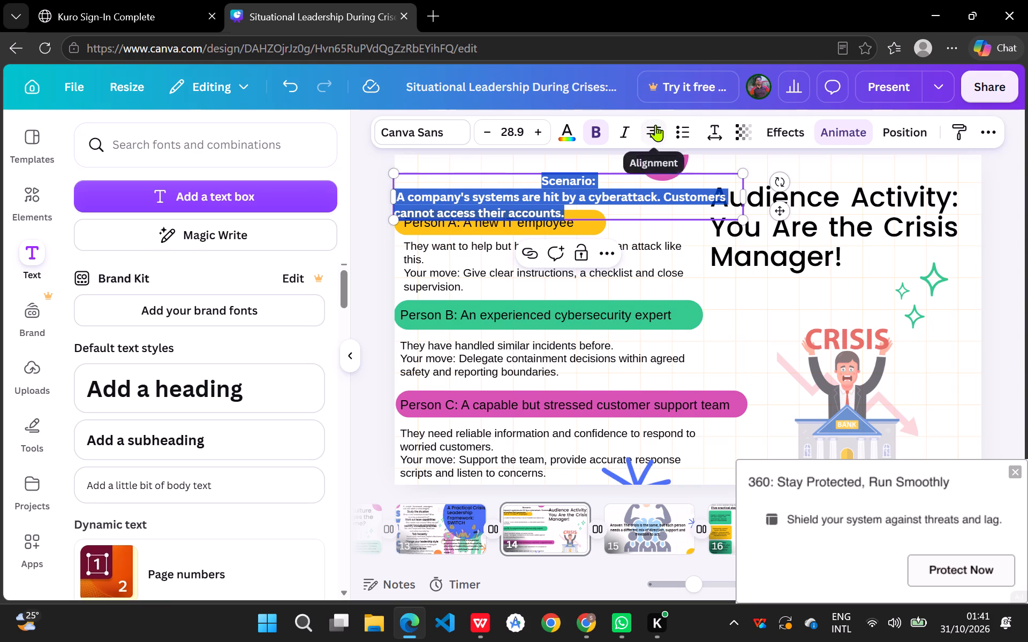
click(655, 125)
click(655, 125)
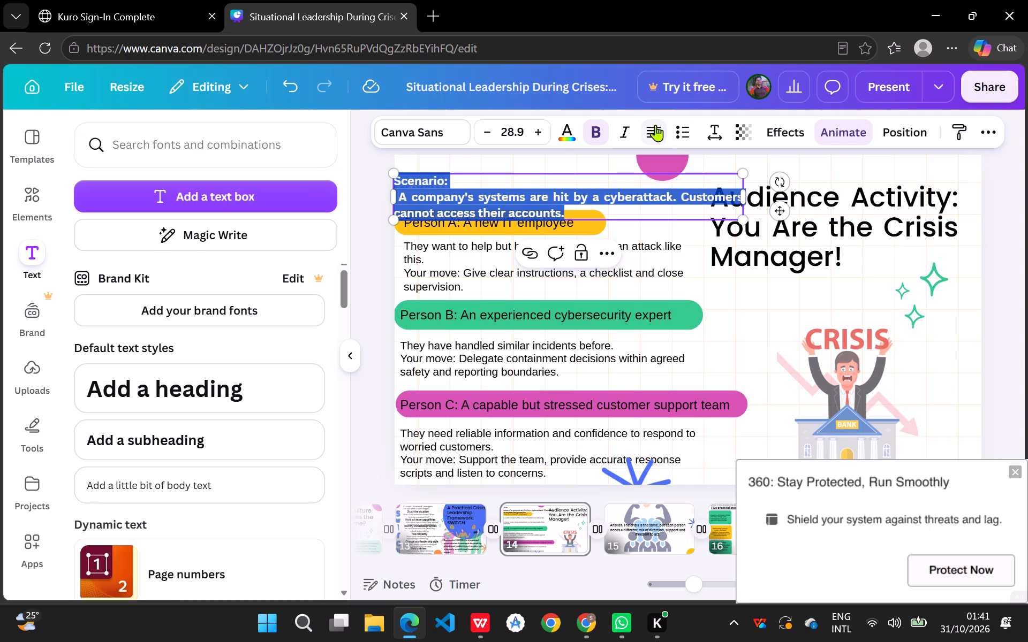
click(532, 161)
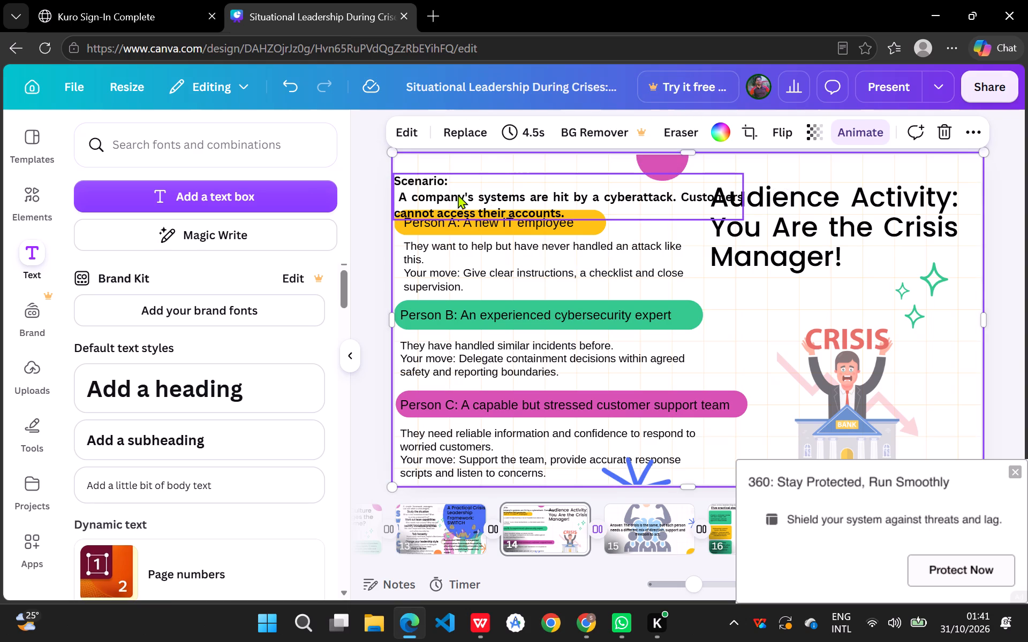
Move the Scenario text up near the slide's top edge so it clears the yellow Person A bar.
drag(489, 179, 494, 166)
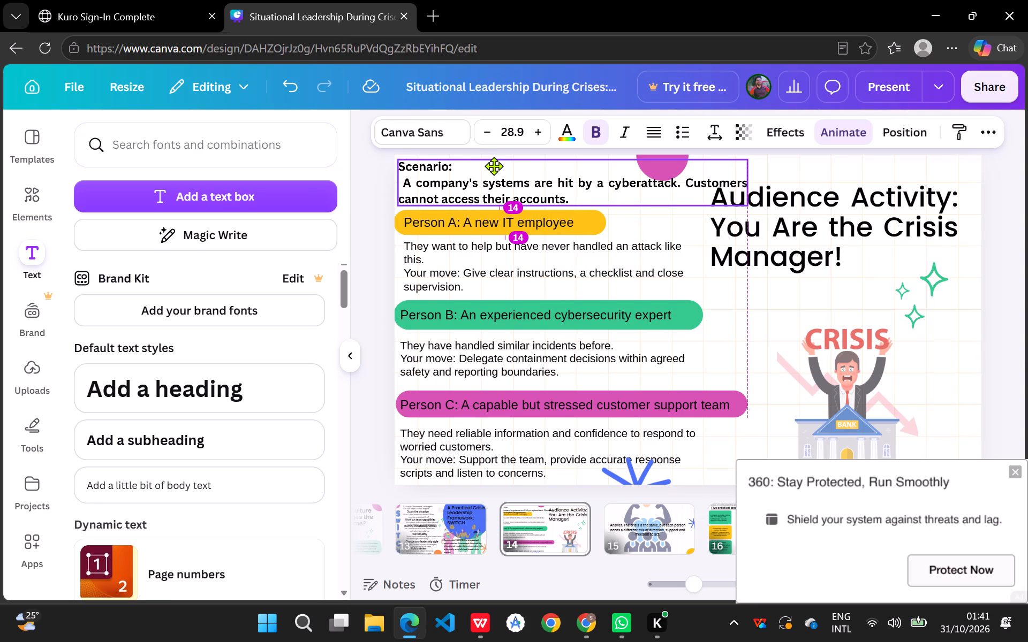
drag(494, 166, 494, 167)
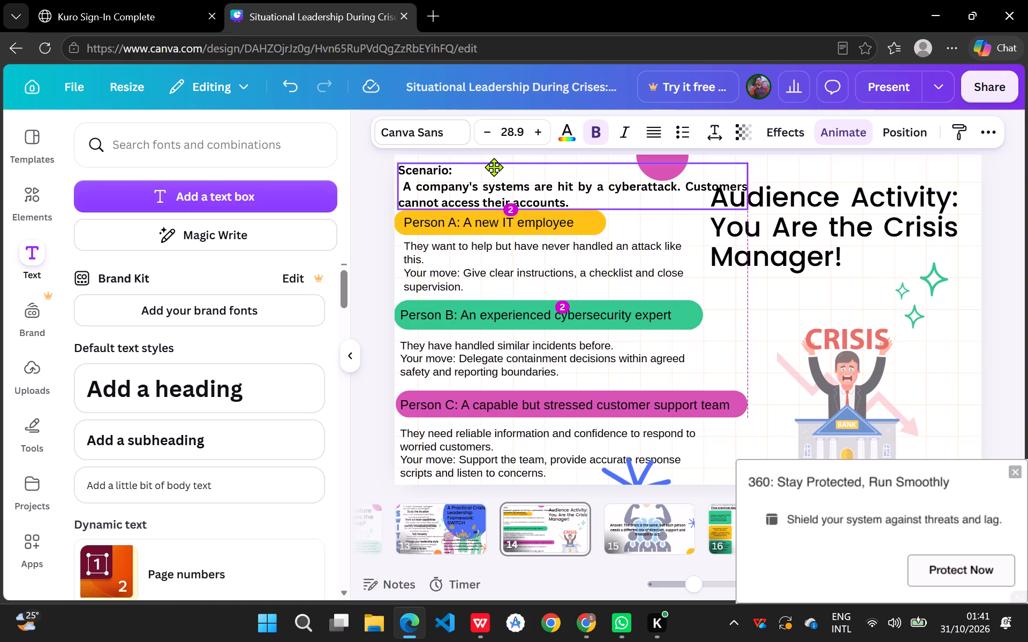
drag(494, 167, 493, 162)
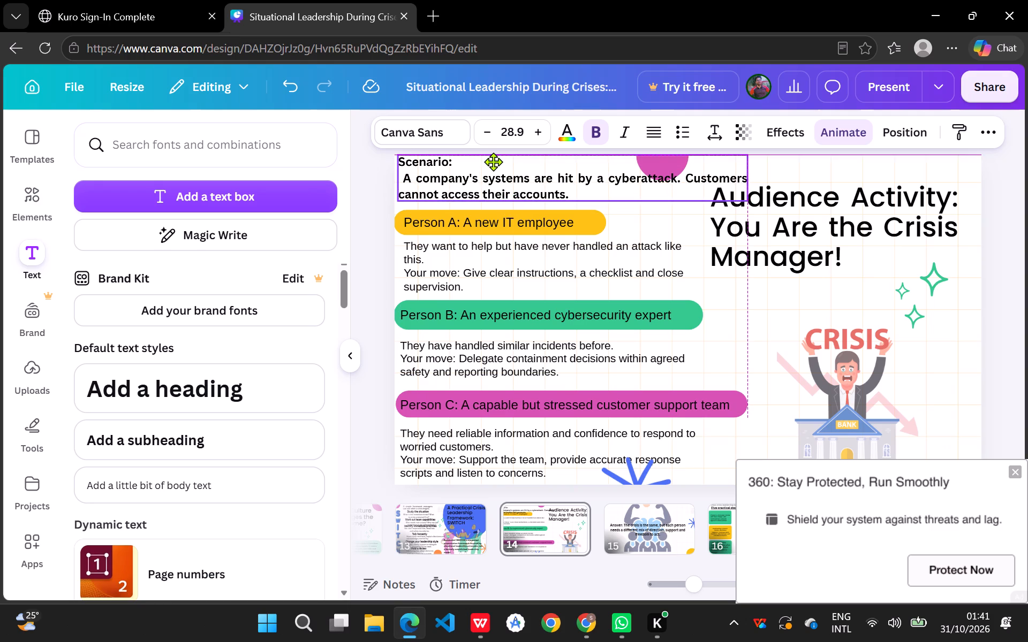
drag(493, 162, 493, 164)
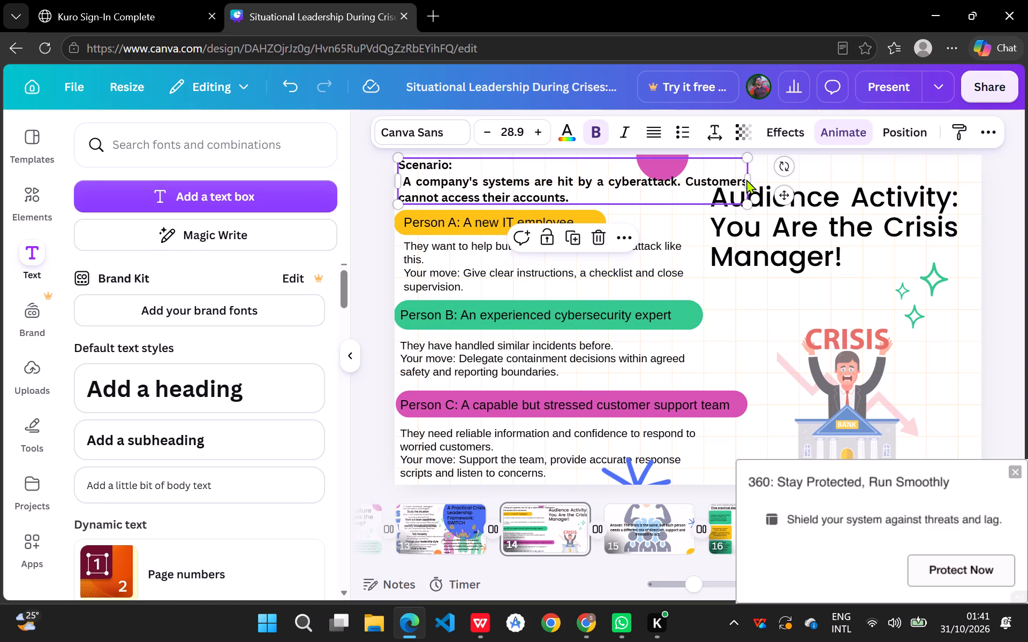
Narrow the Scenario text box to about 986 wide so it stops short of the slide title.
drag(750, 178, 710, 186)
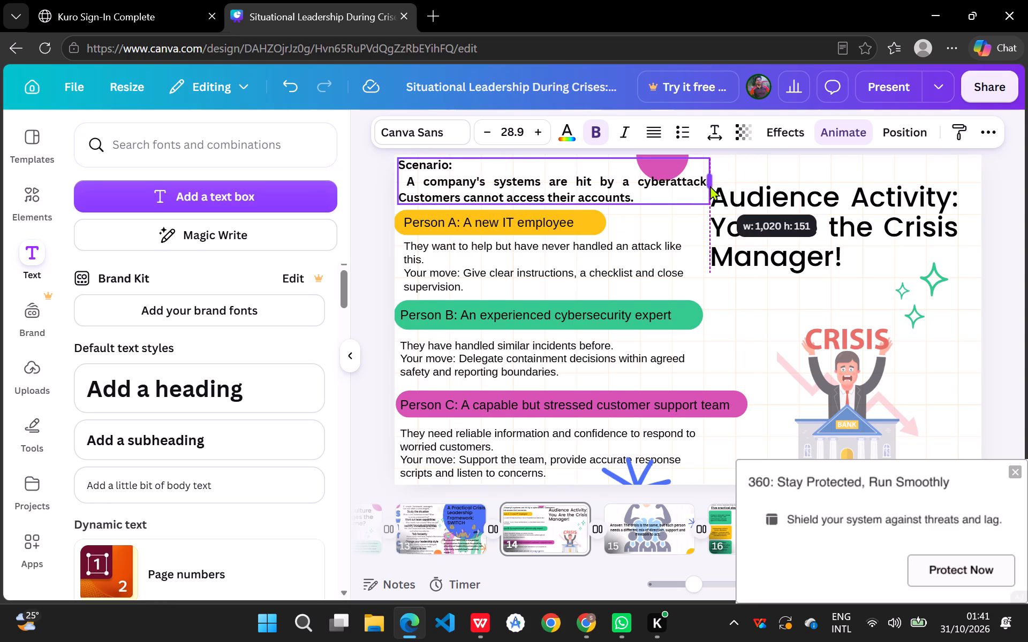
drag(710, 186, 701, 181)
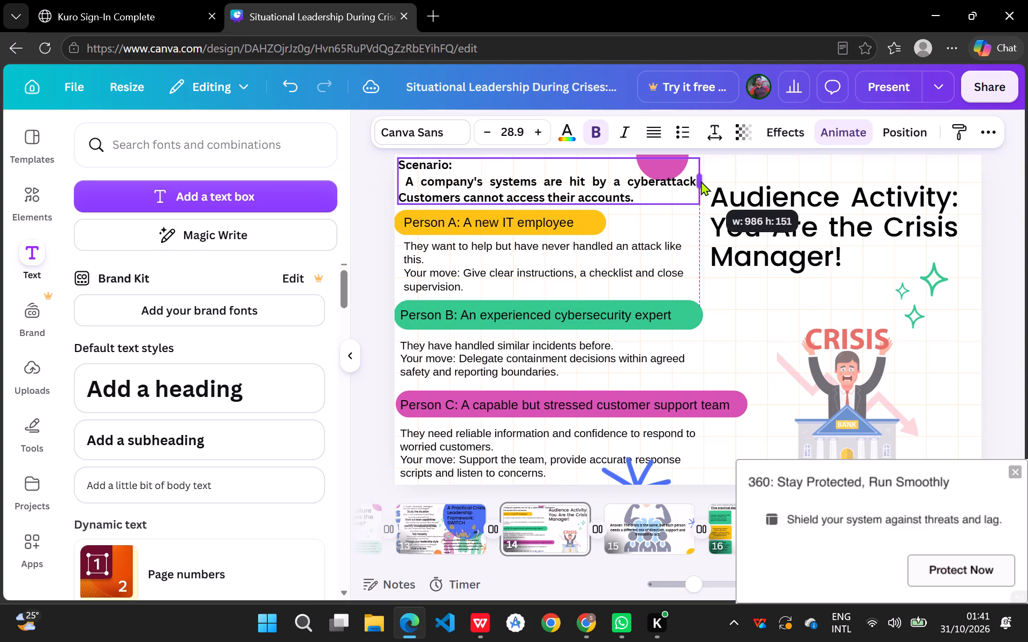
drag(701, 181, 701, 180)
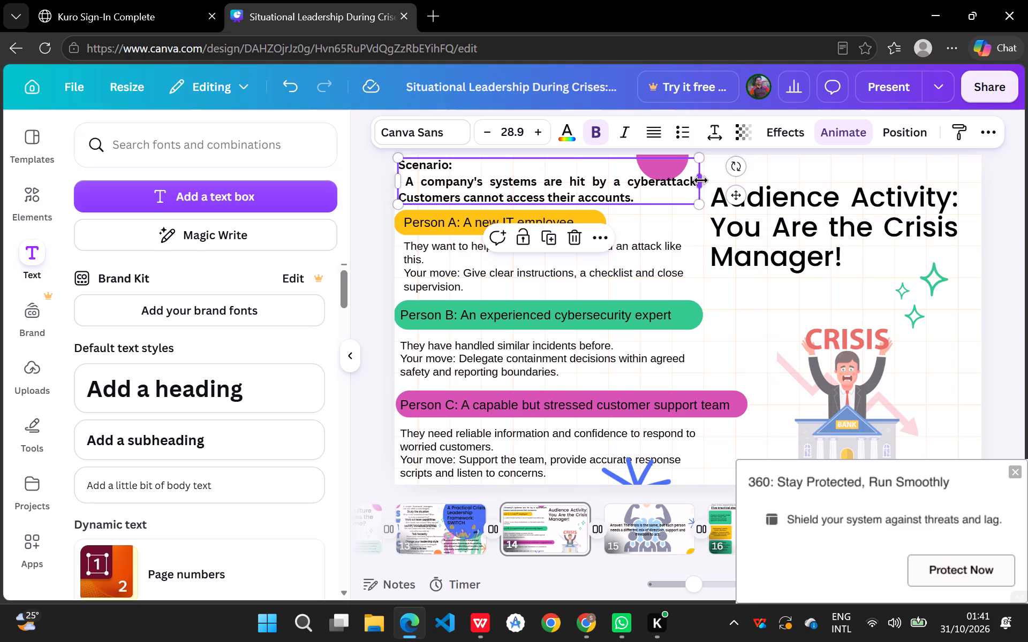
Left-align the Scenario text and deselect everything on the slide.
click(659, 128)
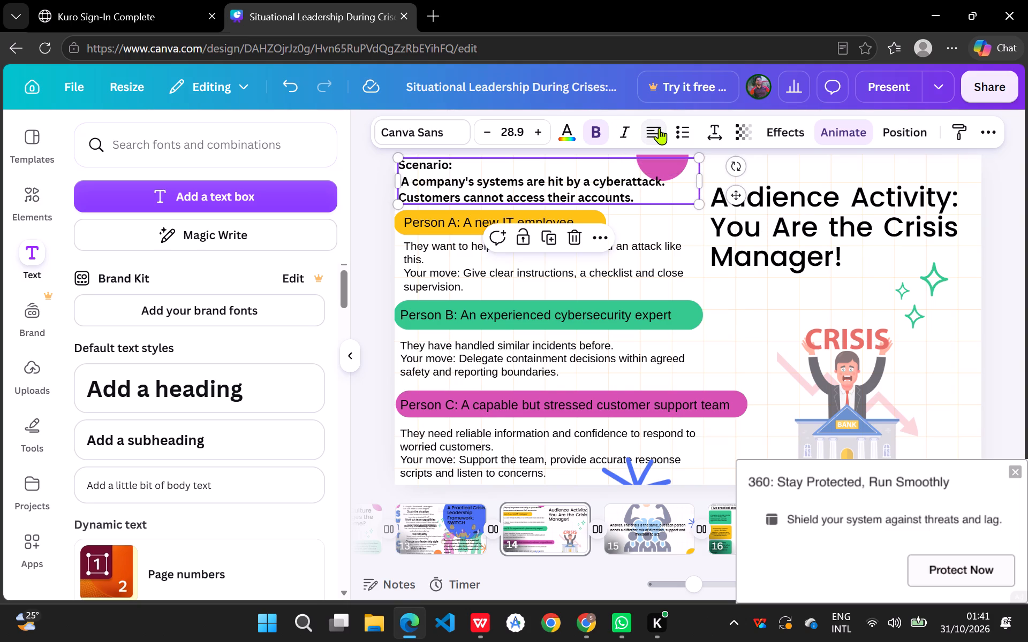
click(530, 160)
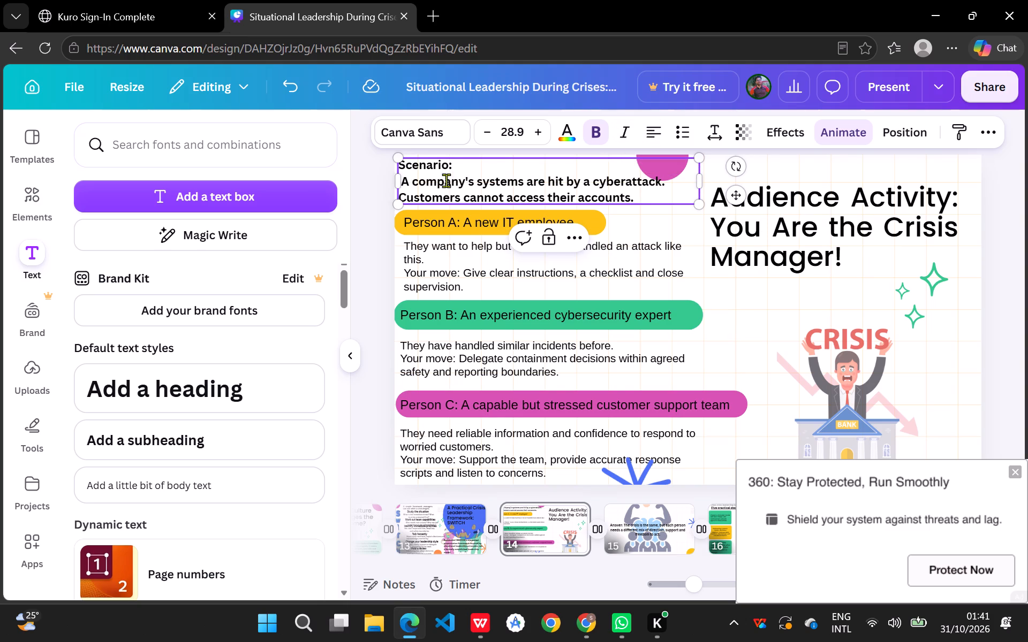
click(458, 166)
click(691, 238)
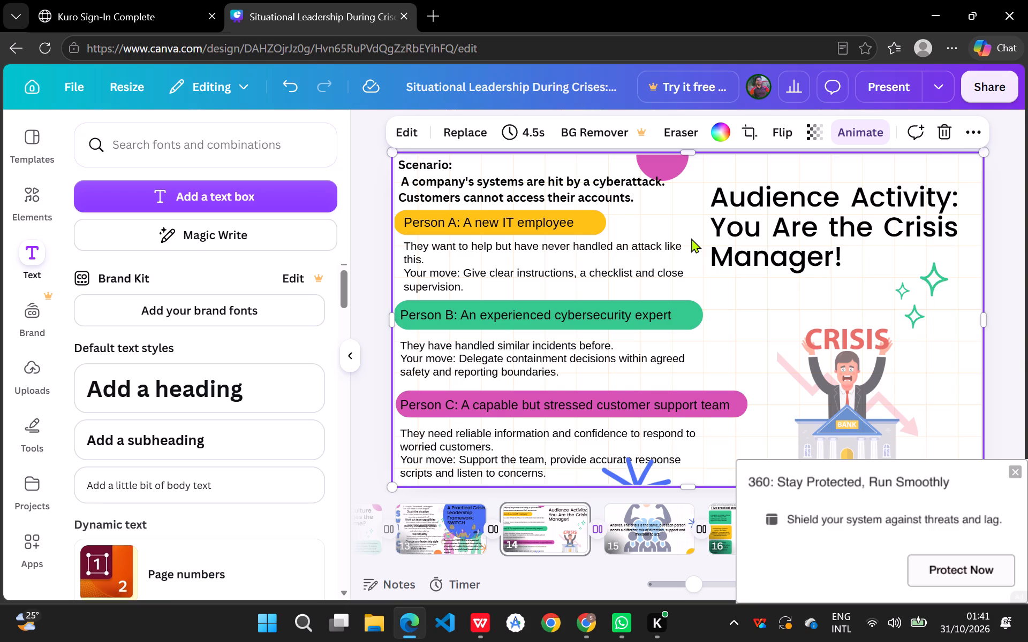
click(759, 345)
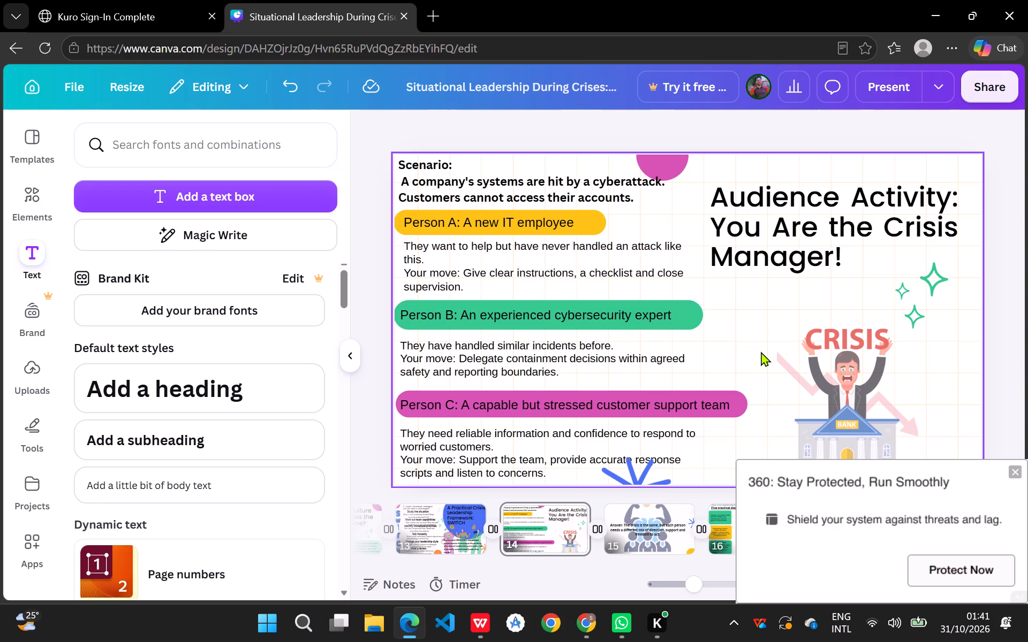
Move the crisis illustration over the middle of slide 14, so it overlaps the Person A, B and C texts.
drag(847, 400, 725, 330)
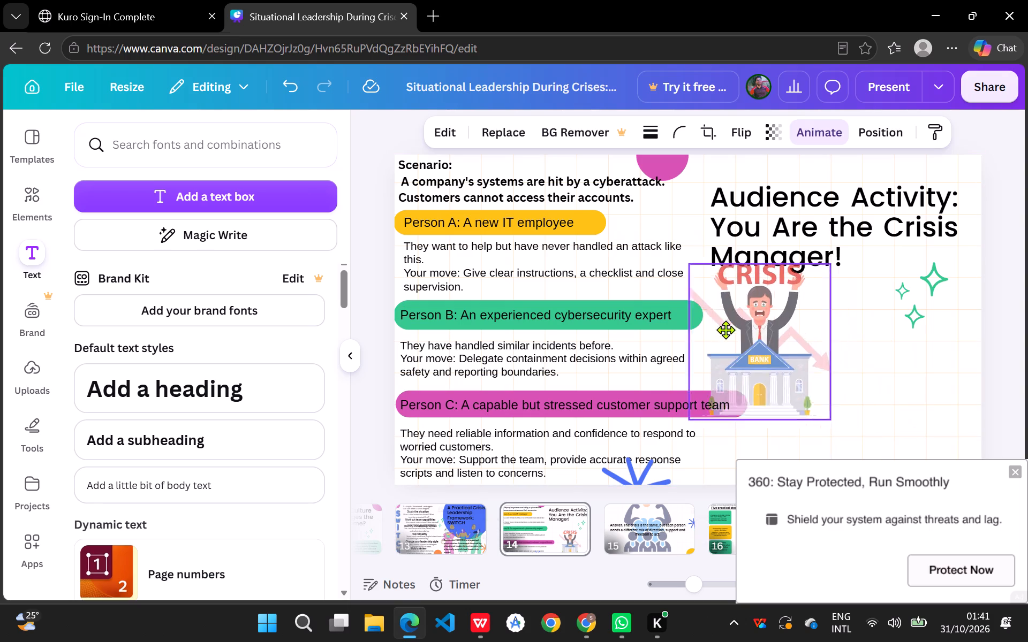
drag(725, 330, 637, 320)
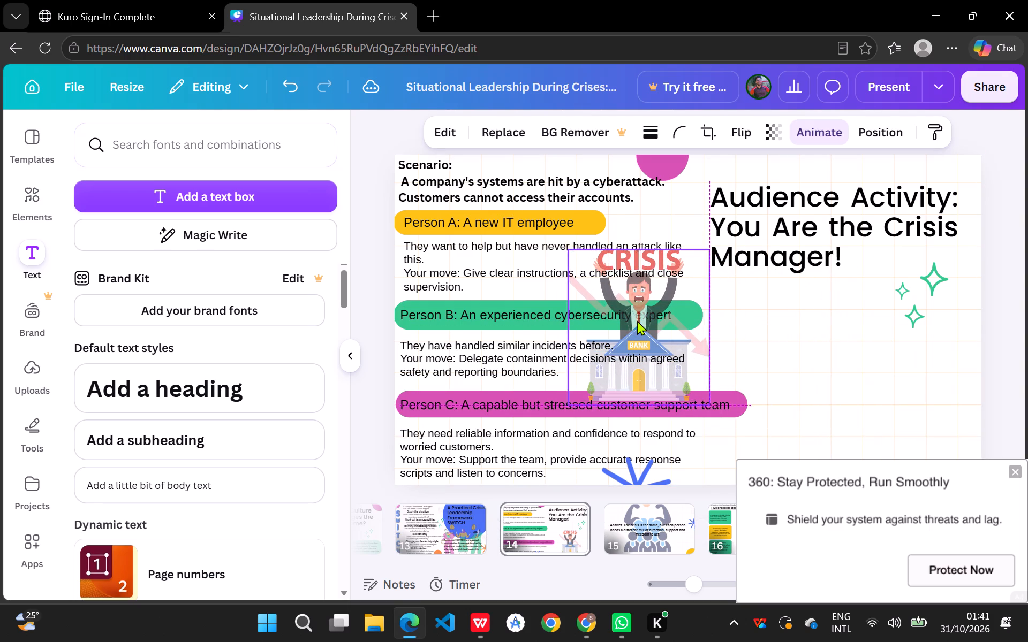
Set the crisis illustration's transparency to 26 so it sits faintly behind the text.
click(652, 137)
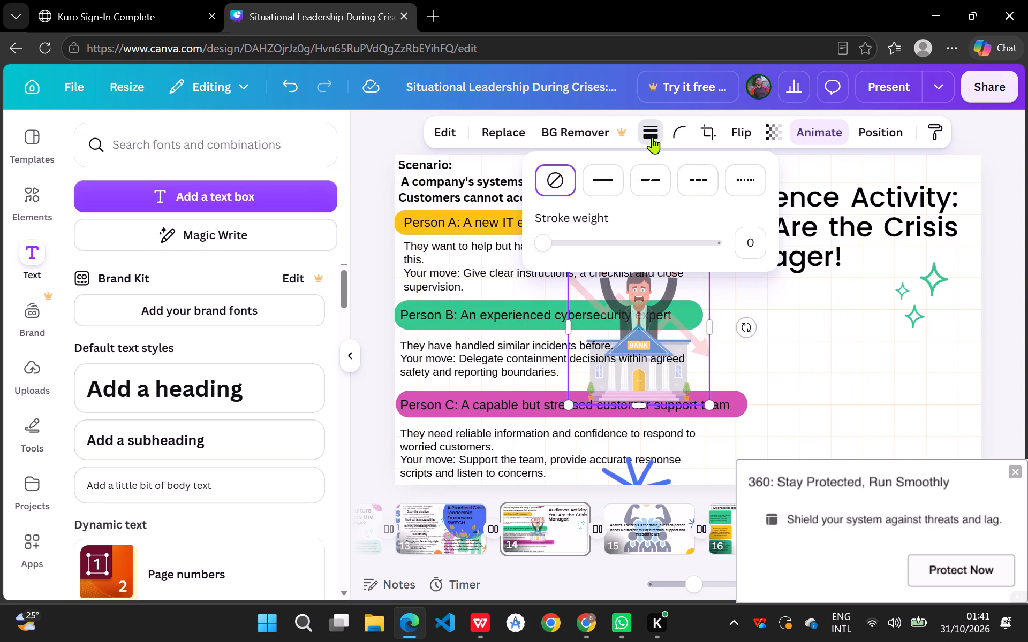
click(799, 437)
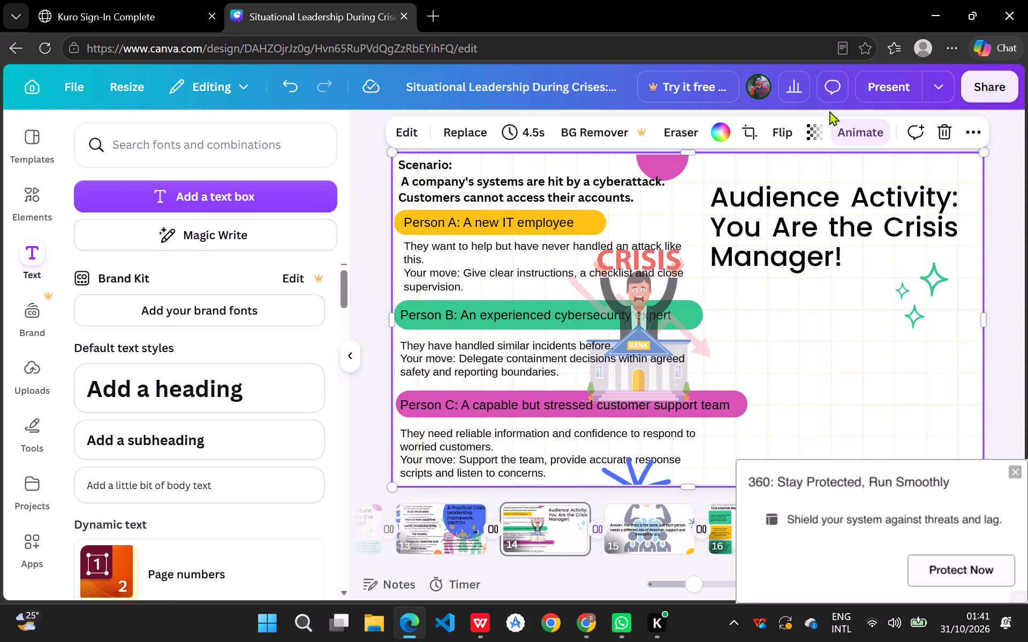
click(649, 330)
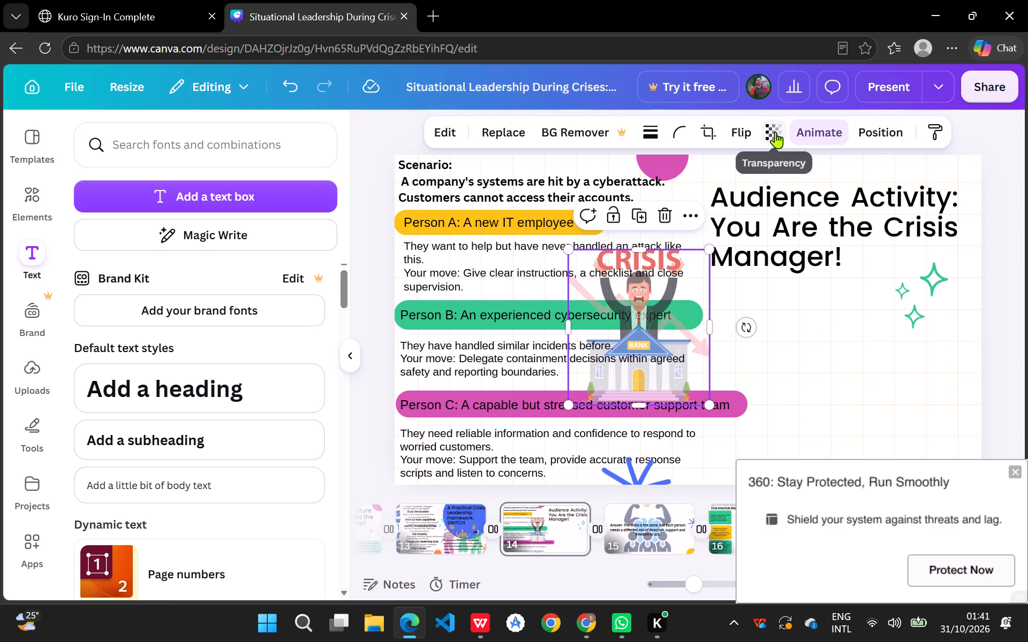
click(775, 132)
drag(777, 207, 721, 218)
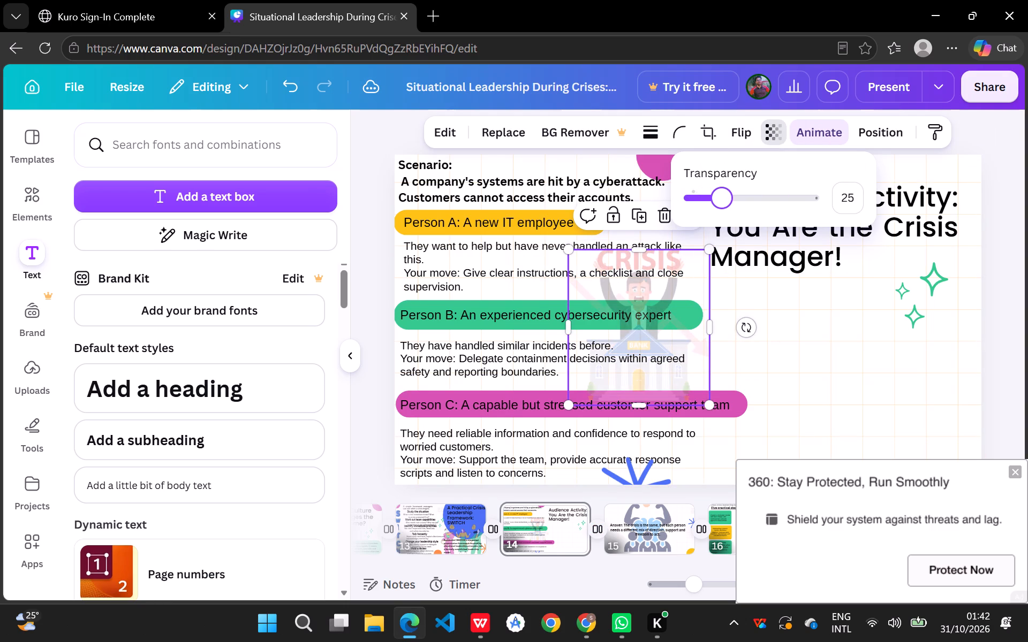
drag(721, 218, 722, 218)
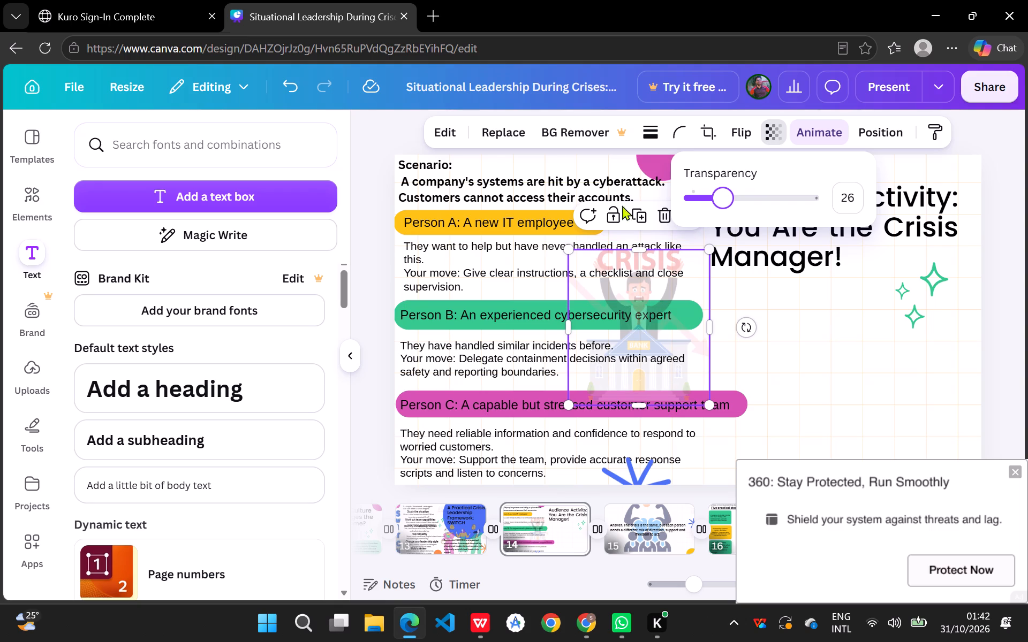
Move the Audience Activity title down to about the slide's mid-height, clear of the Person B bar.
drag(817, 250, 839, 408)
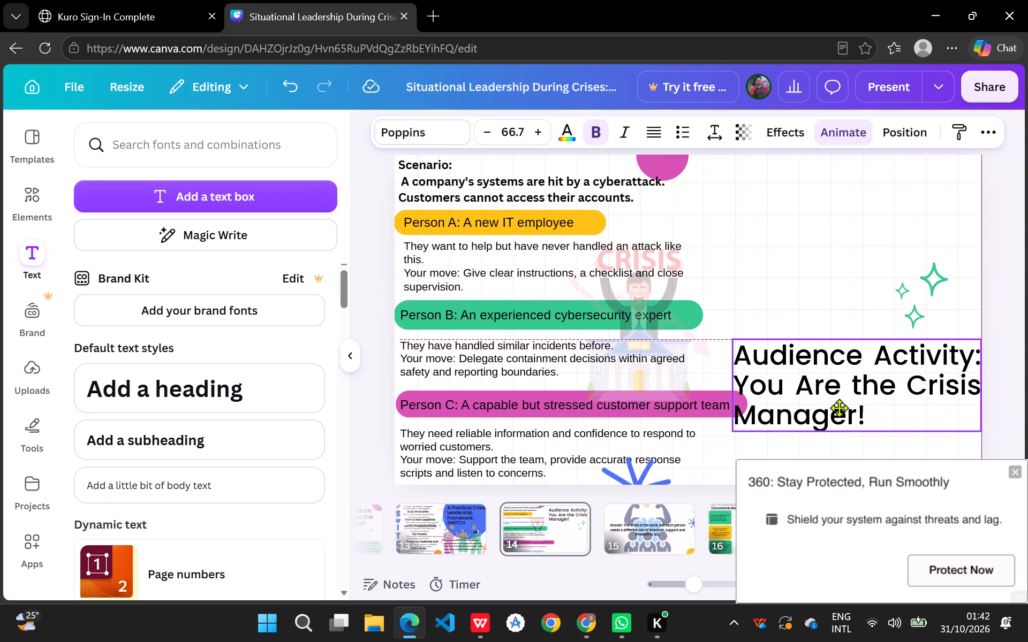
drag(839, 408, 836, 402)
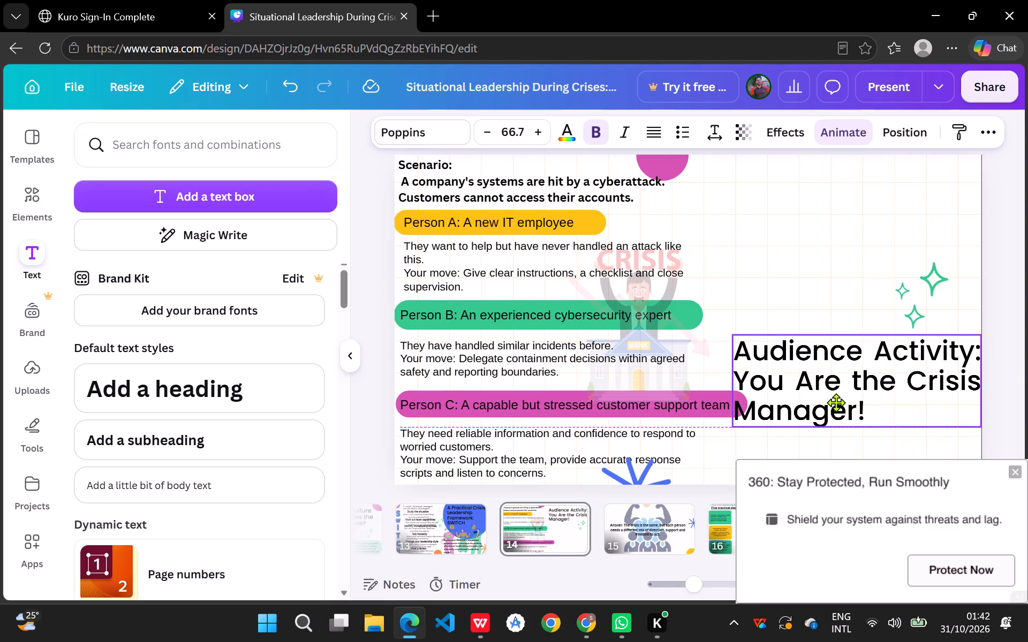
drag(836, 402, 839, 354)
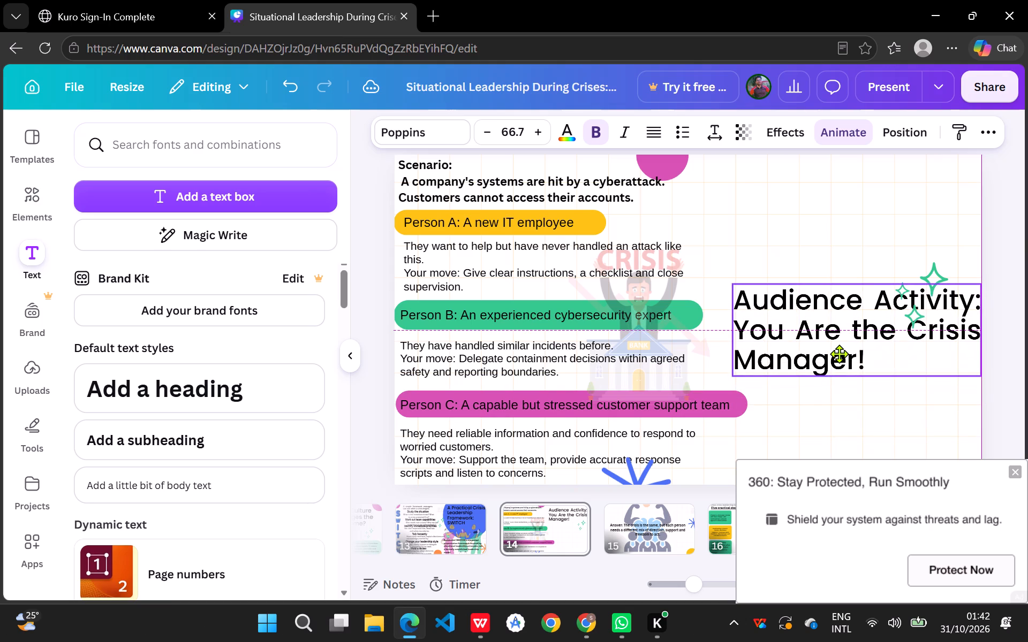
drag(839, 354, 829, 346)
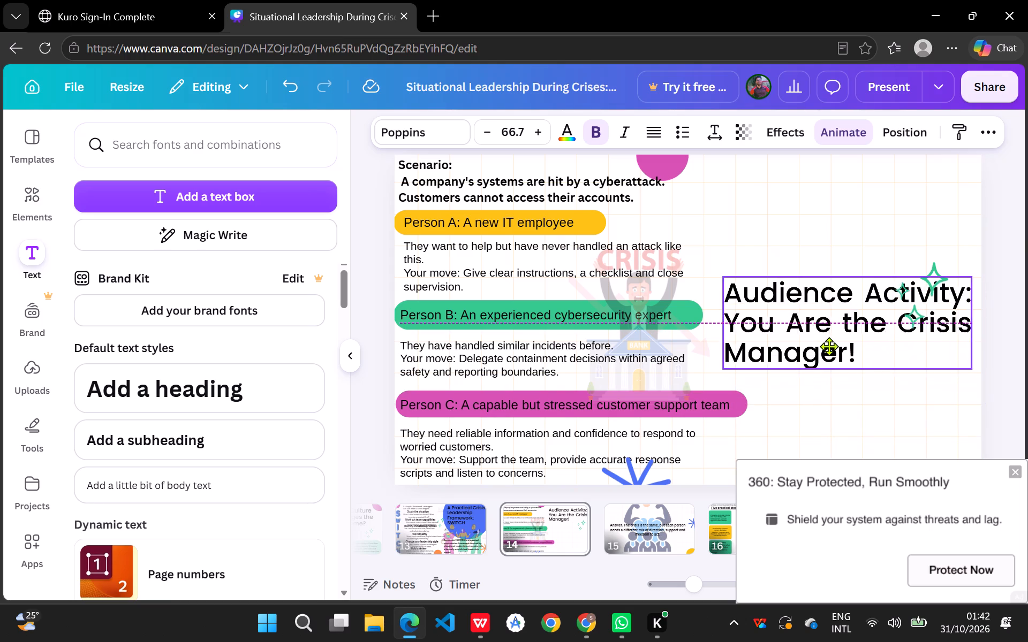
drag(829, 346, 830, 345)
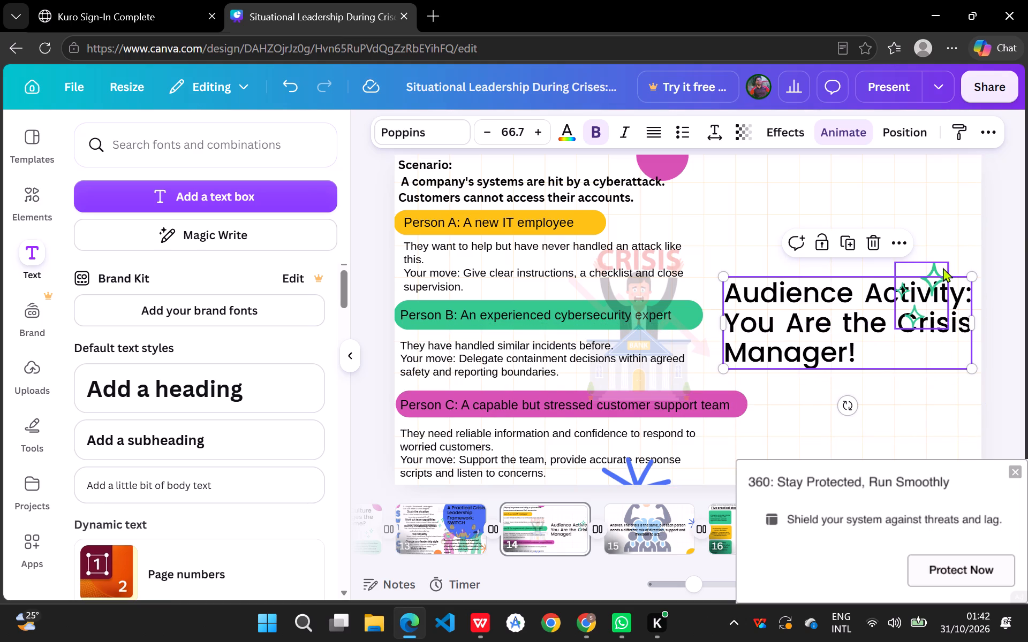
Move the green sparkles just below the right end of the title and deselect them.
click(938, 271)
drag(938, 271, 947, 377)
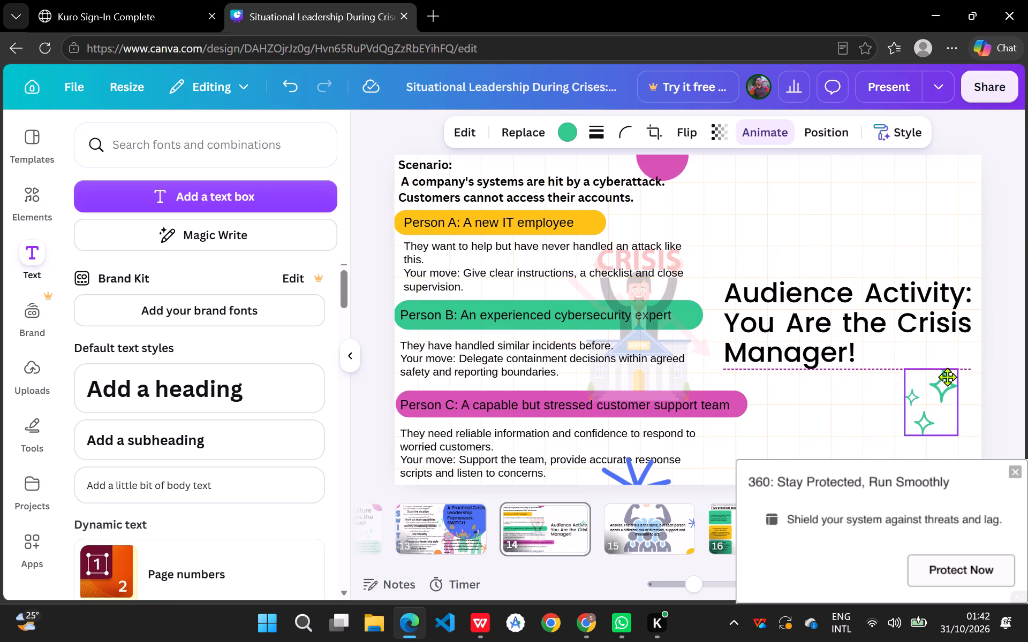
drag(947, 377, 947, 375)
click(869, 203)
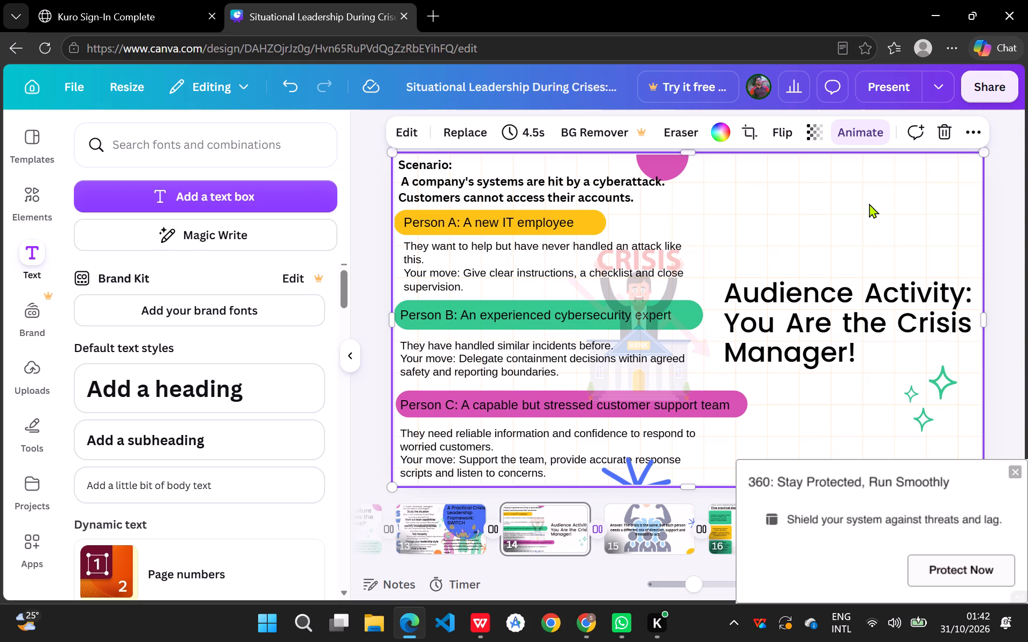
Dismiss the 360 security notification.
click(1017, 470)
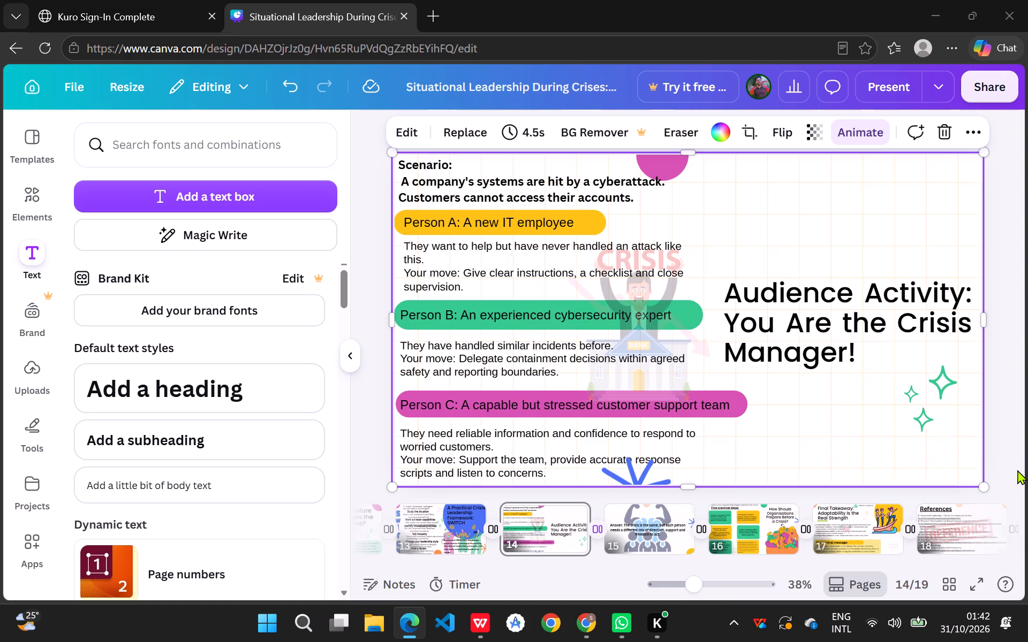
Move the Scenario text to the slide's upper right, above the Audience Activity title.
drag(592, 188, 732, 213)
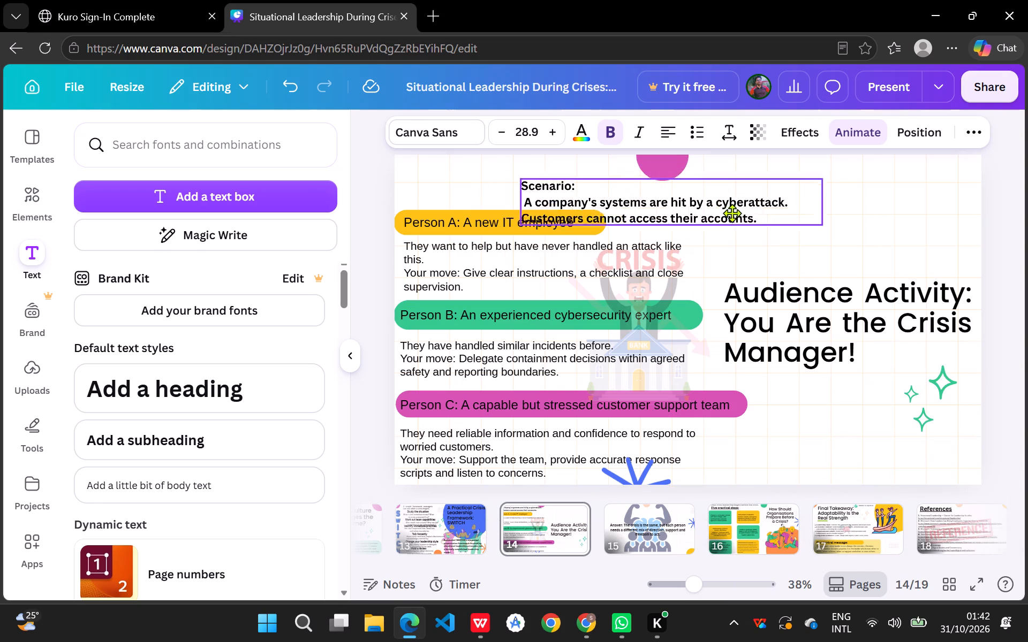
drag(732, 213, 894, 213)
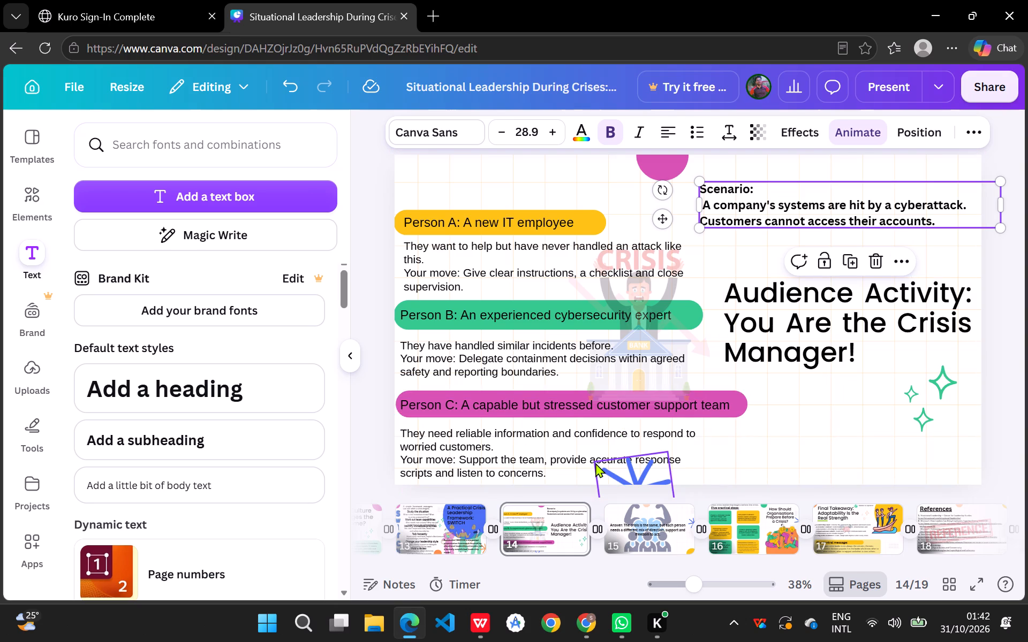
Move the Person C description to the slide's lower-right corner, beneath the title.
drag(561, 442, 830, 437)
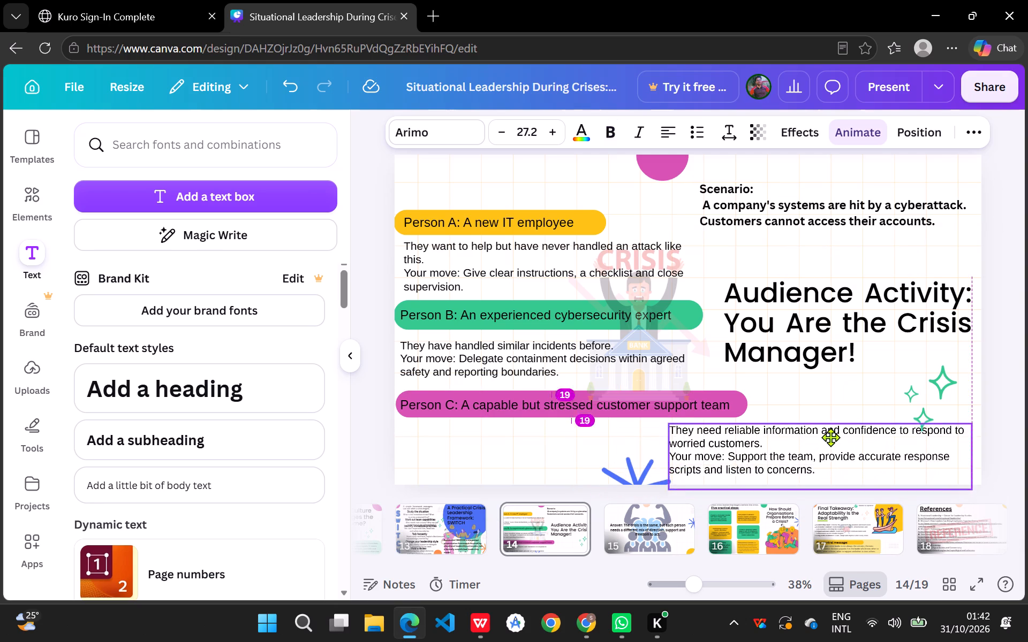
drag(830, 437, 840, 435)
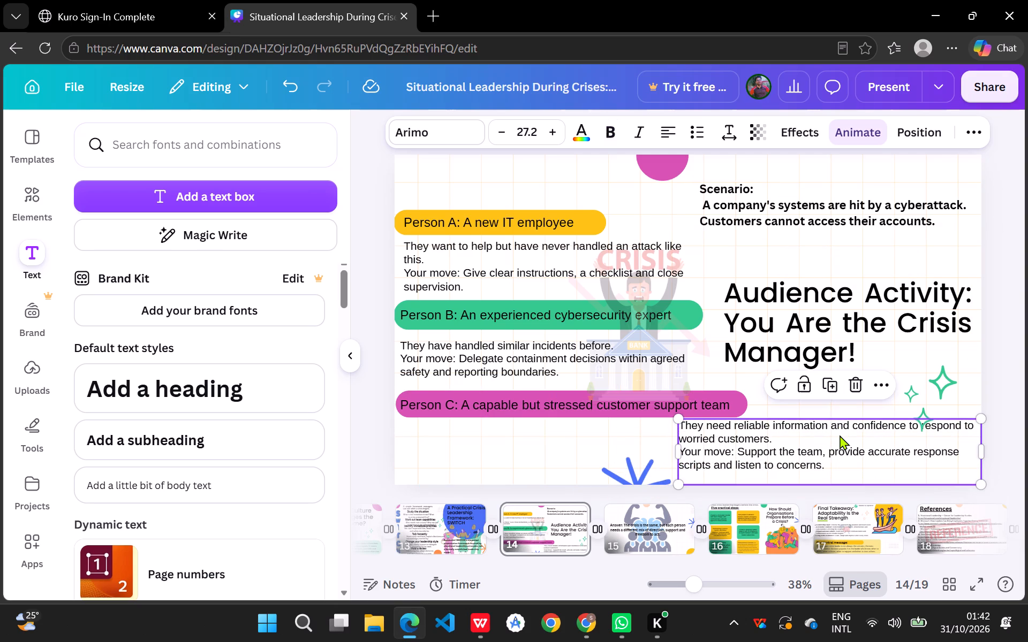
Nudge the Person C heading slightly within its pink bar and place its description just beneath the bar.
click(626, 407)
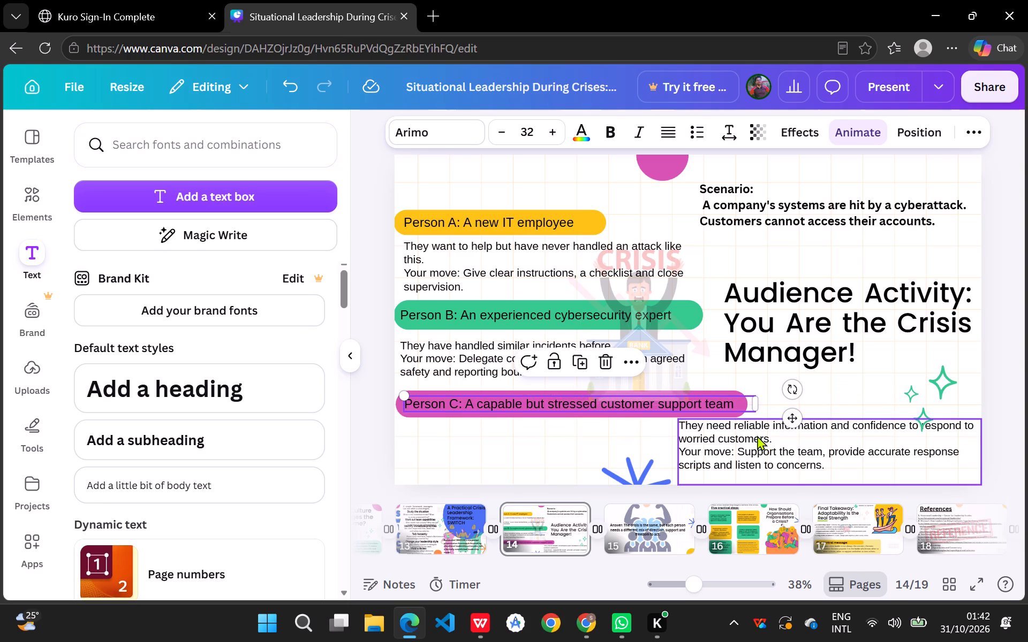
drag(767, 448, 489, 448)
click(781, 253)
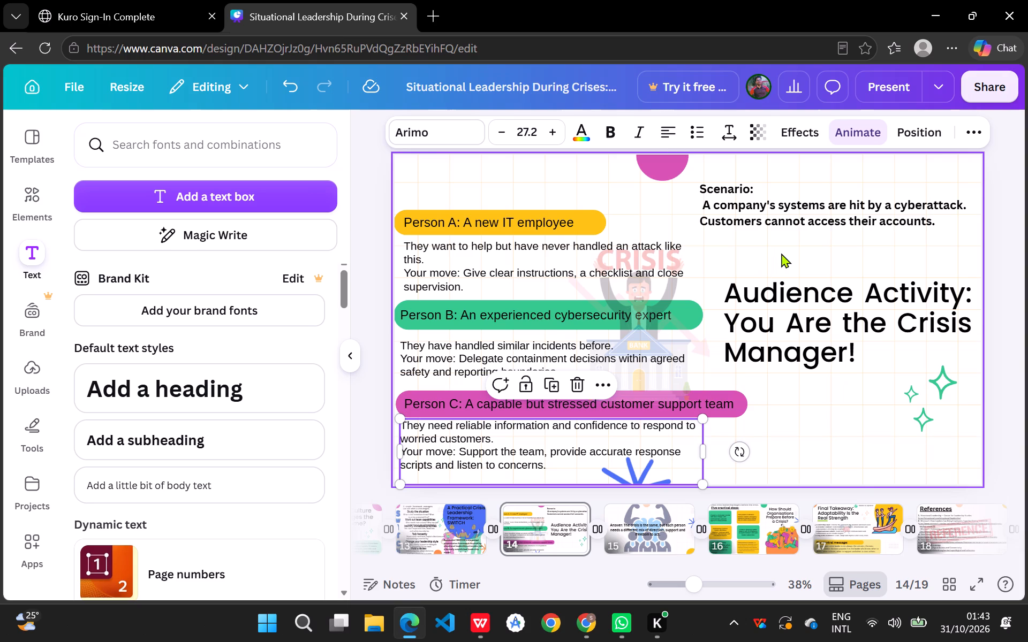
Duplicate the green bar behind the Person B heading on the same slide.
click(820, 213)
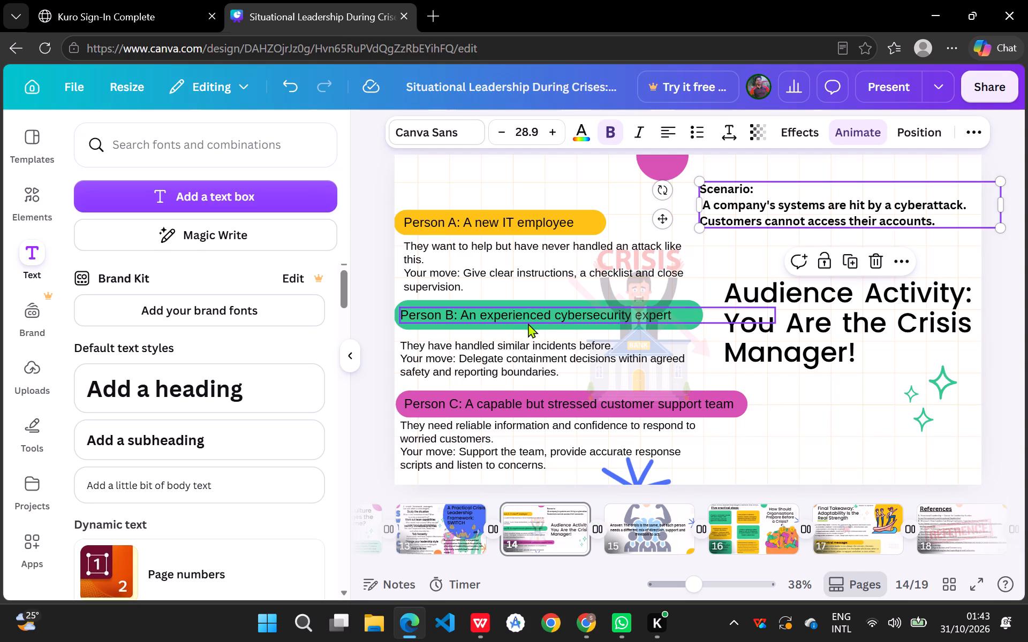
click(531, 330)
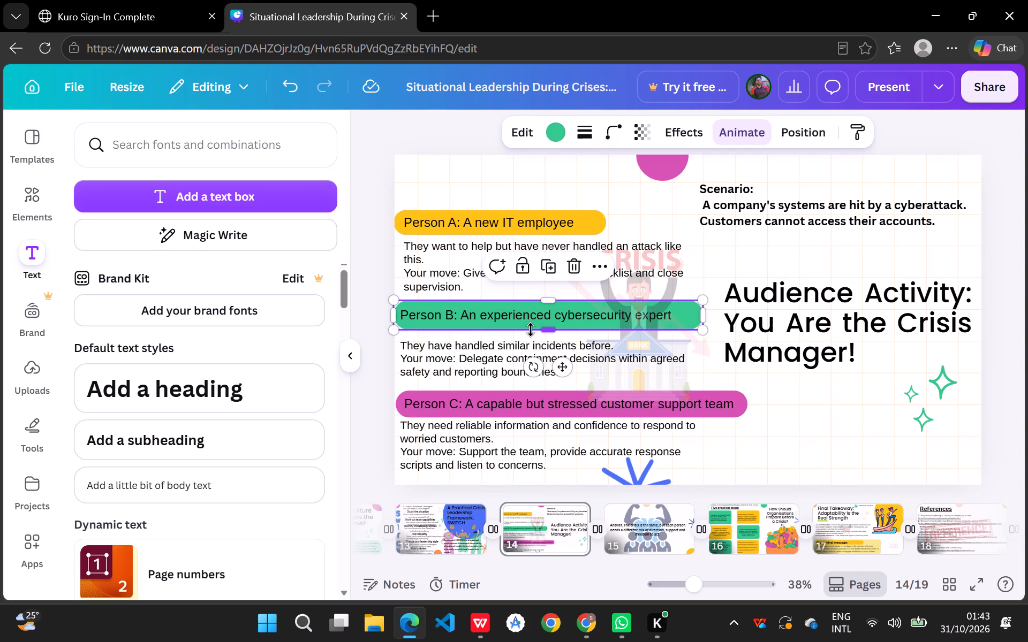
key(ctrl+c)
click(715, 190)
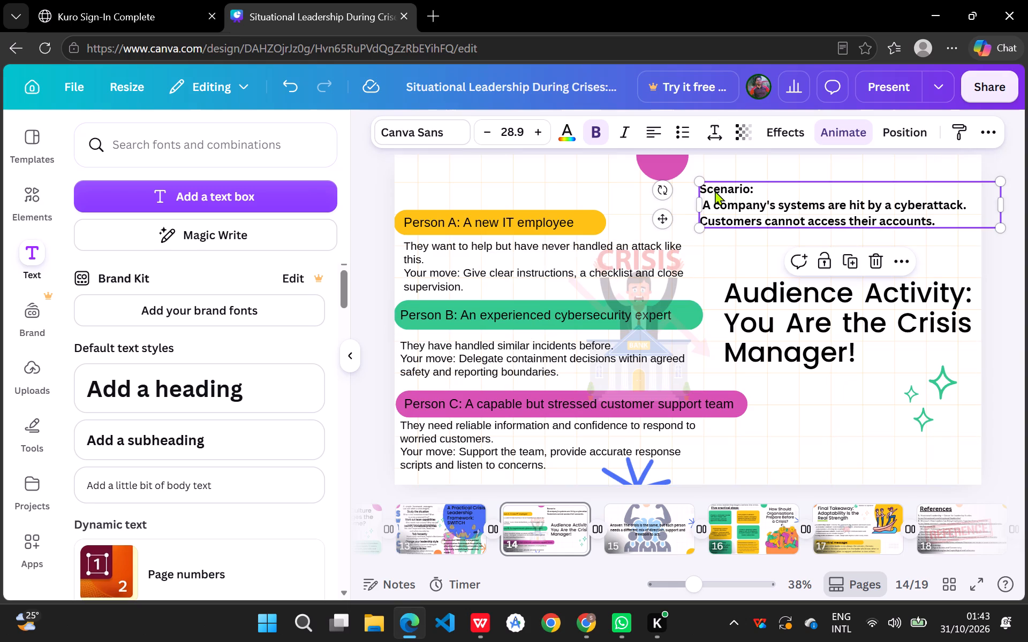
click(775, 255)
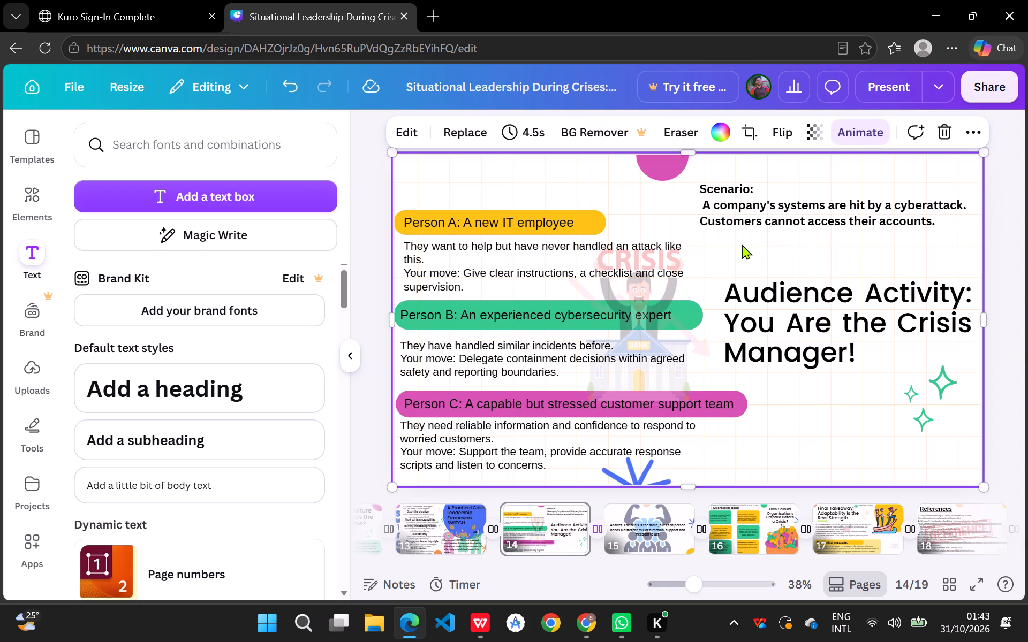
key(ctrl+v)
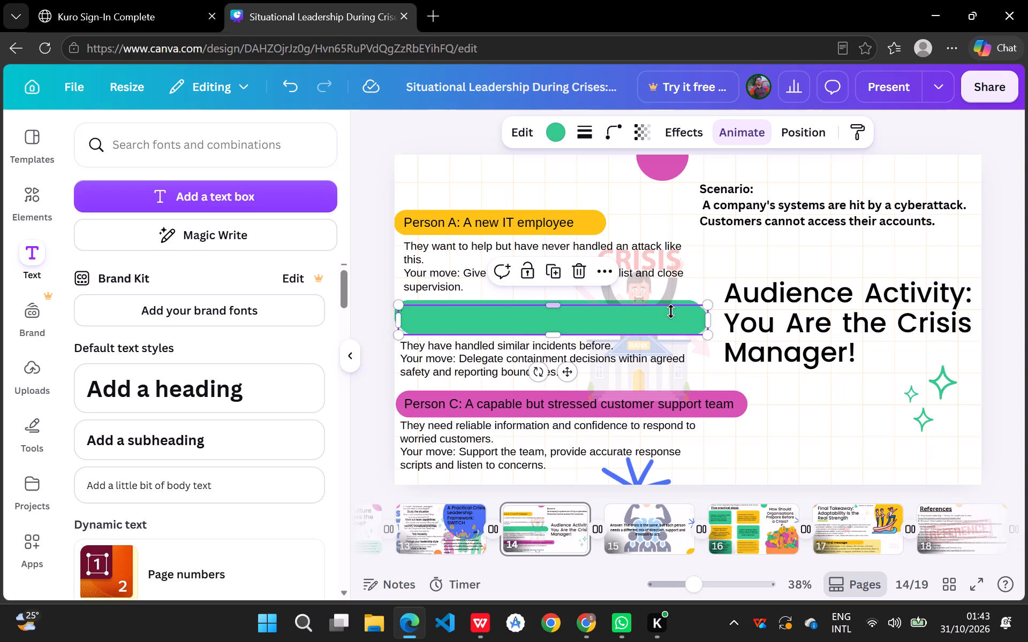
double_click(670, 312)
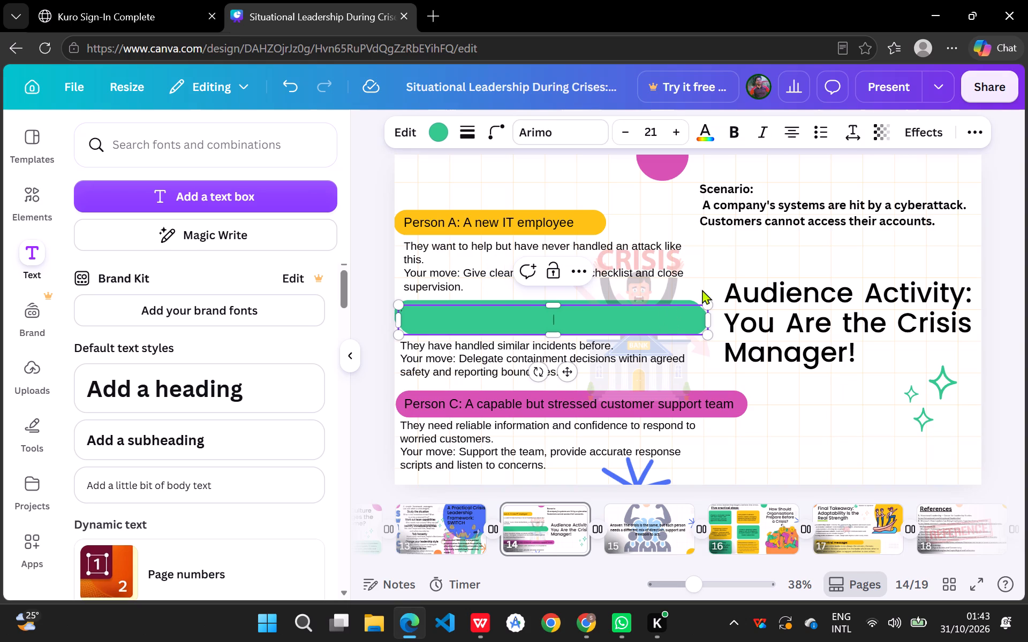
click(738, 258)
Move the green bar copy to the slide's lower right below the sparkles, running slightly past the slide's edge.
drag(653, 311, 936, 191)
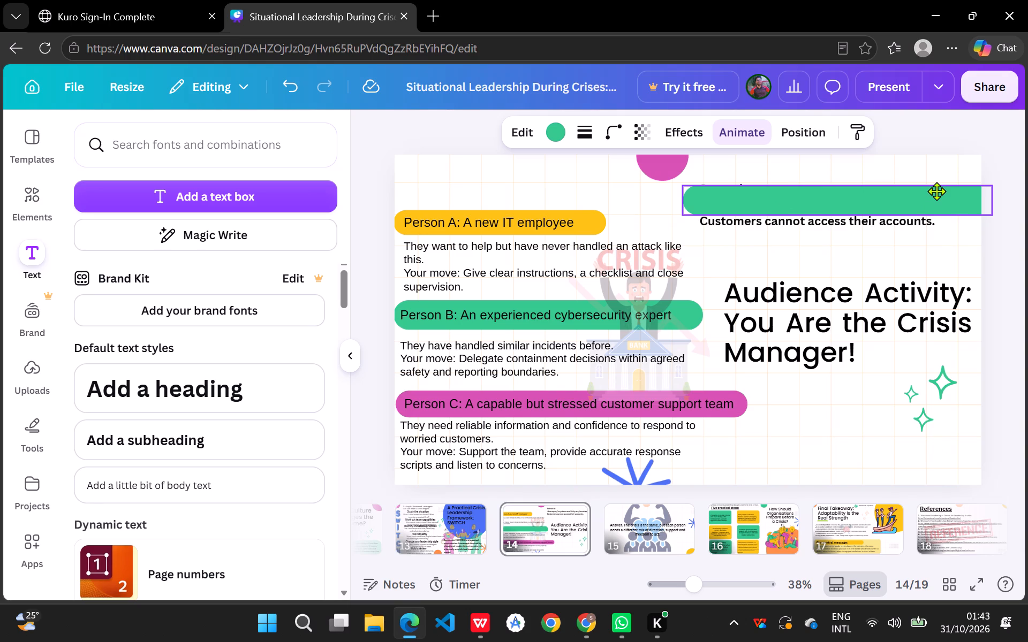
drag(936, 191, 932, 248)
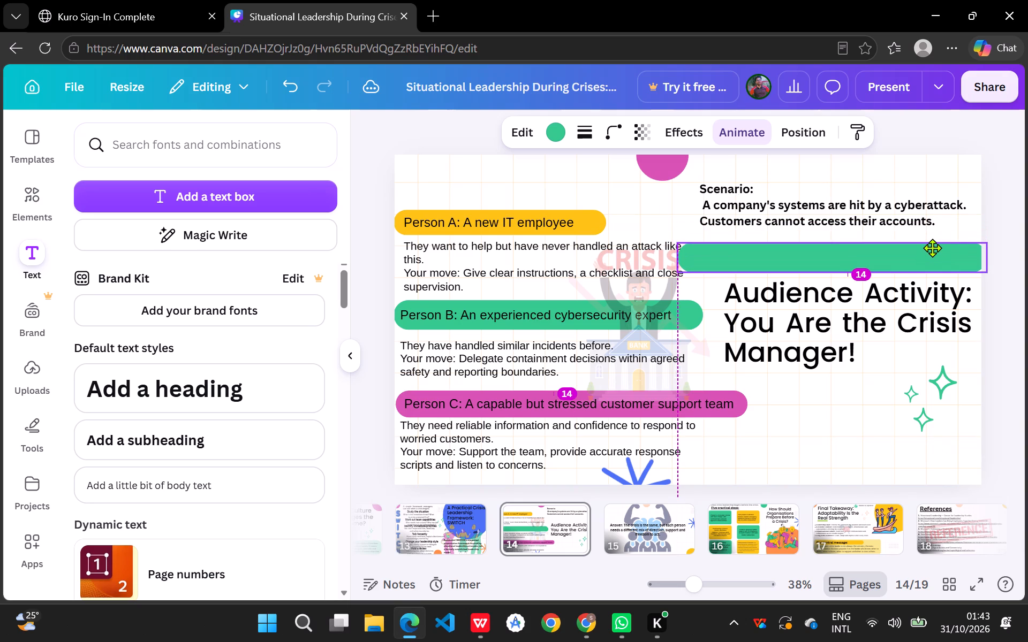
drag(932, 248, 795, 282)
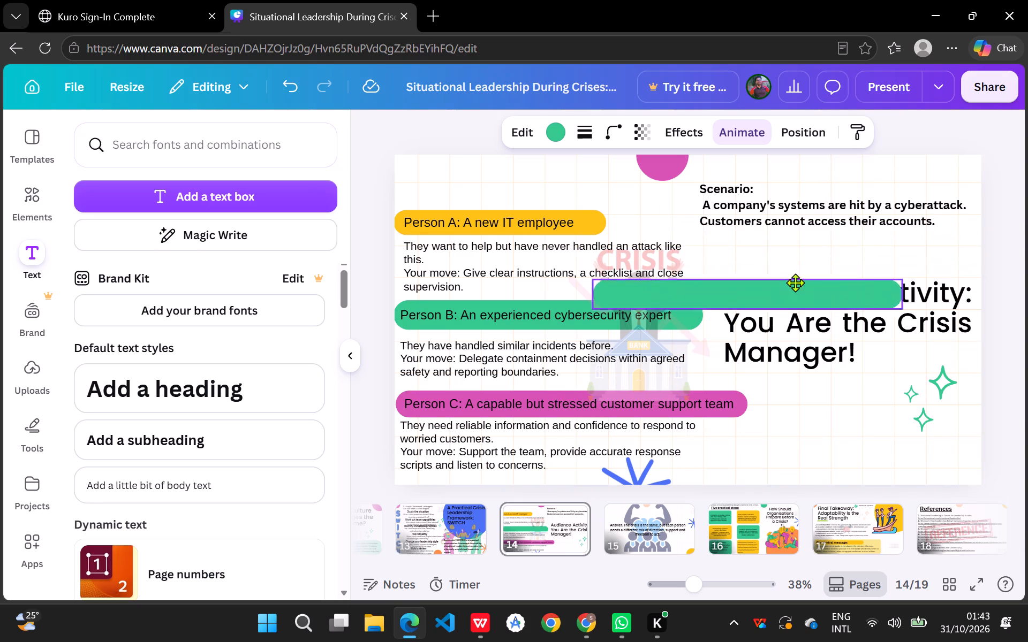
drag(795, 282, 880, 433)
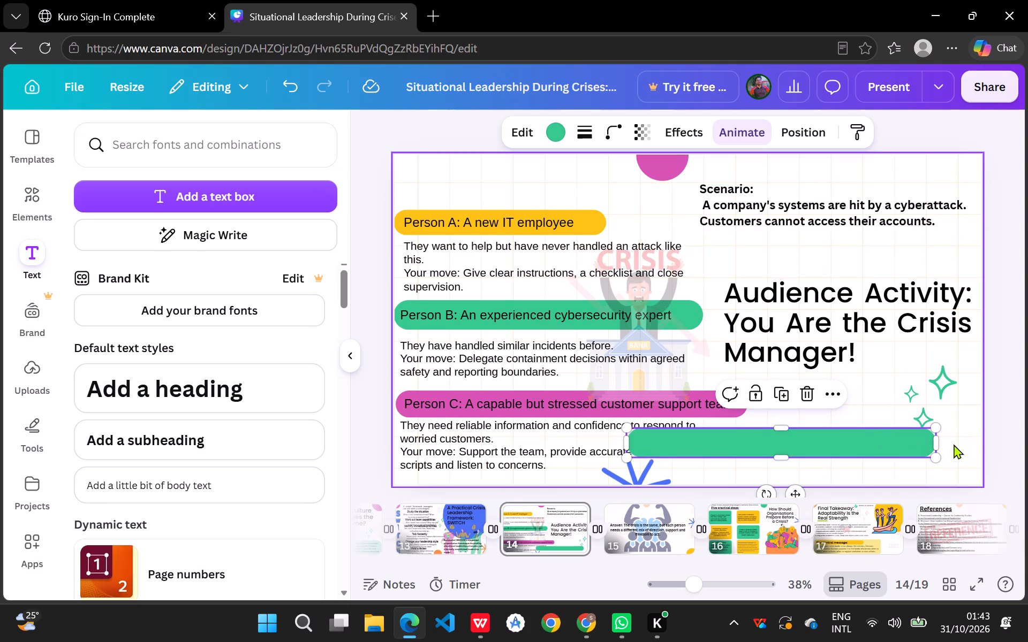
drag(858, 446, 925, 457)
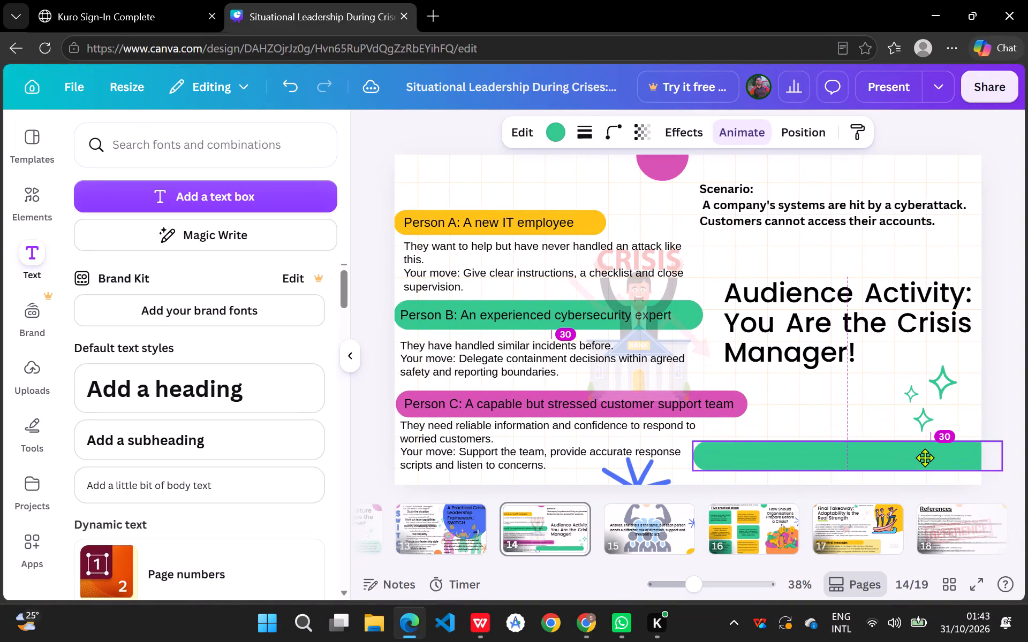
drag(925, 457, 920, 458)
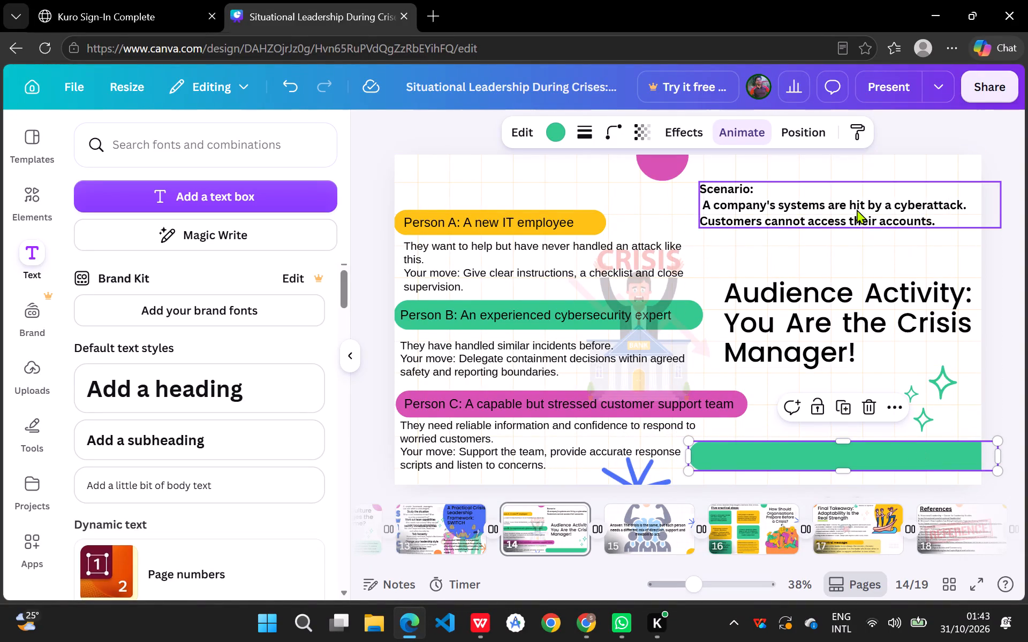
Move the Scenario text back near the slide's top edge, above the yellow Person A bar.
drag(857, 209, 602, 190)
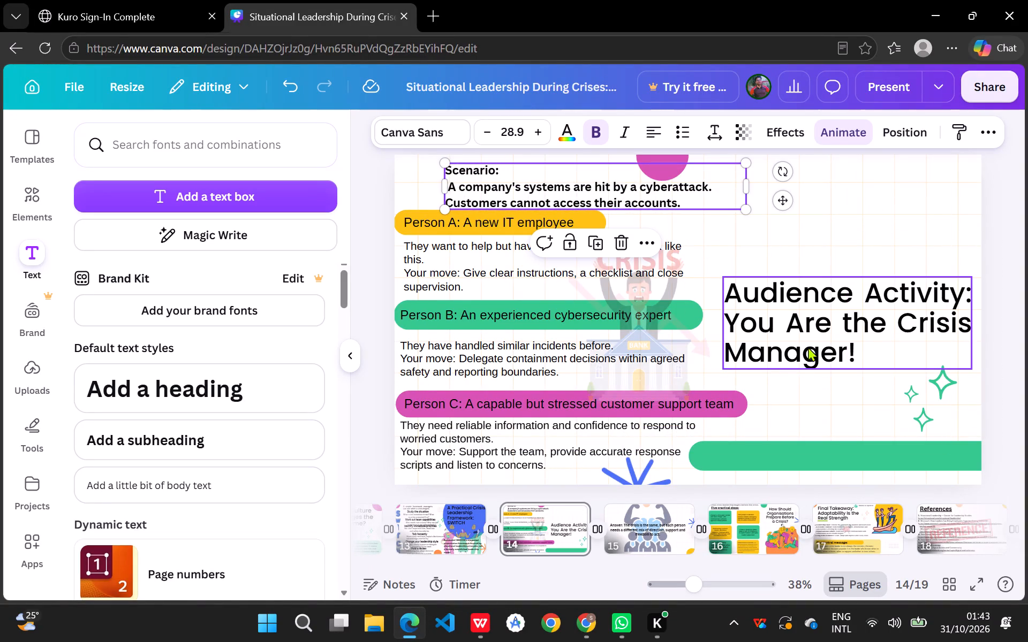
Move the Audience Activity title up to the slide's upper right and bring the green sparkles up just beneath it.
drag(809, 346, 806, 251)
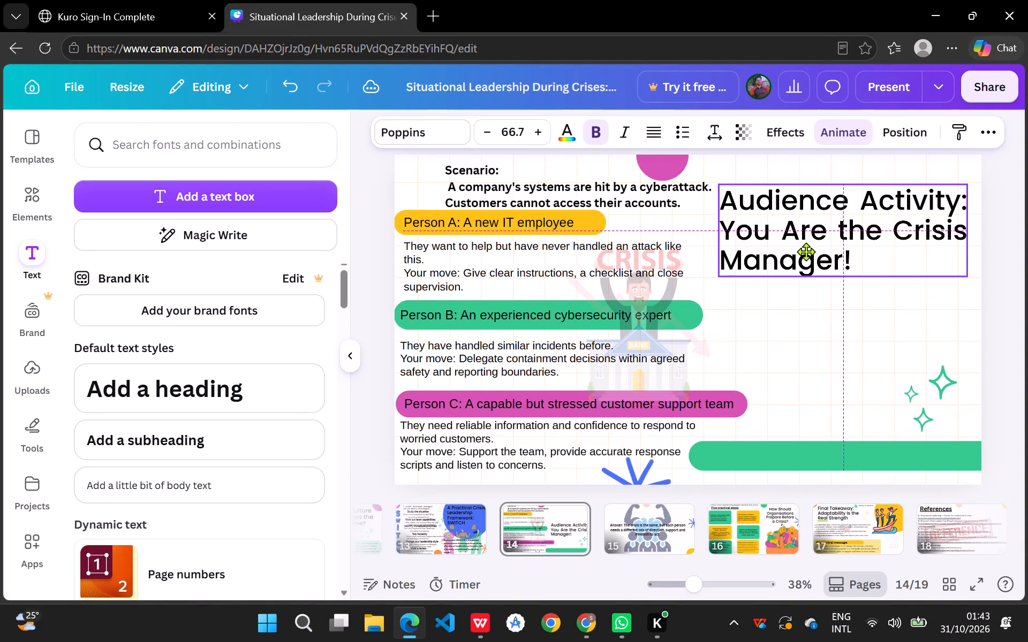
drag(806, 251, 795, 242)
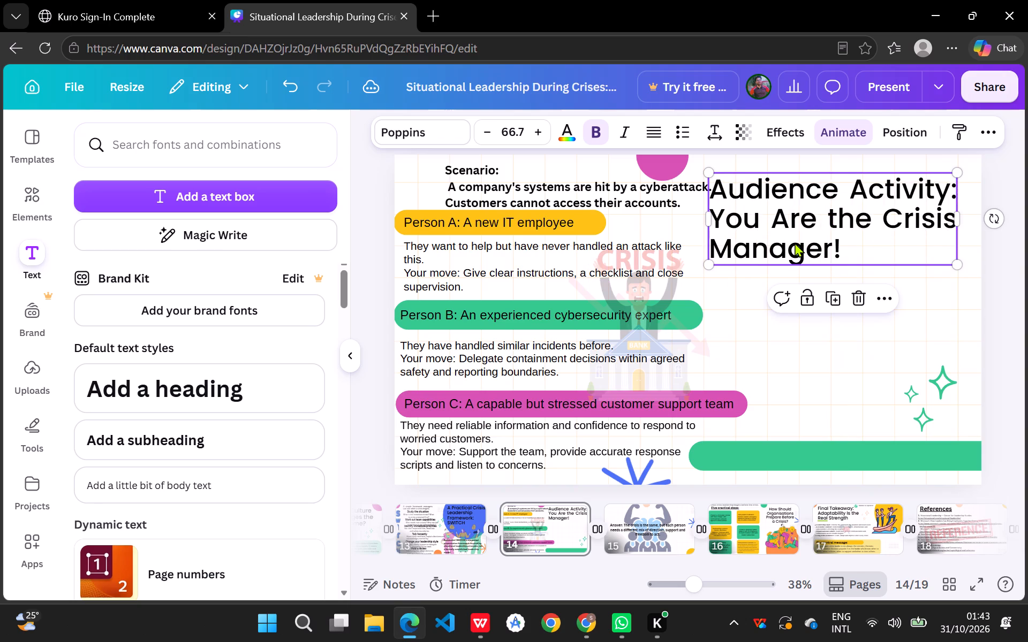
drag(917, 381, 914, 266)
Shift the green bar copy fully onto the slide and reshape it into a tall rounded box about 707 wide below the sparkles.
click(829, 452)
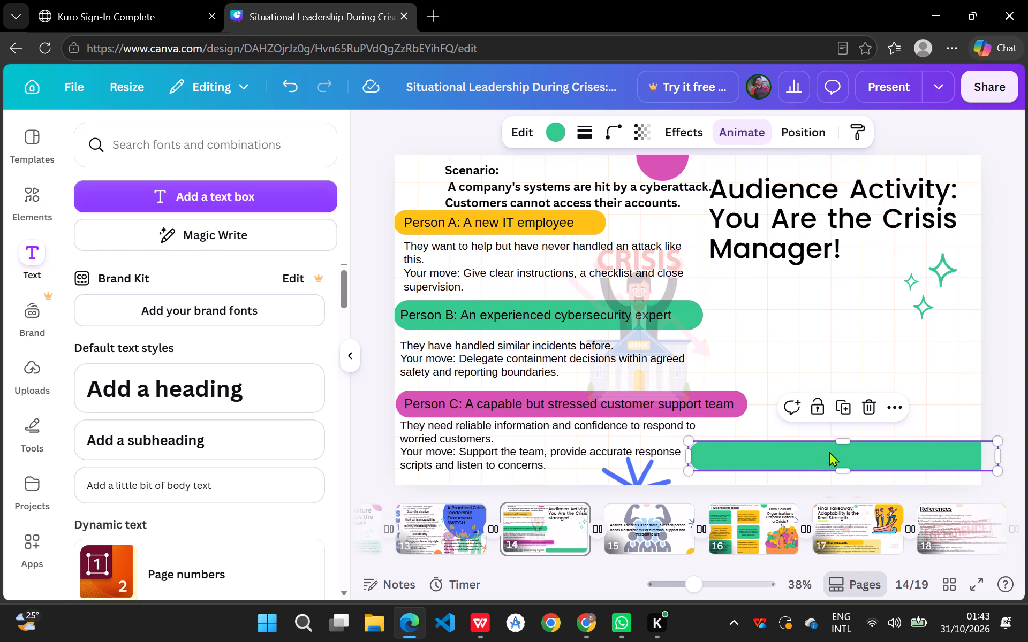
drag(802, 460, 777, 459)
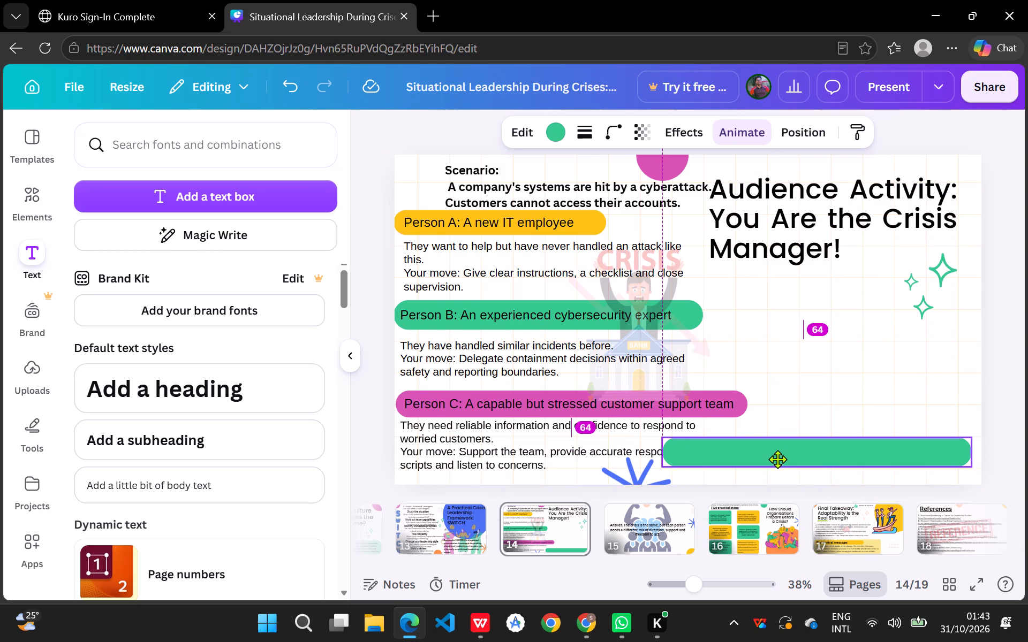
drag(777, 459, 777, 456)
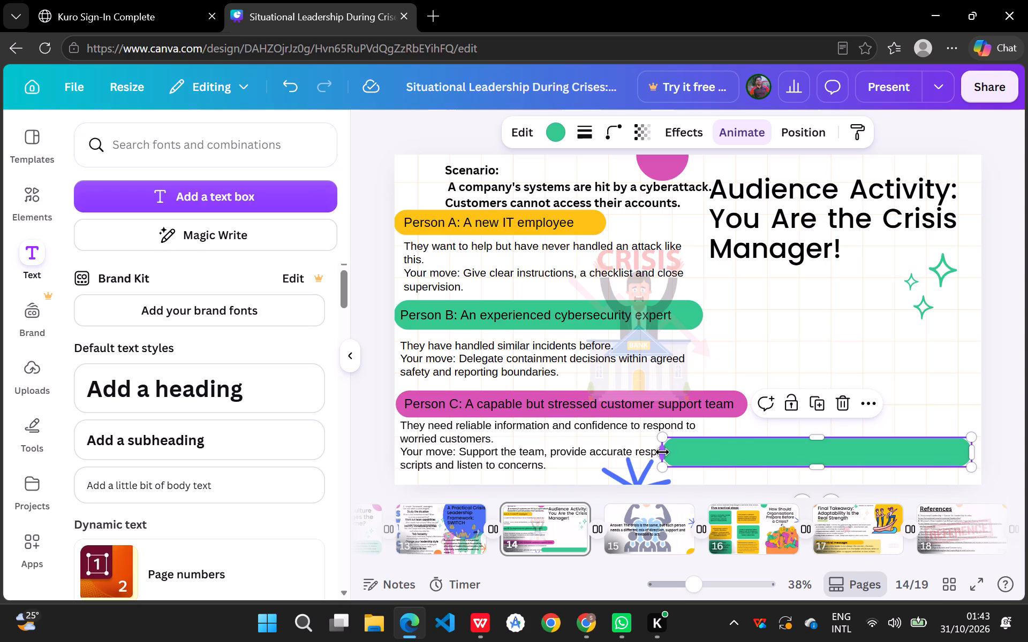
drag(662, 452, 757, 437)
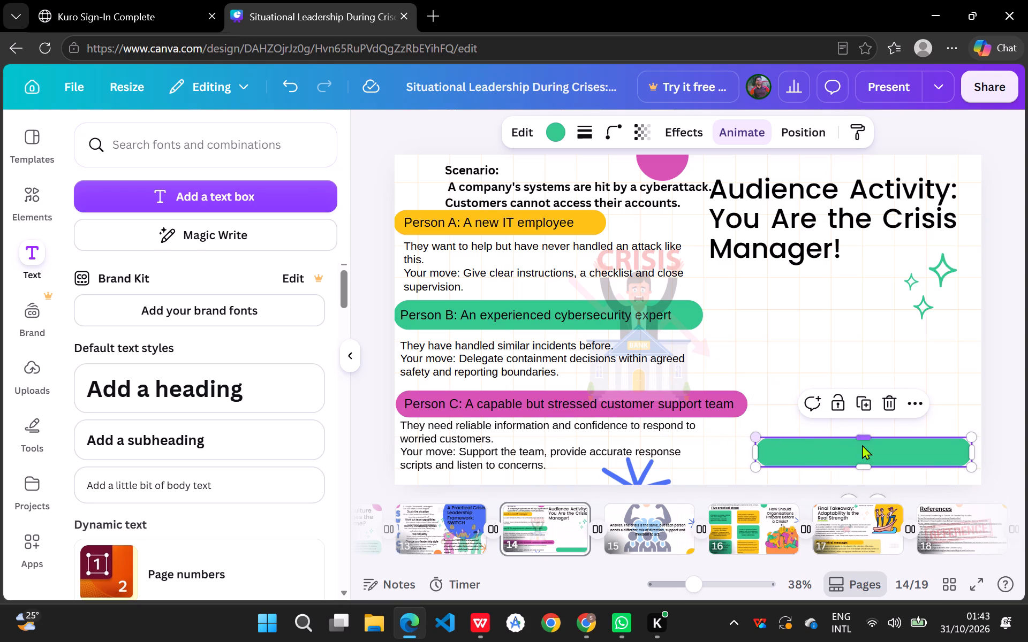
drag(867, 433, 866, 362)
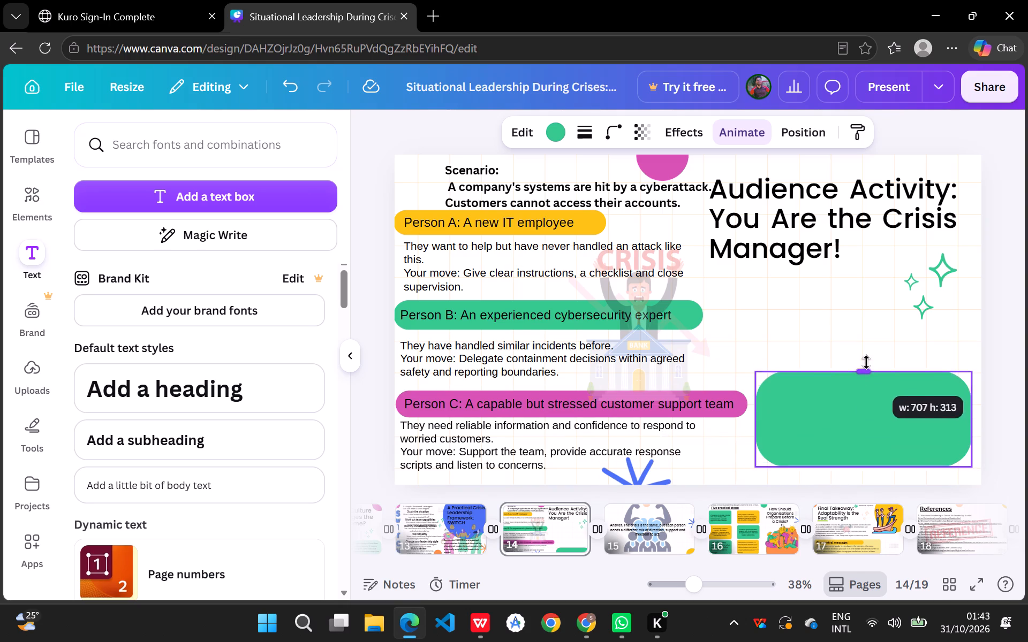
drag(866, 362, 856, 327)
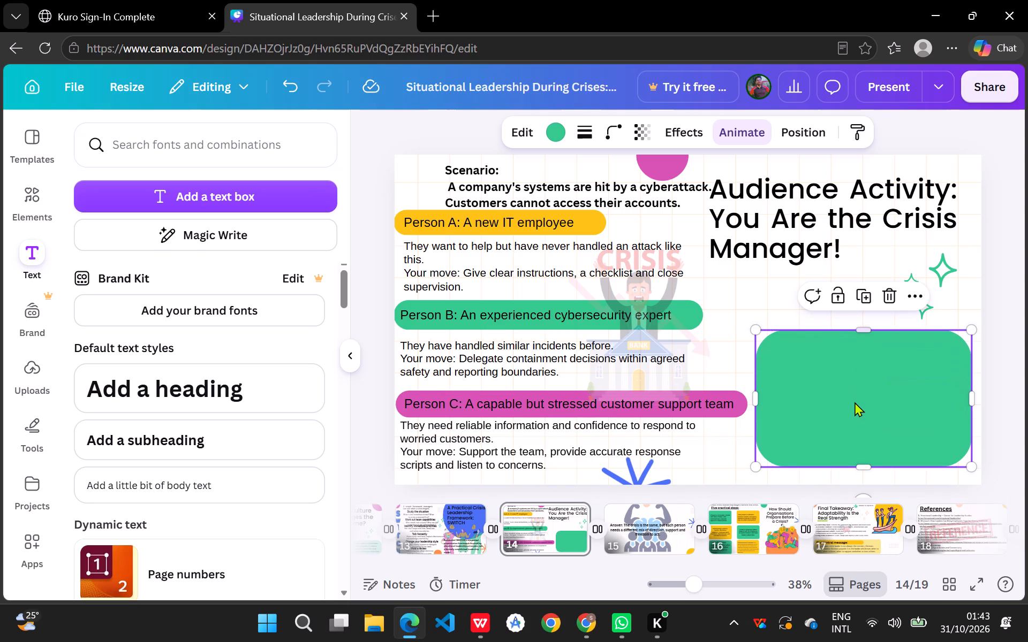
click(855, 402)
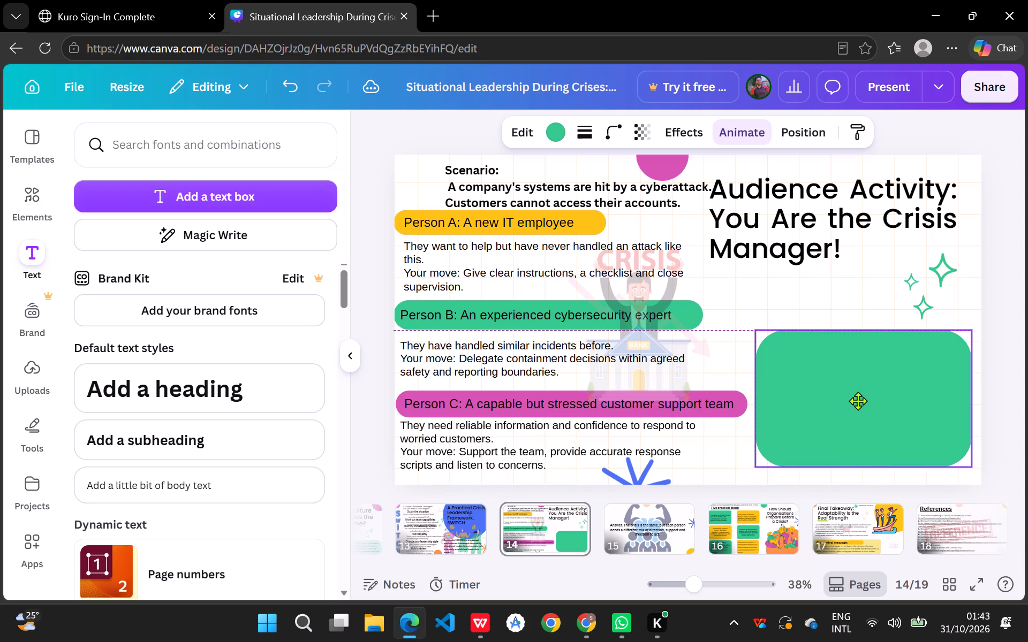
Move the Scenario text from the slide's top into the green box, narrowing its text box and scaling the text to size 27.7.
drag(617, 200, 699, 370)
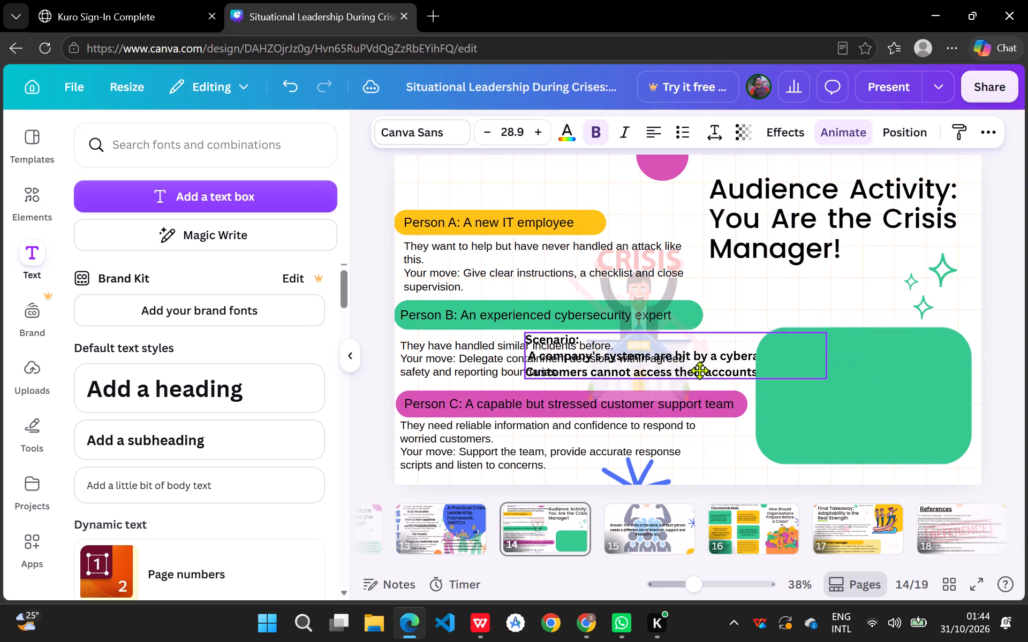
drag(699, 370, 927, 388)
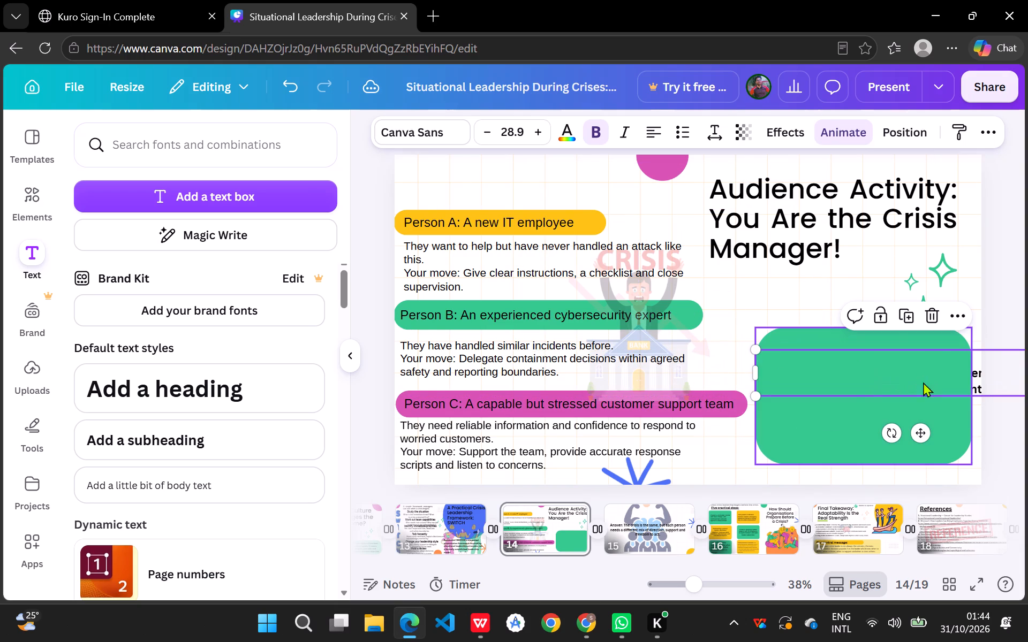
drag(888, 368, 827, 368)
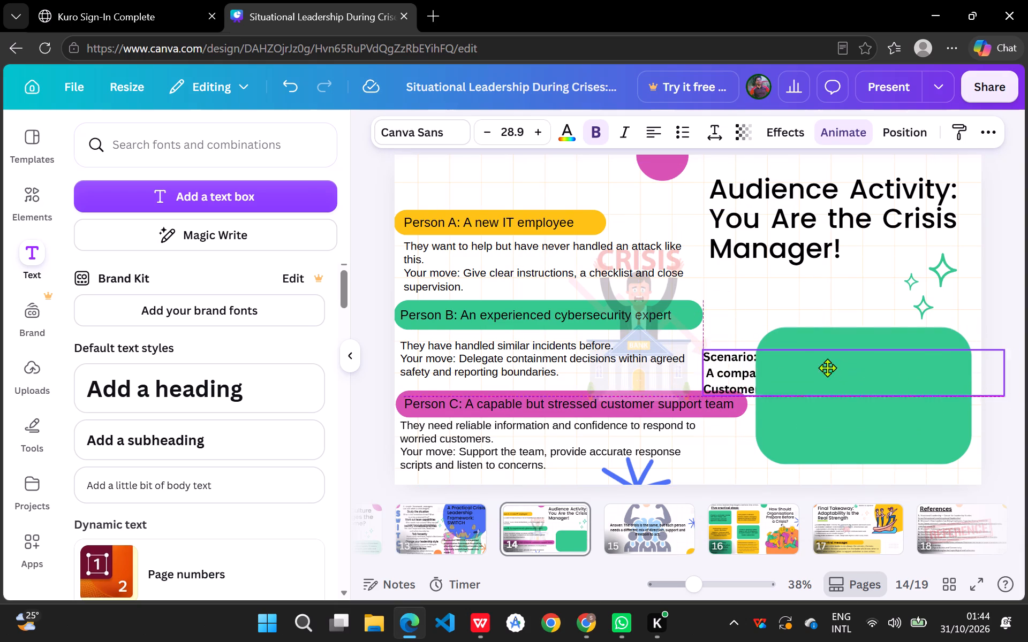
drag(827, 368, 804, 377)
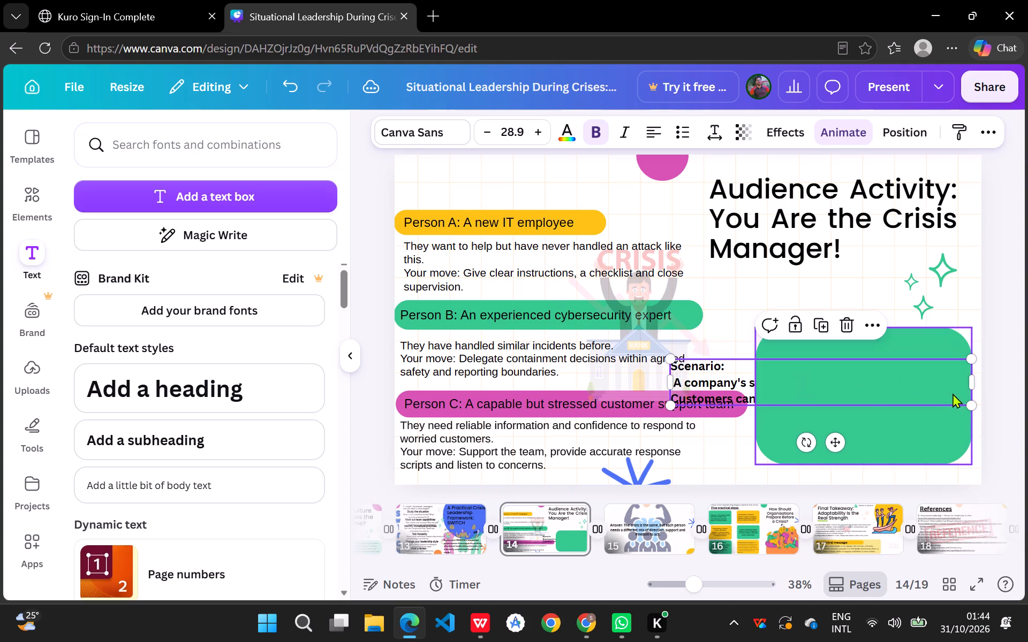
drag(974, 383, 928, 399)
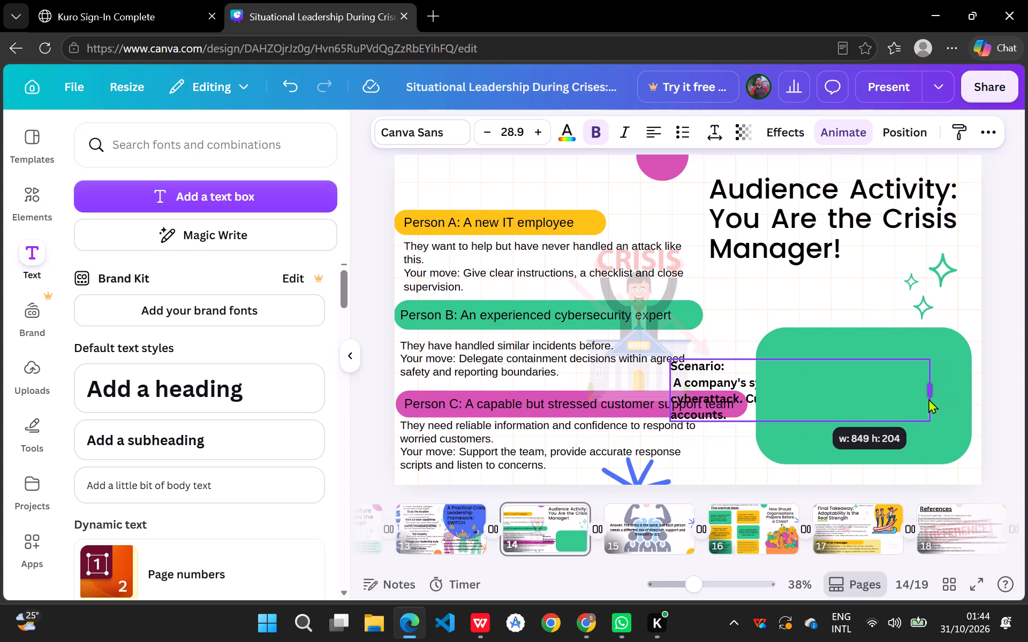
drag(928, 399, 920, 411)
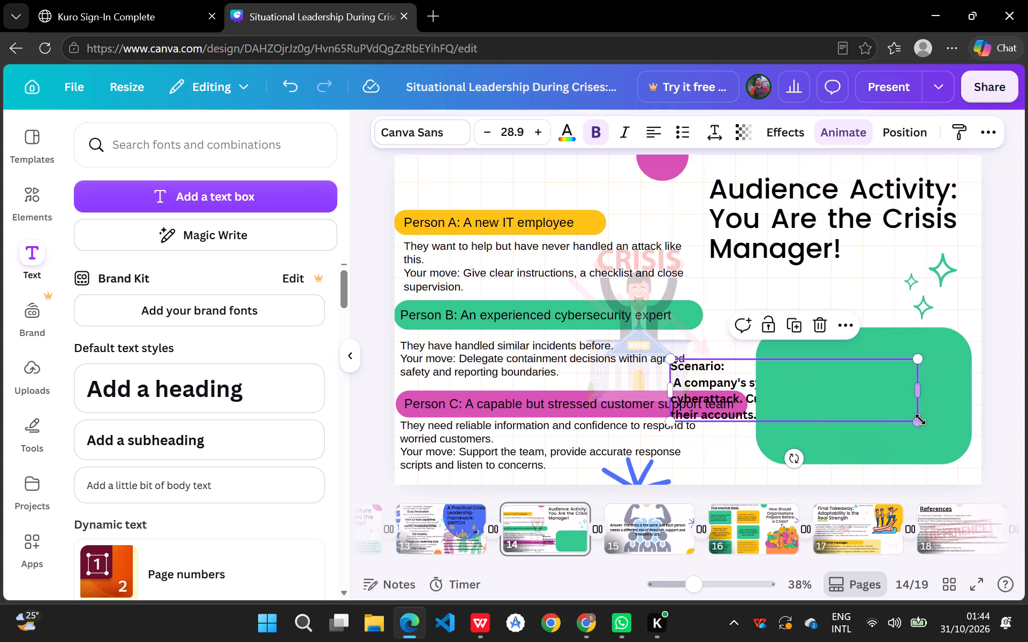
drag(920, 425, 926, 450)
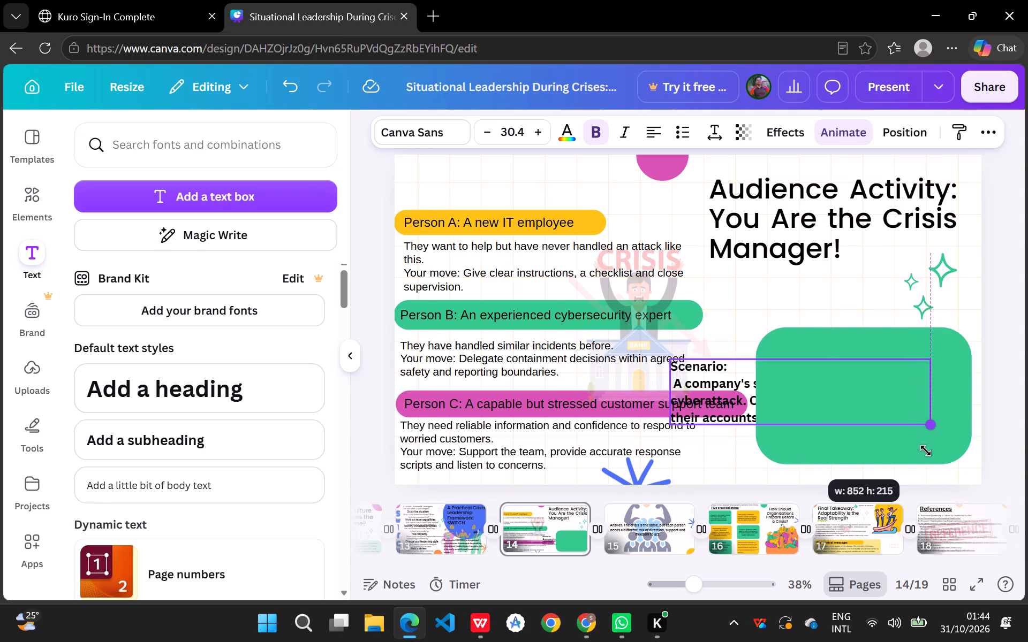
drag(926, 450, 914, 425)
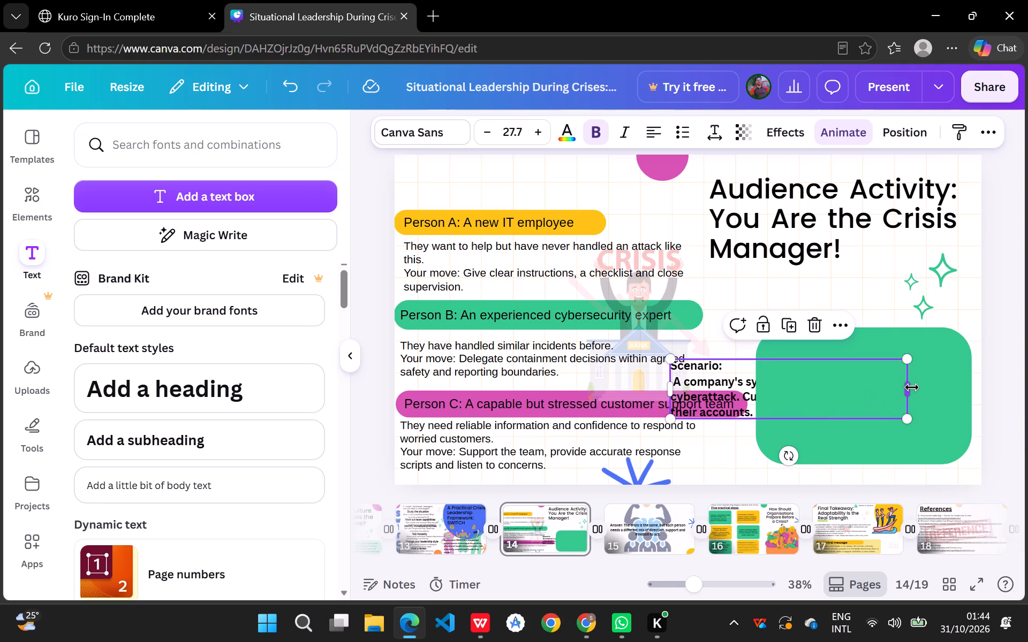
drag(912, 387, 855, 394)
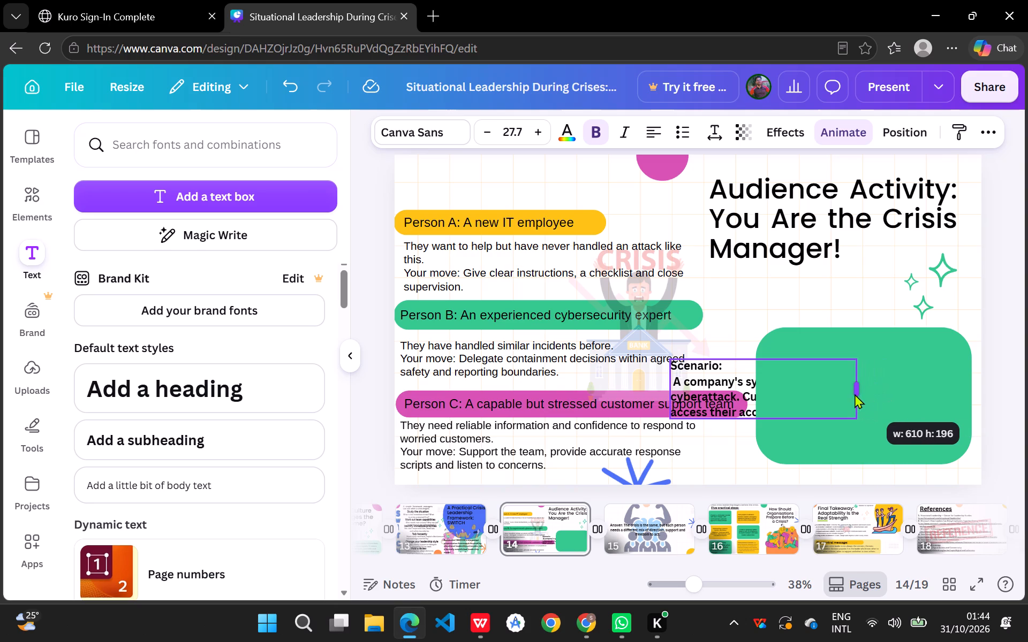
drag(855, 394, 800, 391)
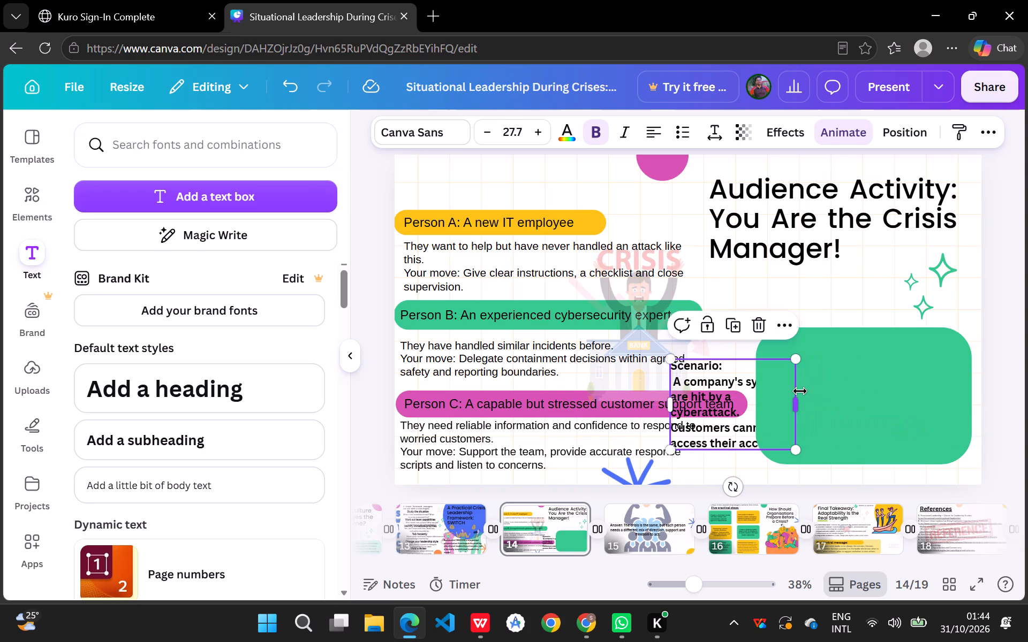
drag(725, 391, 853, 381)
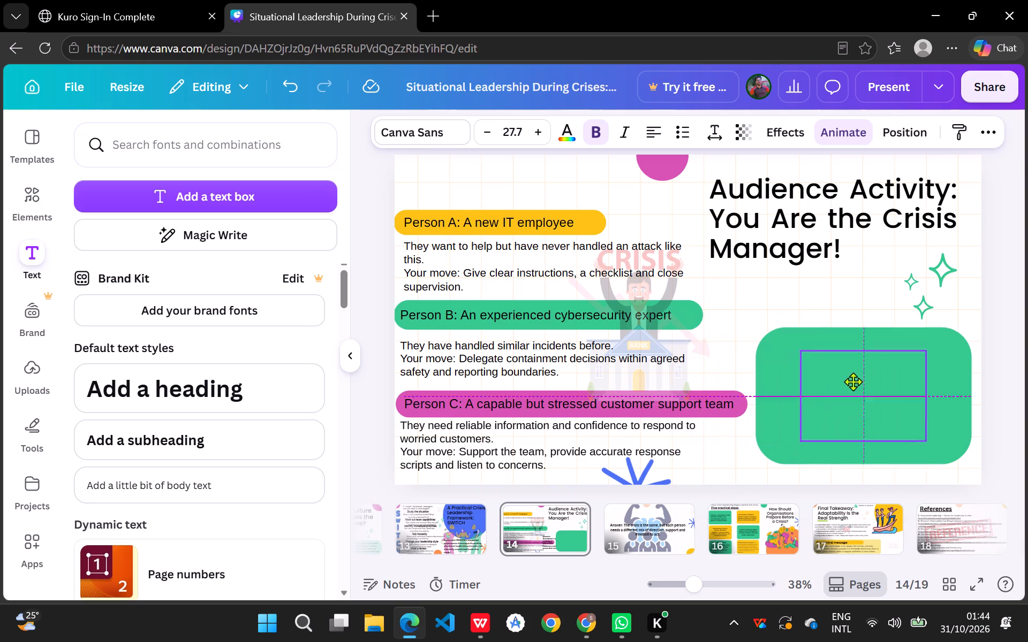
drag(853, 381, 849, 381)
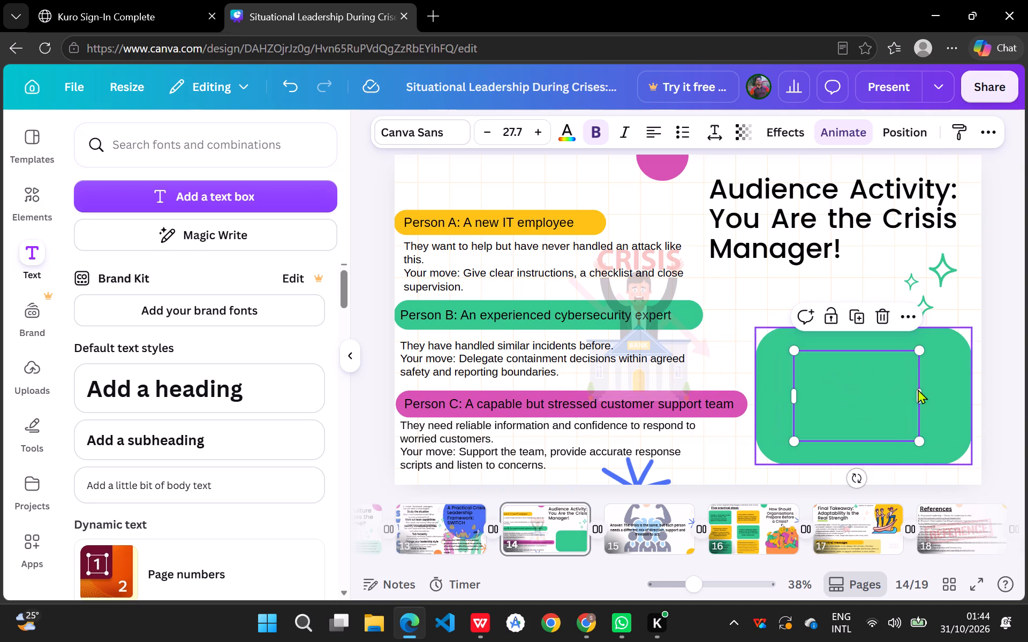
Widen the Scenario text box within the green box and enlarge its text to size 30.8.
drag(920, 396, 937, 395)
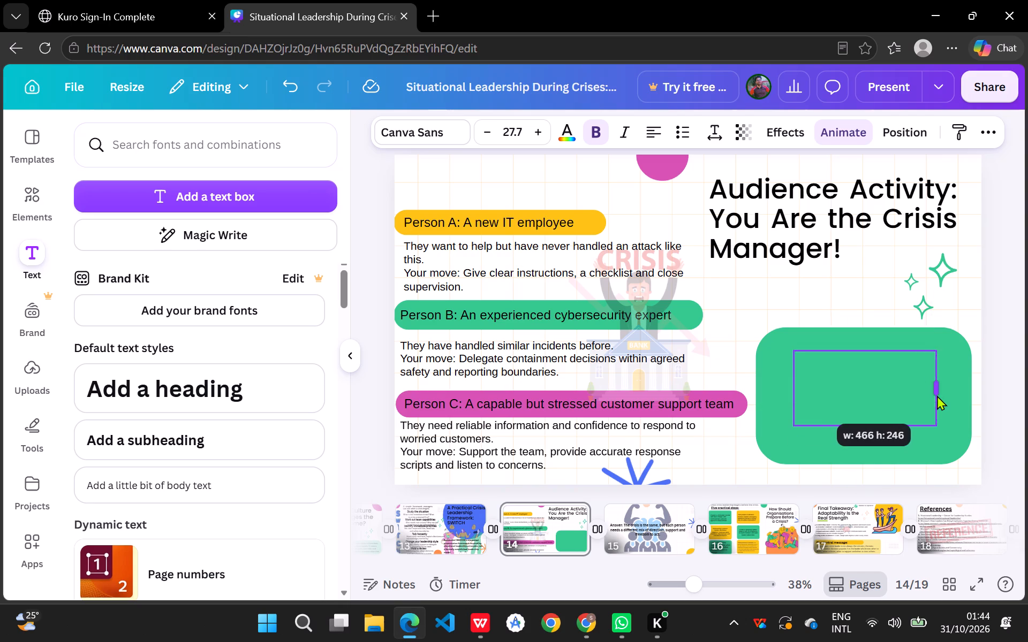
drag(937, 395, 934, 393)
drag(933, 388, 944, 389)
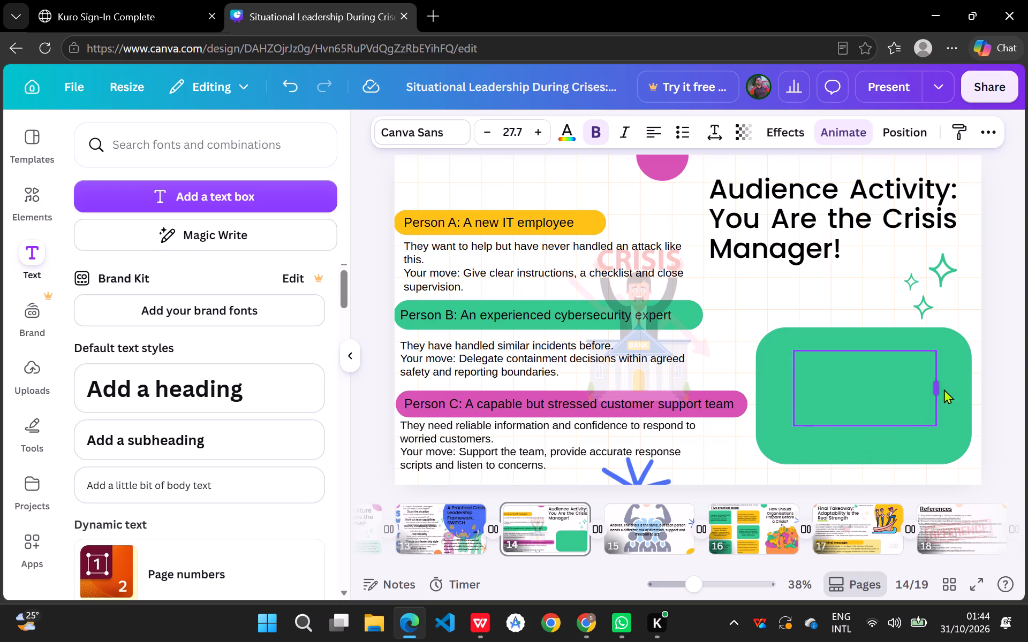
drag(944, 389, 955, 398)
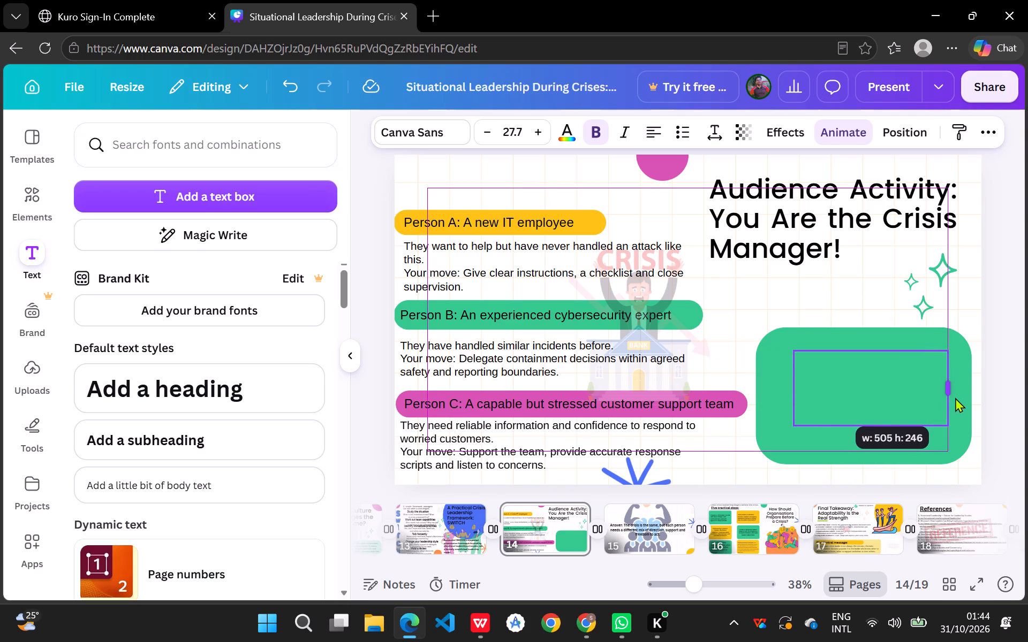
drag(955, 398, 961, 406)
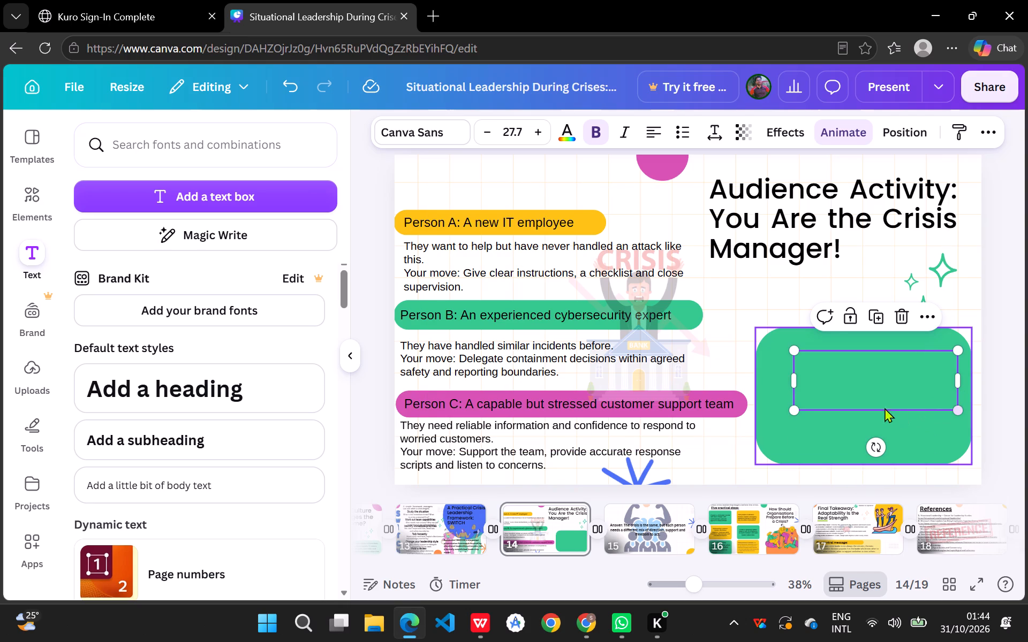
drag(790, 409, 782, 440)
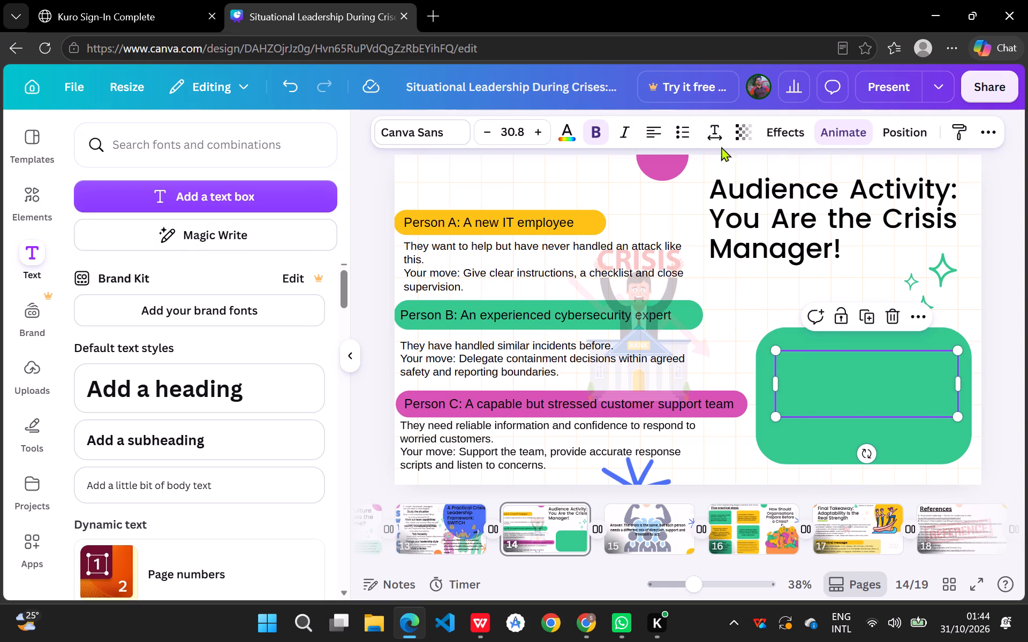
Reorder the layers so the green box sits behind the Scenario text.
click(906, 143)
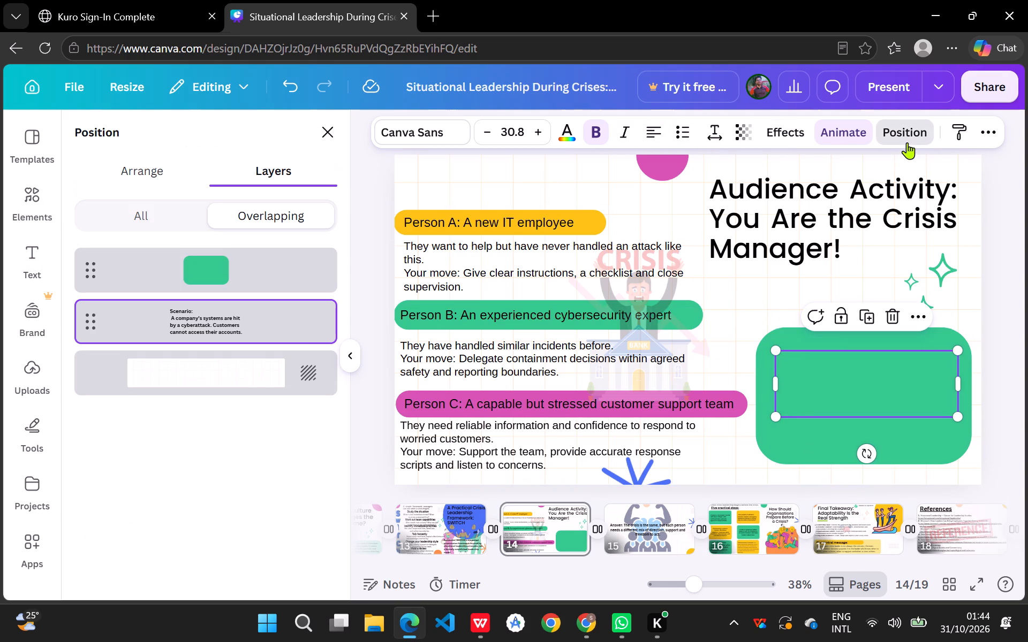
drag(211, 324, 253, 253)
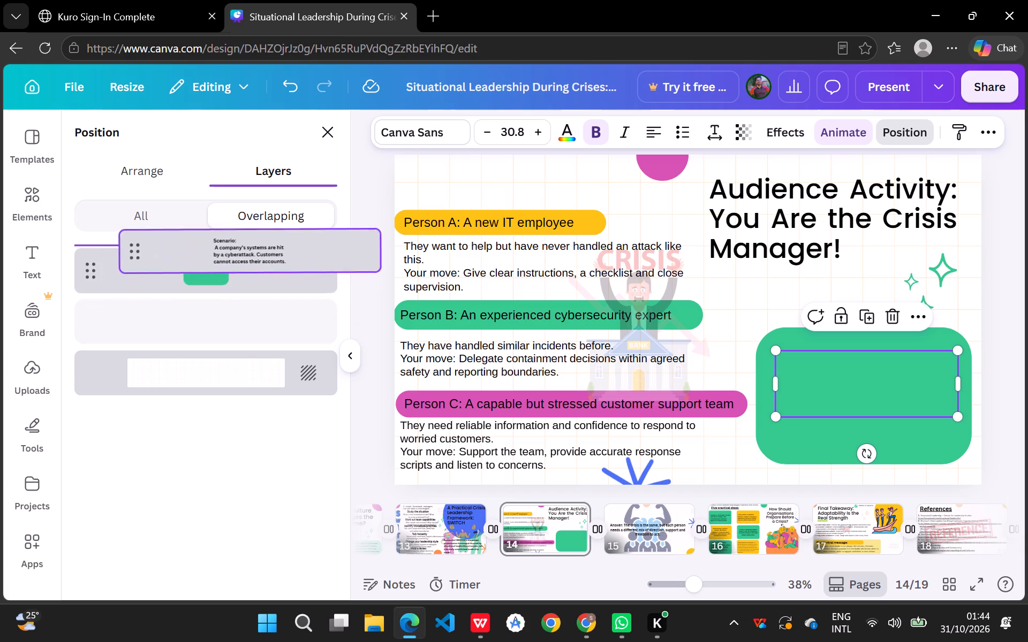
drag(253, 253, 226, 236)
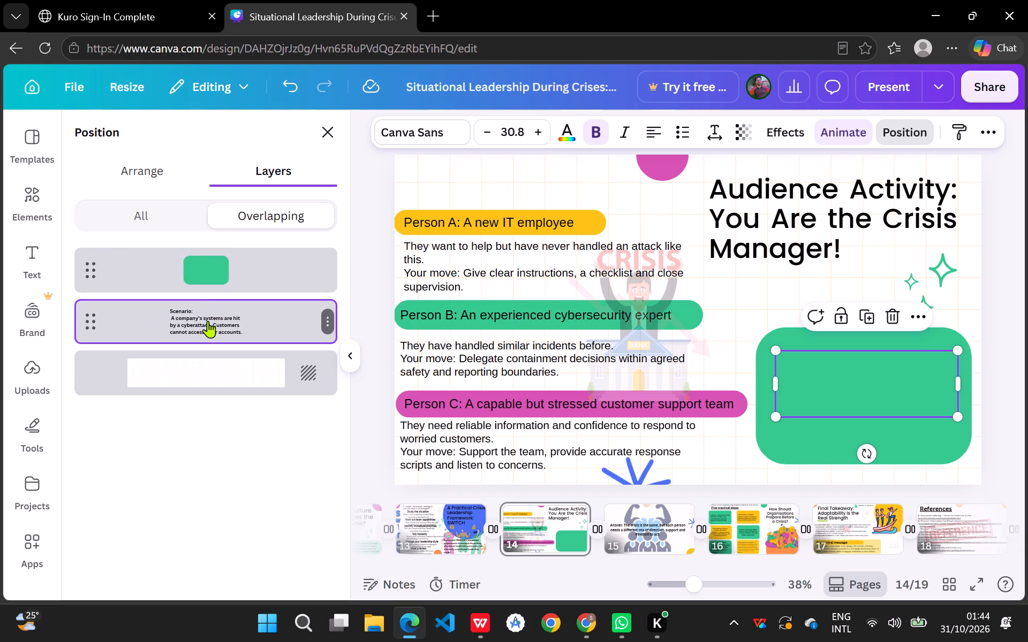
drag(208, 322, 204, 205)
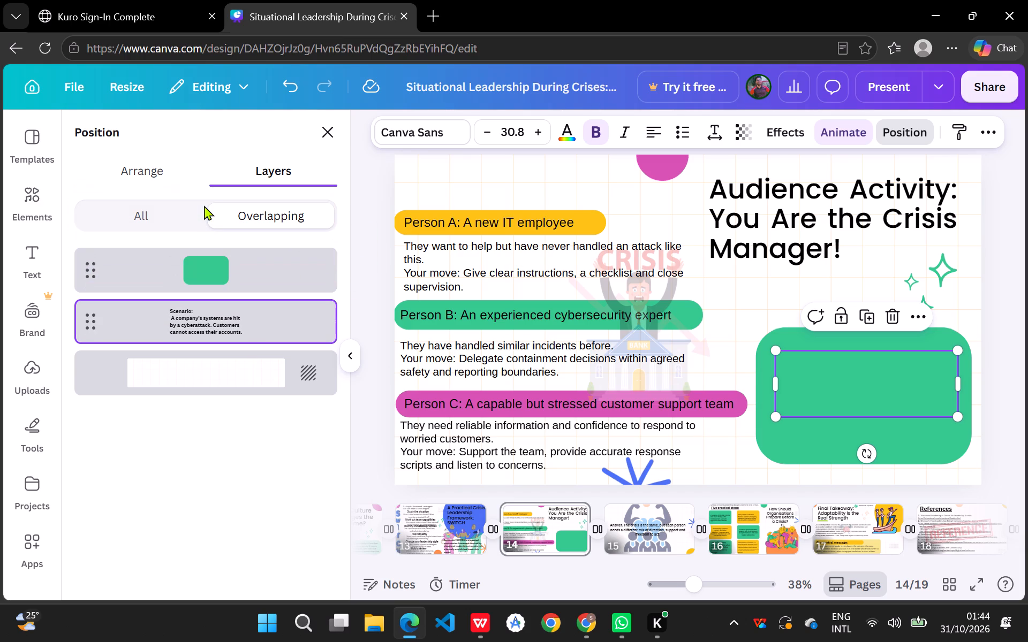
drag(200, 256, 197, 323)
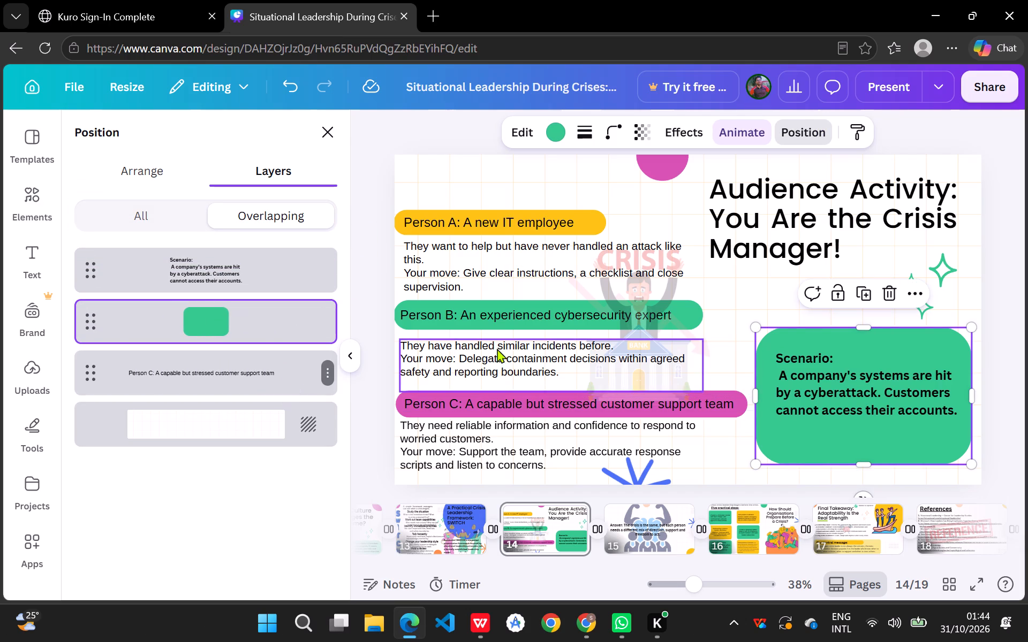
click(743, 291)
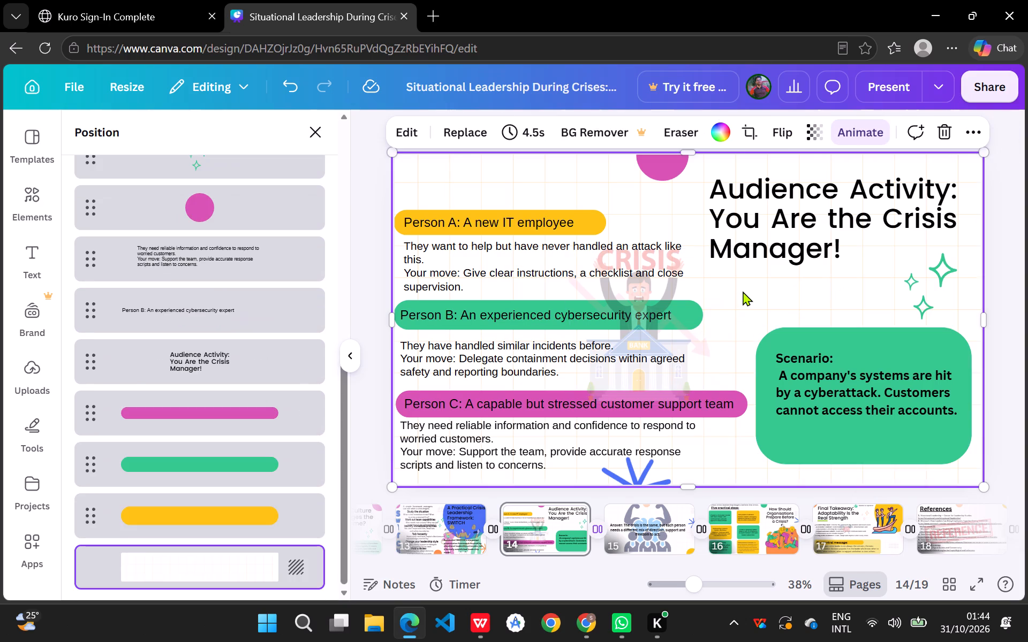
click(873, 397)
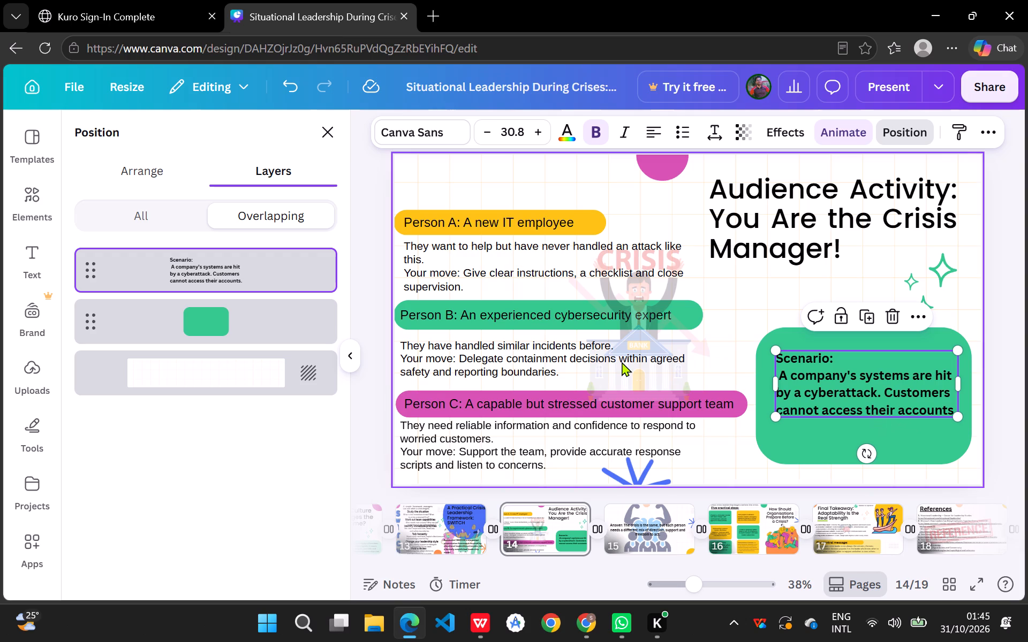
click(742, 291)
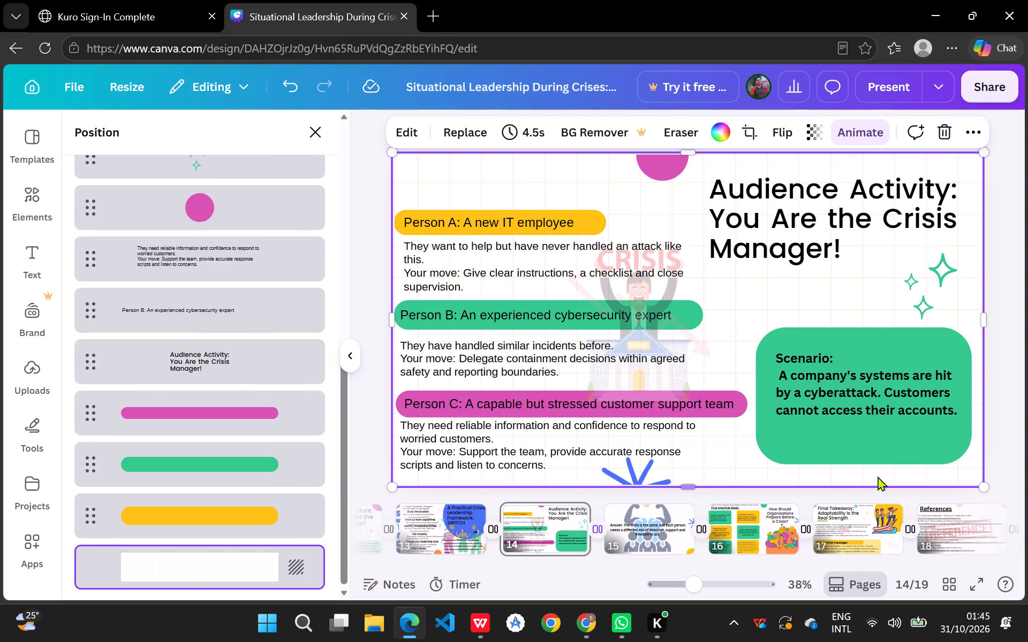
Reduce the green Scenario box's height and narrow it to about 691 wide so it fits more closely around its text.
click(886, 460)
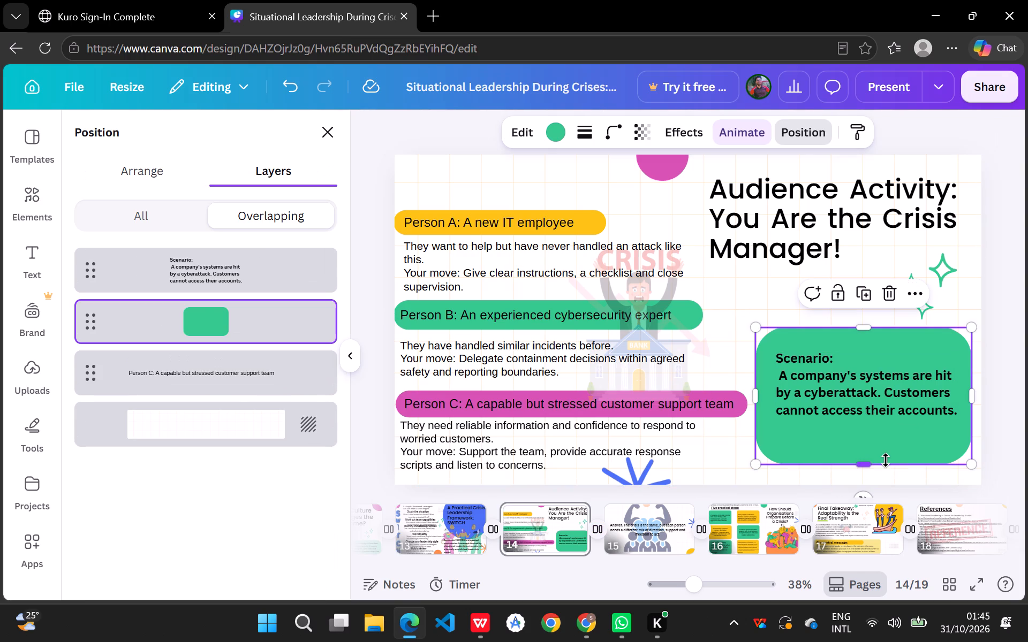
click(864, 462)
drag(864, 462, 870, 437)
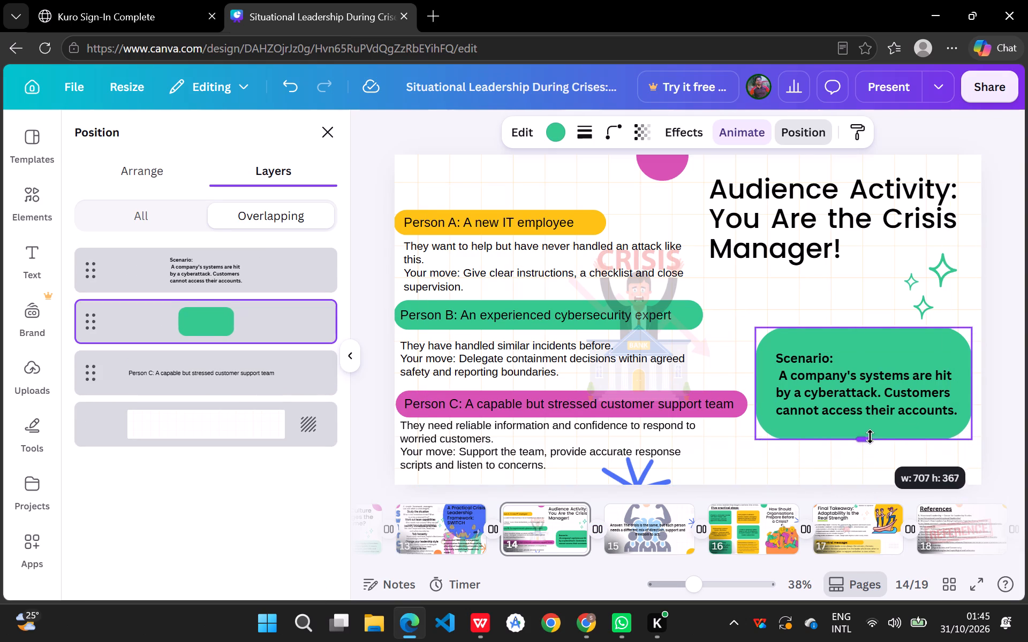
drag(870, 437, 870, 432)
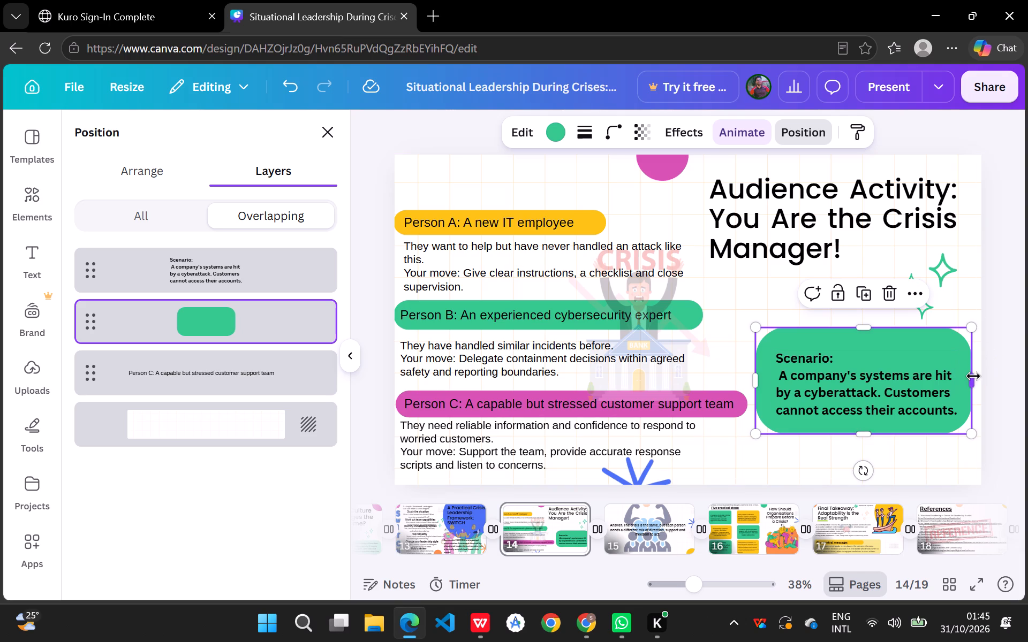
drag(973, 376, 969, 379)
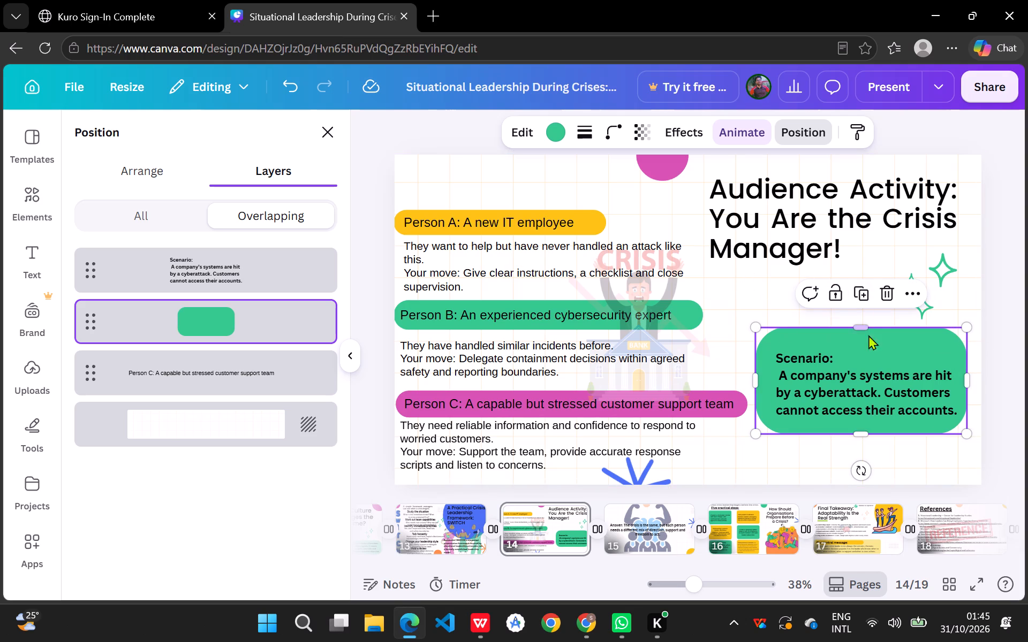
drag(863, 325, 863, 334)
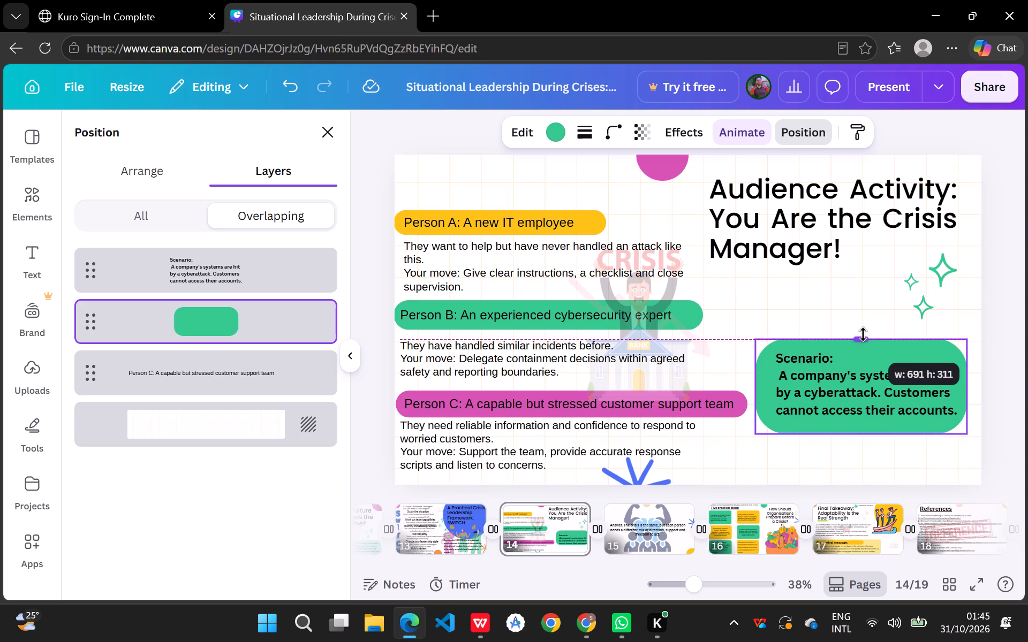
drag(863, 334, 863, 331)
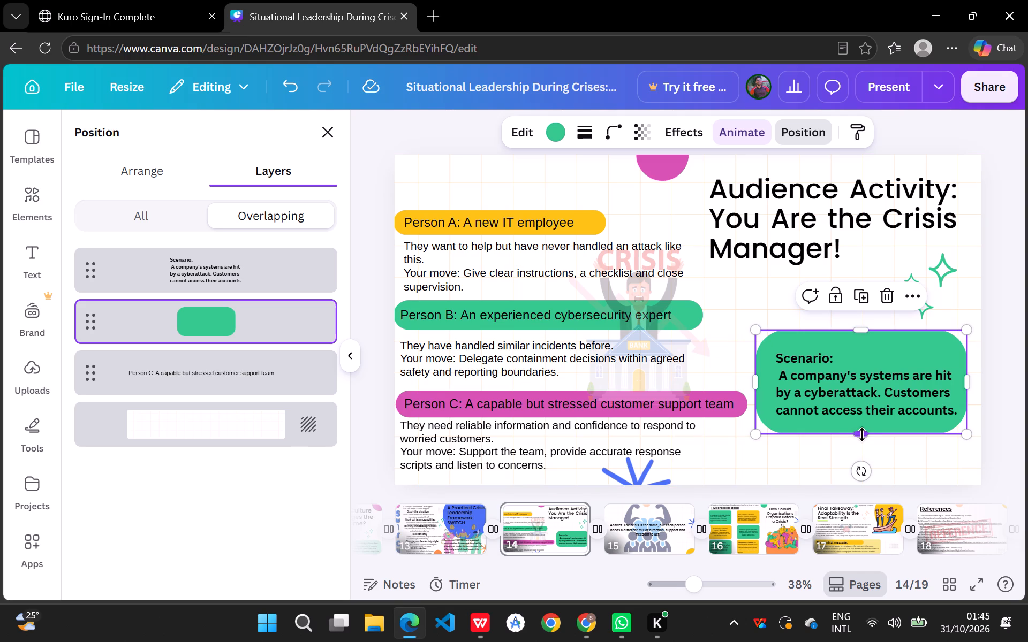
drag(862, 434, 862, 439)
click(778, 275)
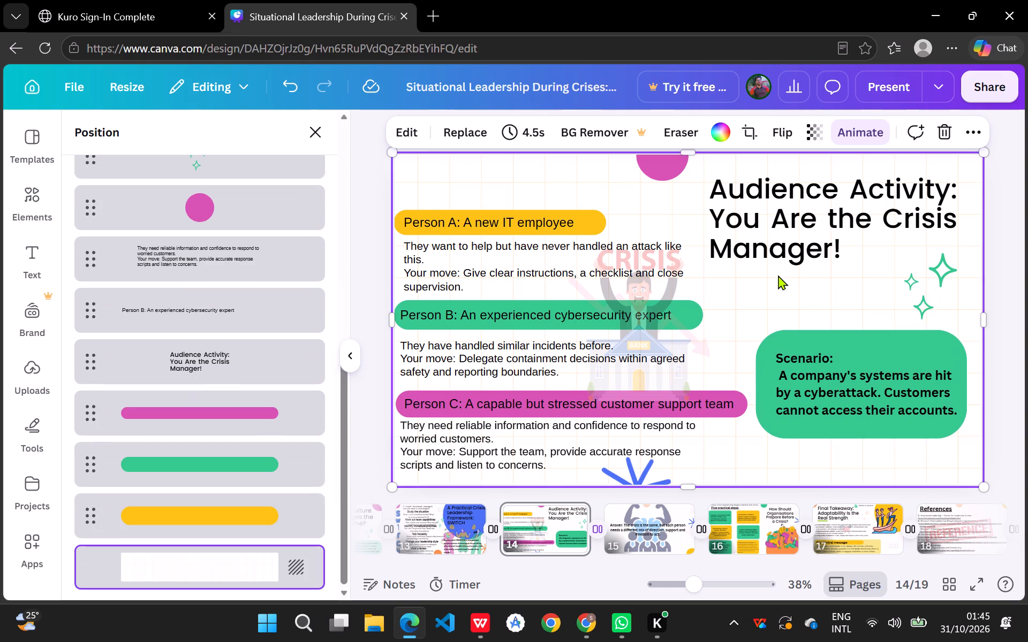
Move the yellow bar, Person A heading and Person A description up the slide, aligning both texts with the Person B heading's left edge.
click(532, 221)
click(684, 204)
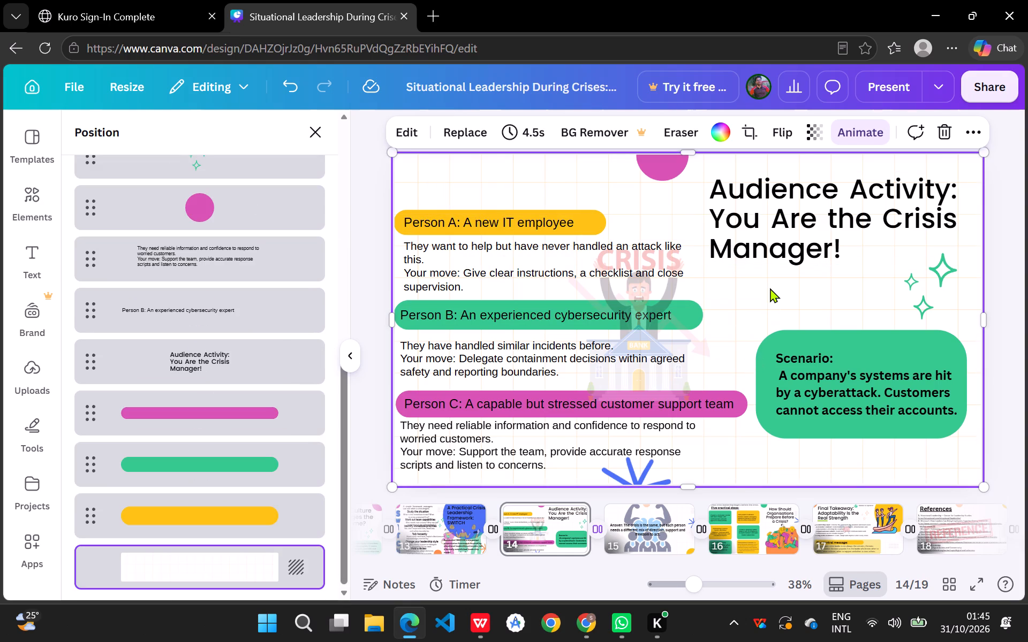
click(770, 288)
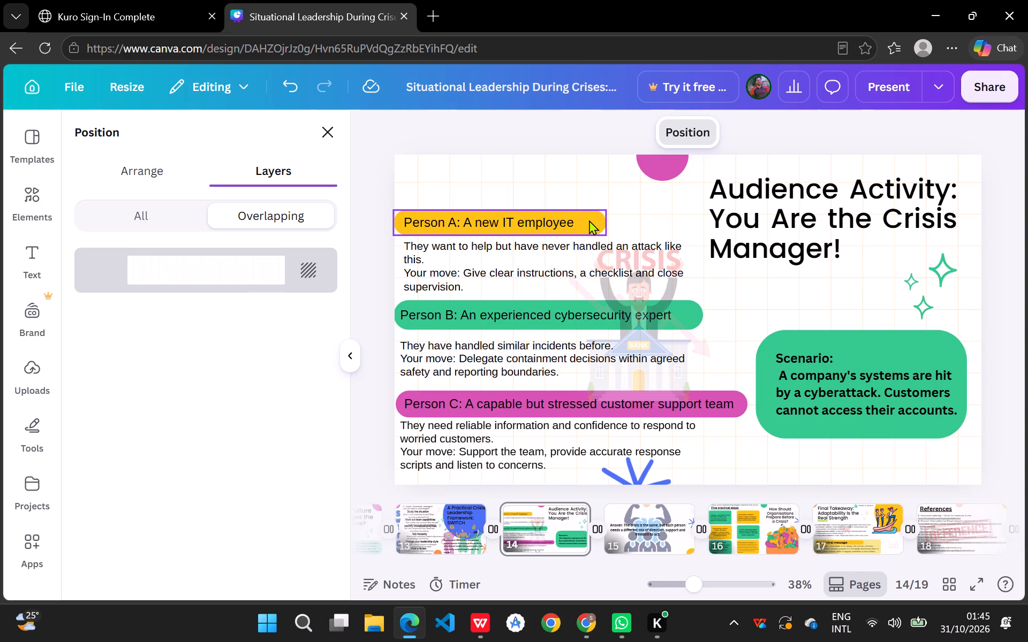
drag(589, 220, 586, 196)
drag(562, 223, 562, 216)
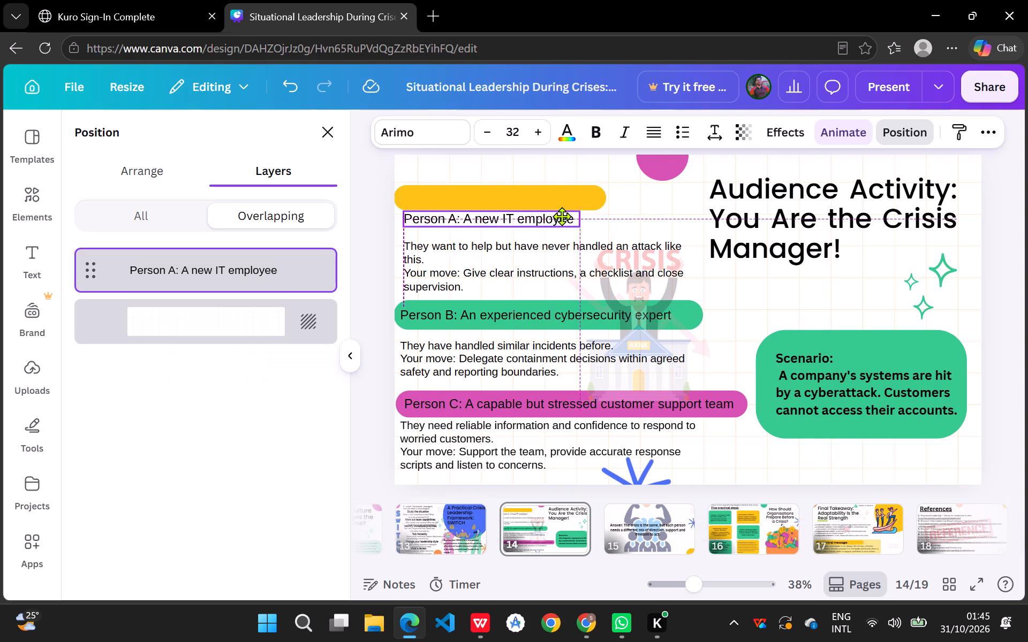
drag(562, 216, 562, 197)
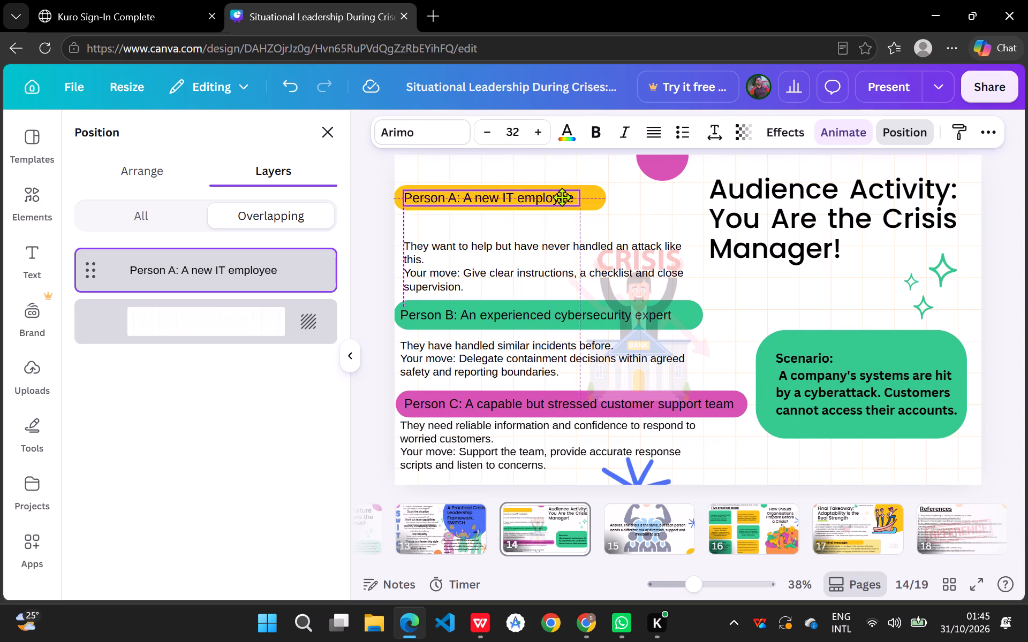
drag(562, 197, 559, 198)
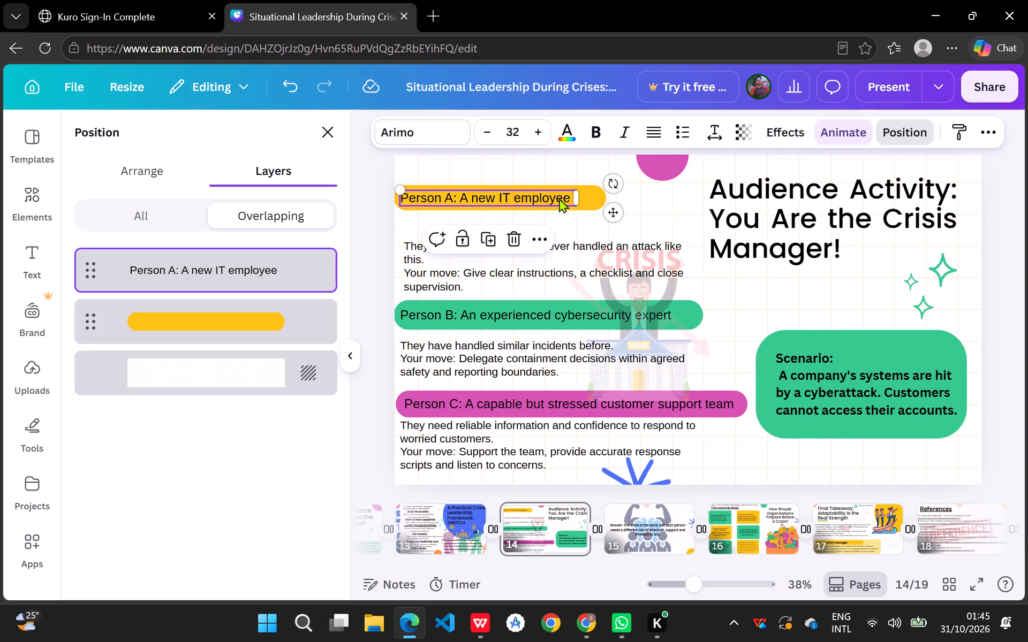
click(679, 202)
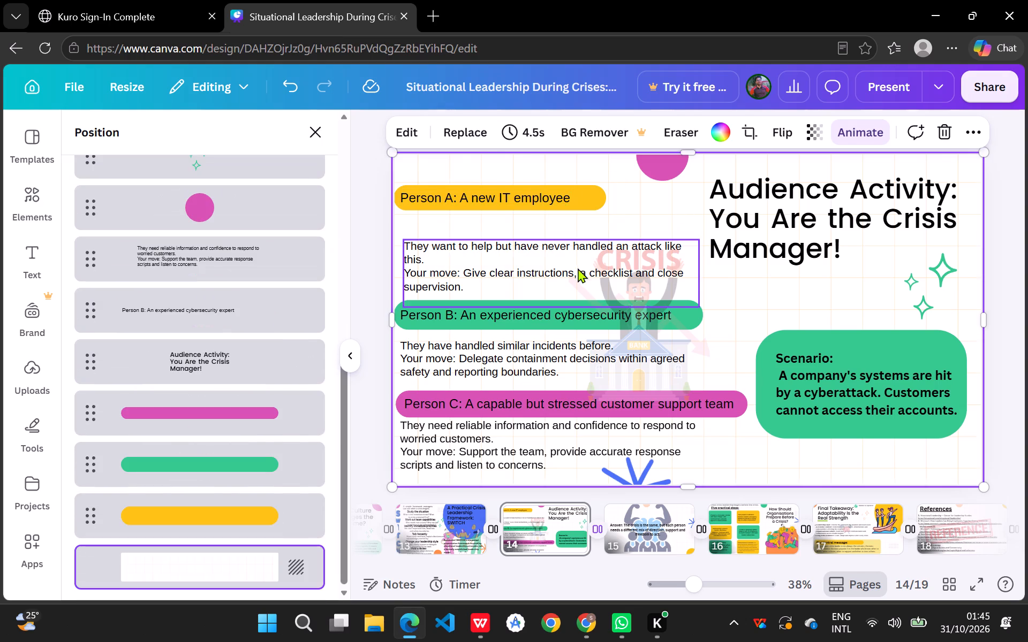
drag(573, 264, 568, 242)
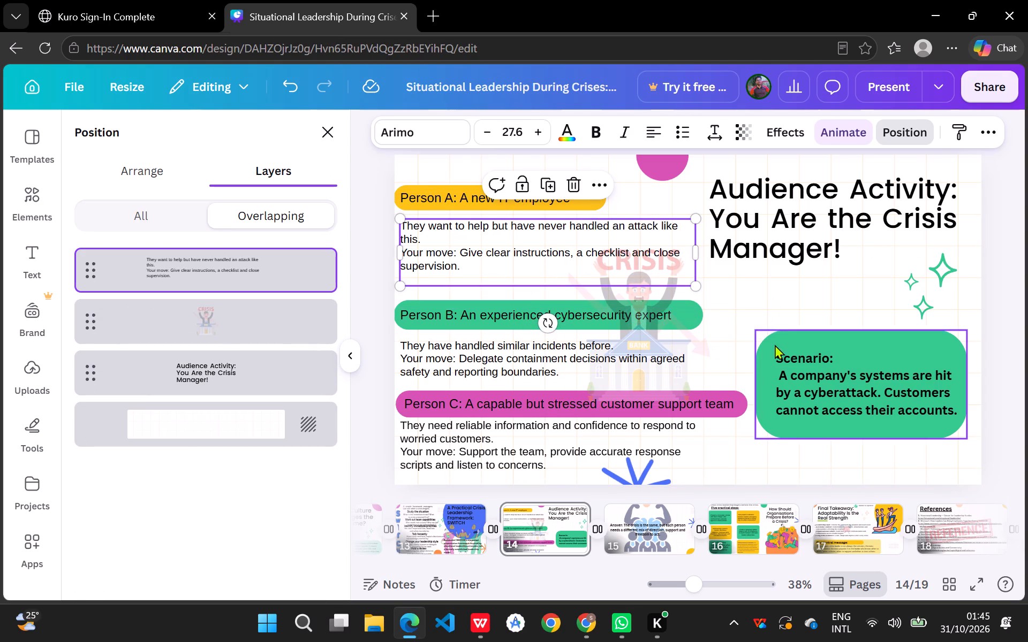
click(809, 276)
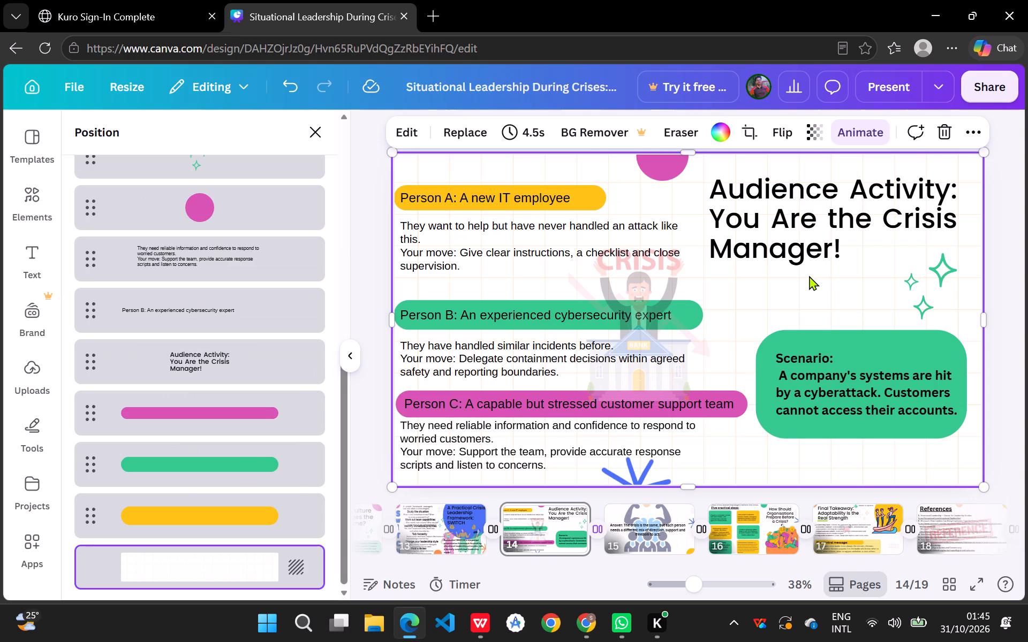
Move the pink circle from the slide's top centre to its top-left corner, partly off the slide above the Person A heading.
click(656, 169)
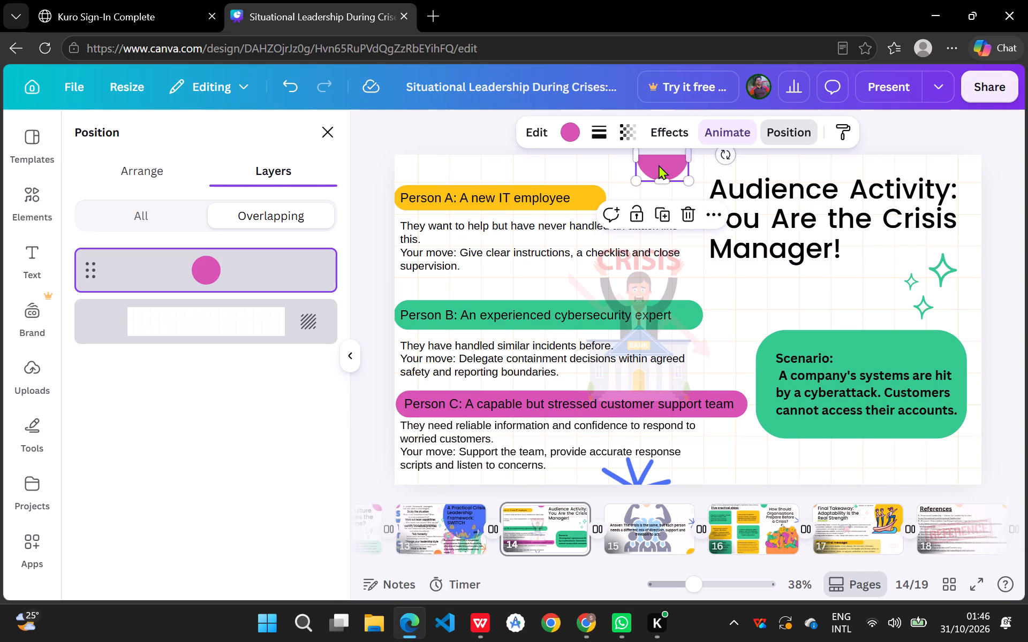
click(659, 165)
drag(659, 165, 391, 163)
drag(400, 163, 415, 163)
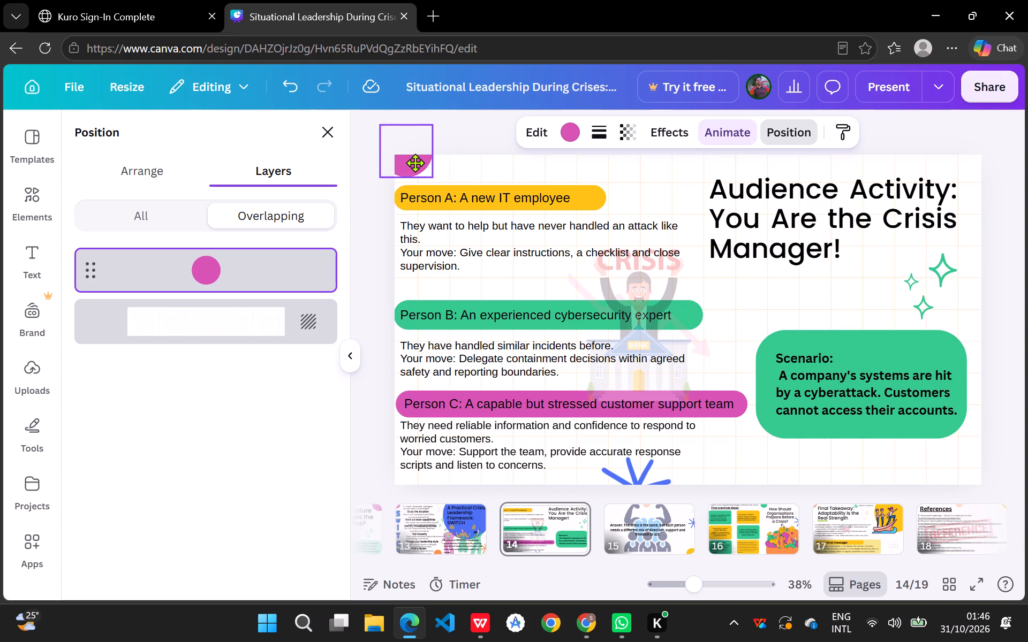
drag(415, 163, 417, 163)
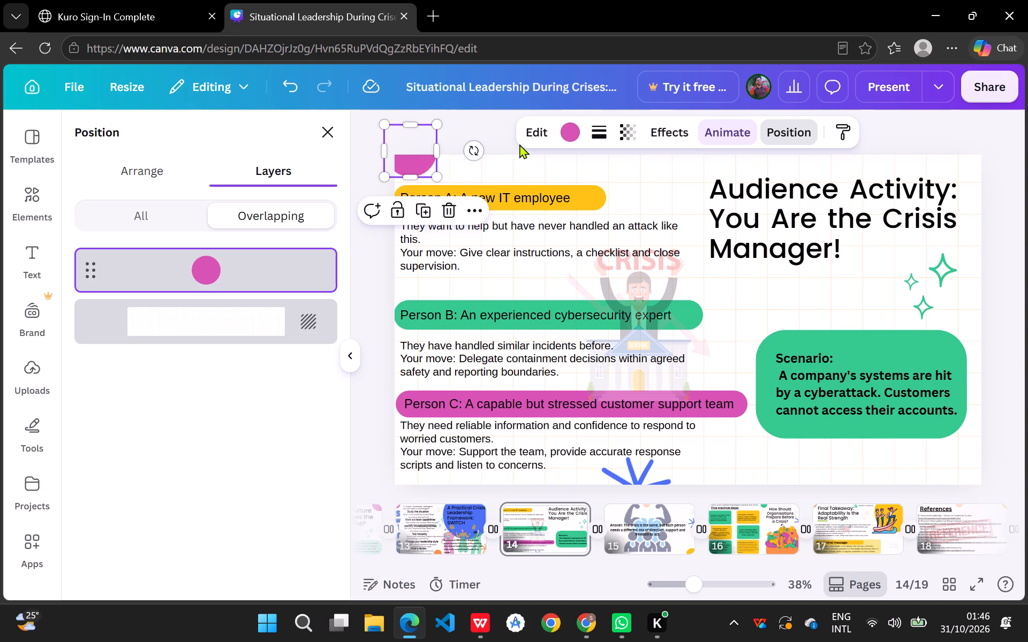
click(766, 306)
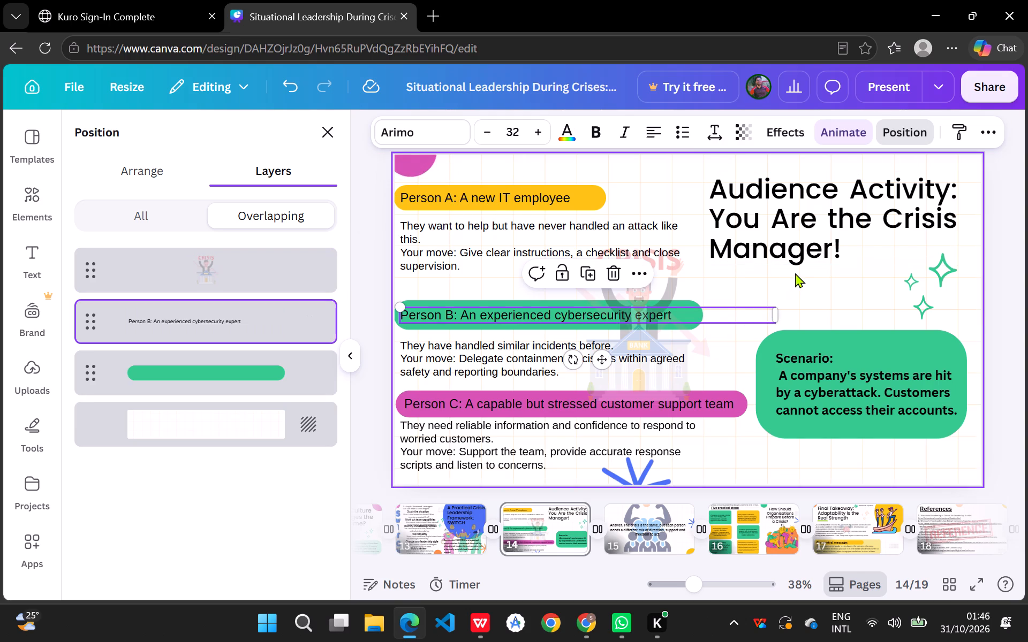
click(795, 273)
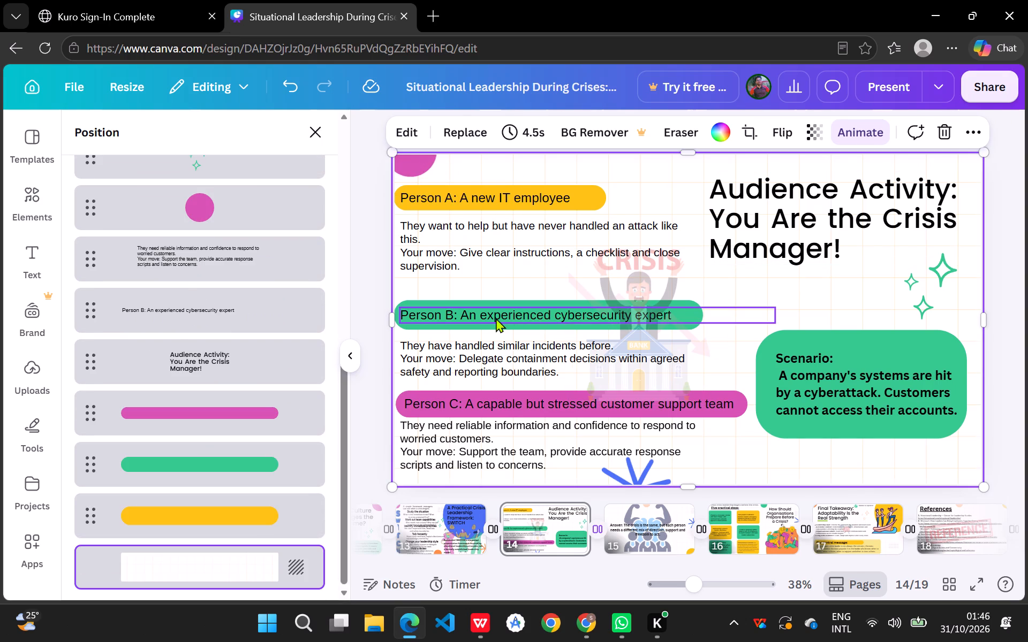
Move the Person B heading, its green bar and its description up to even out the spacing between the Person A and C sections.
drag(496, 318, 494, 304)
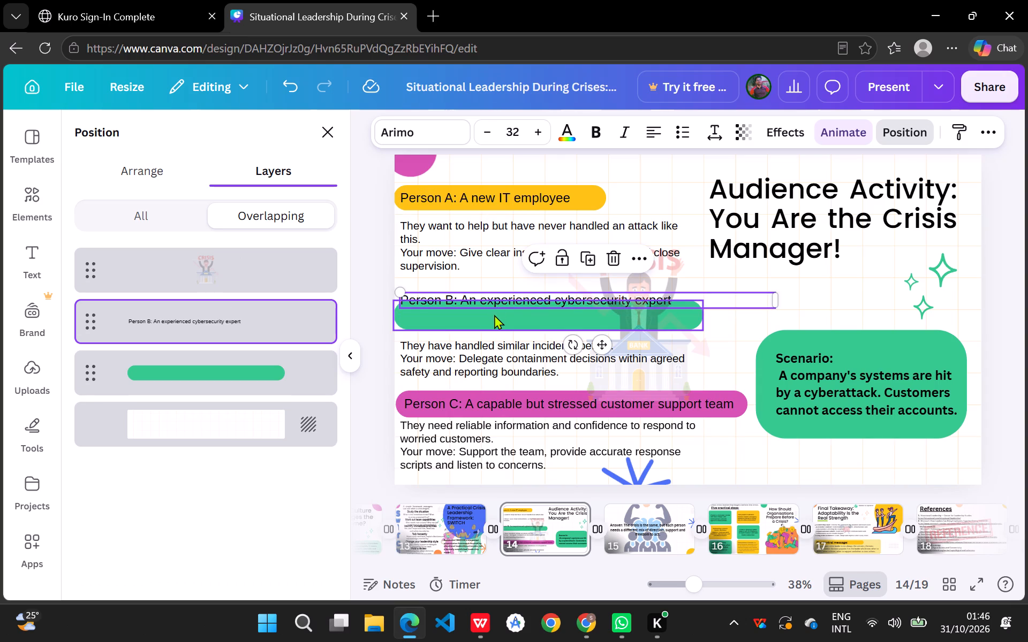
drag(495, 319, 492, 304)
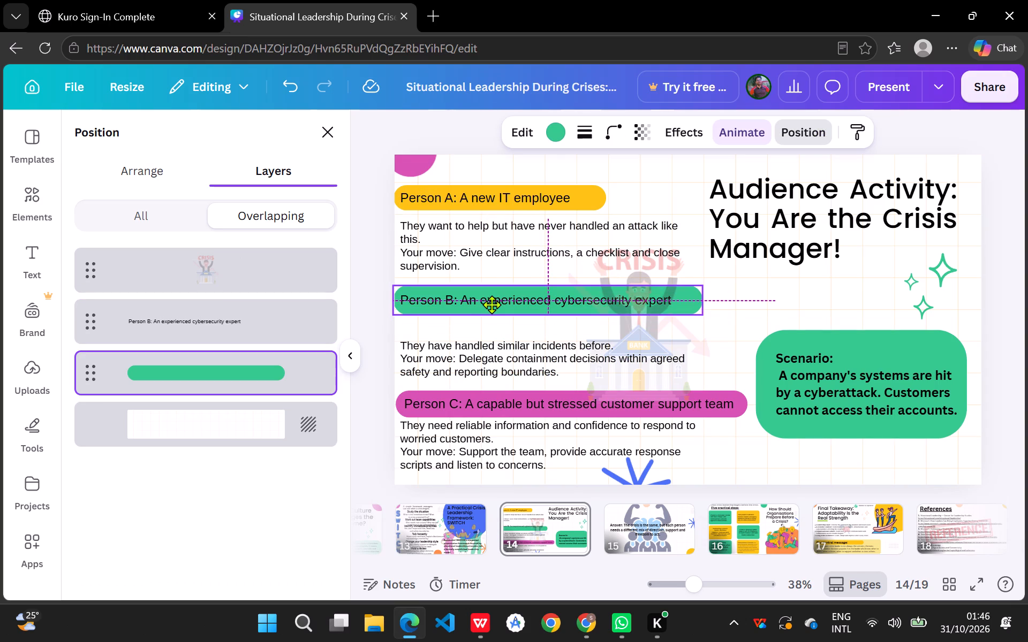
drag(492, 304, 494, 304)
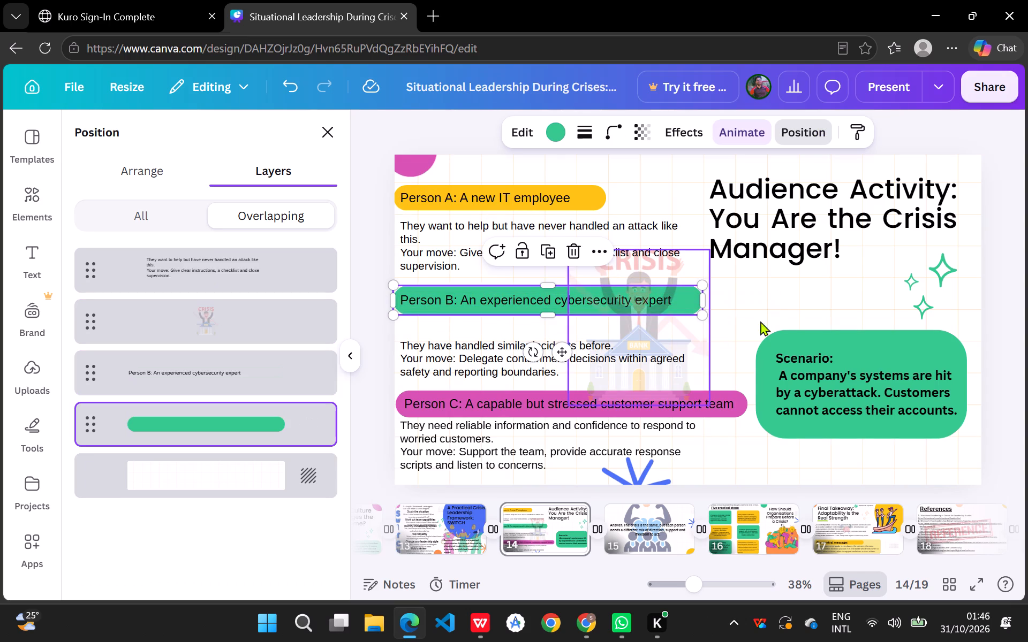
click(789, 299)
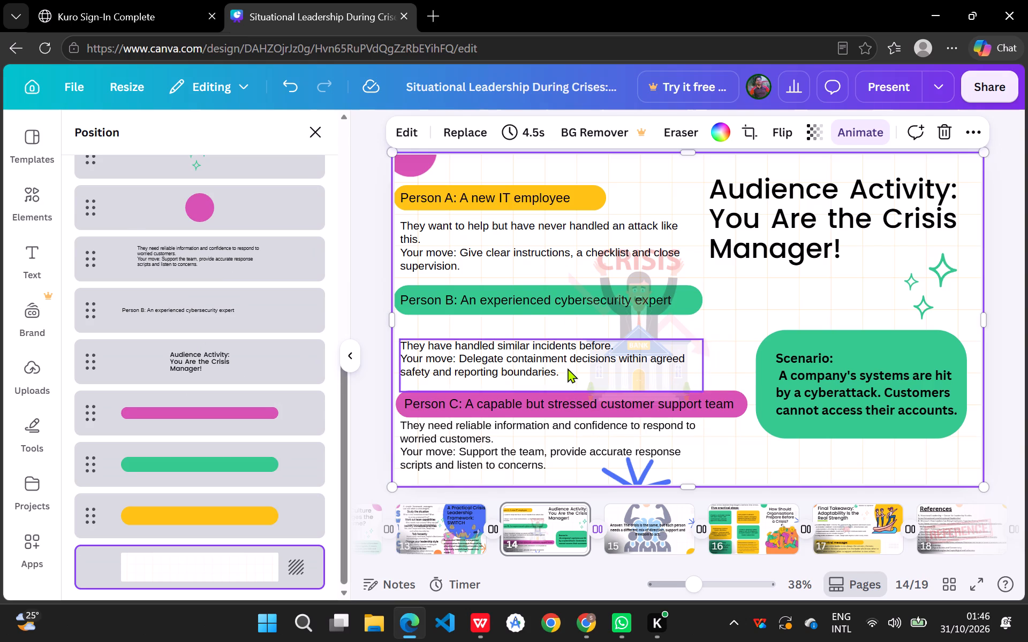
drag(568, 368, 568, 356)
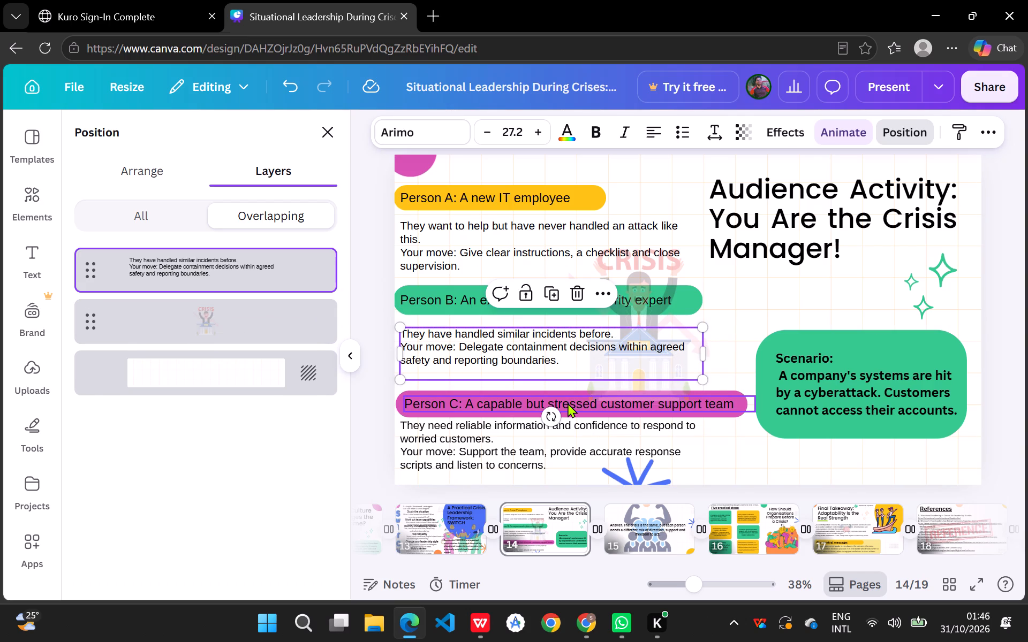
click(865, 288)
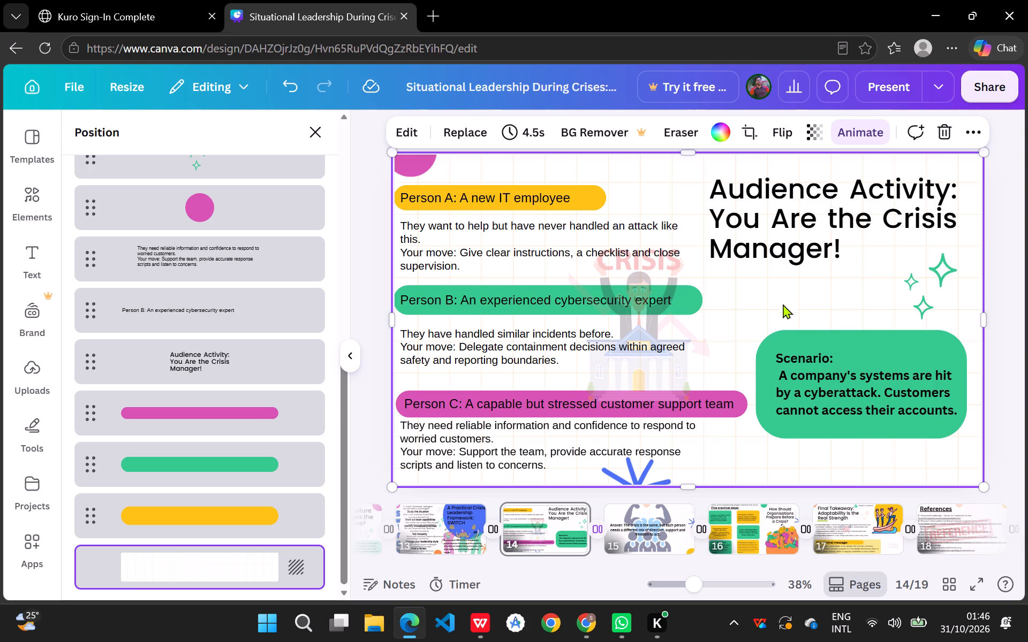
Check the text boxes on slide 14 and compare its layout with slides 13 and 12.
click(669, 283)
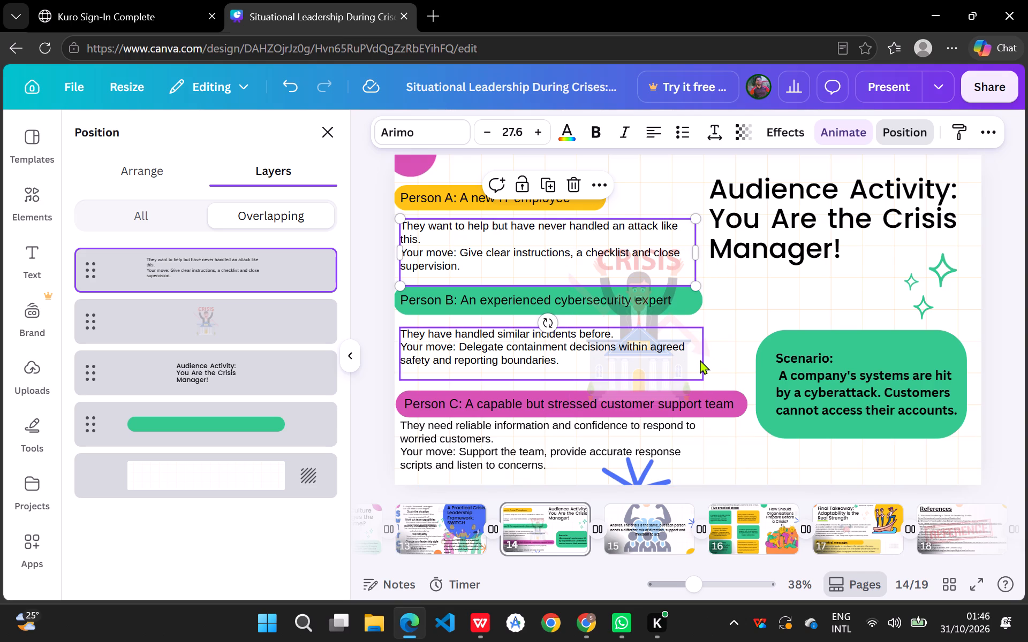
click(700, 360)
click(785, 288)
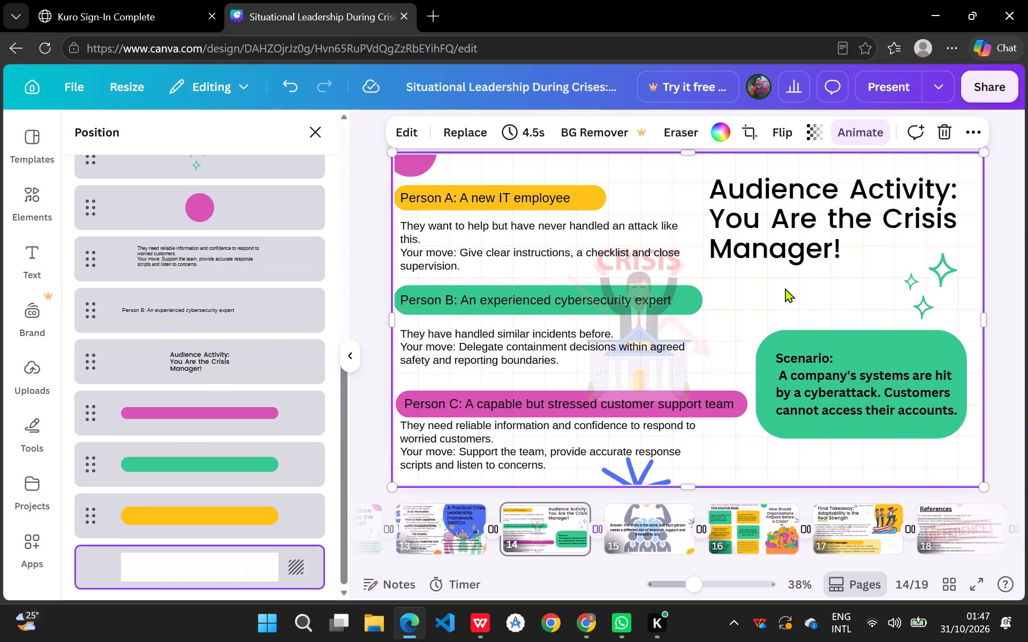
scroll(637, 525, right, 4)
click(637, 525)
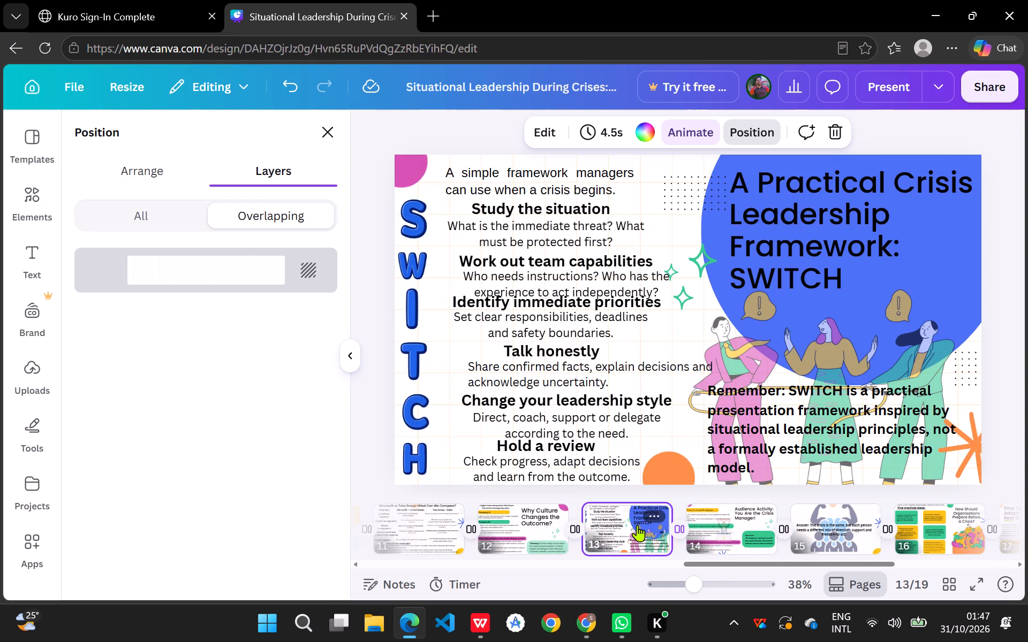
click(549, 522)
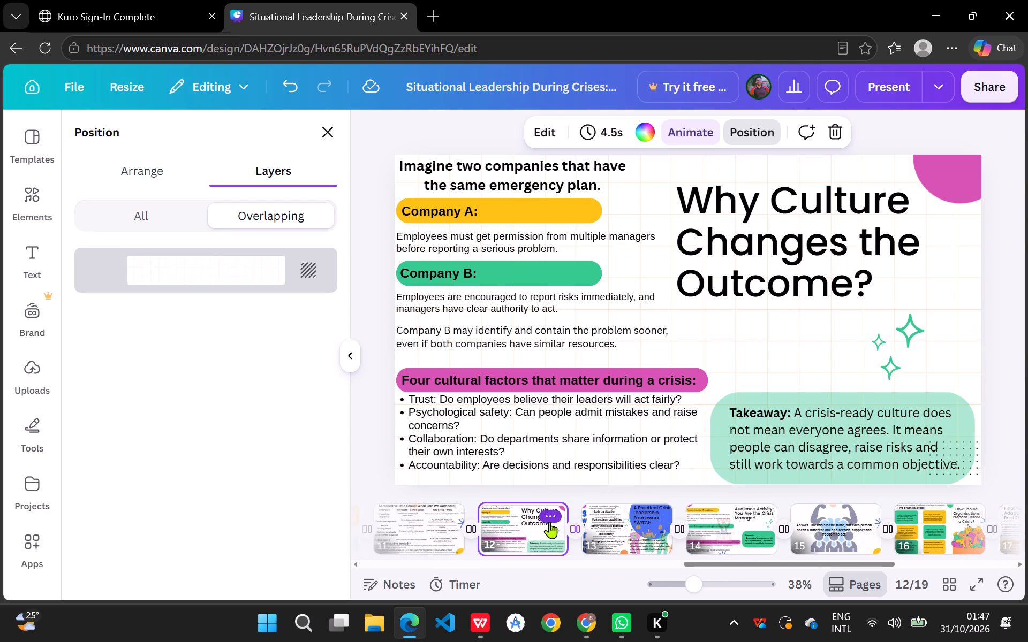
click(800, 330)
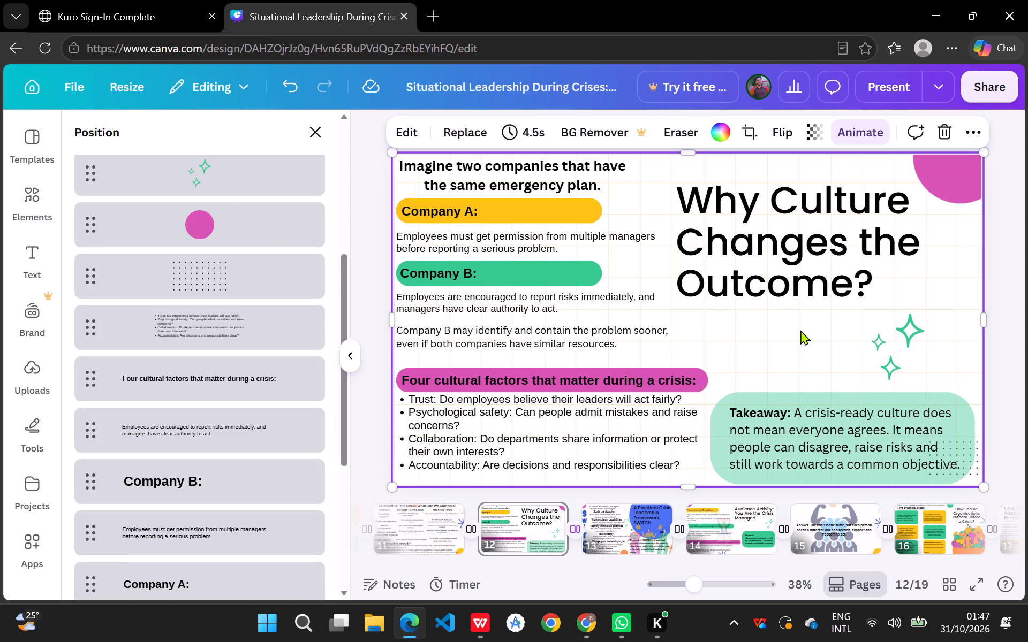
click(800, 330)
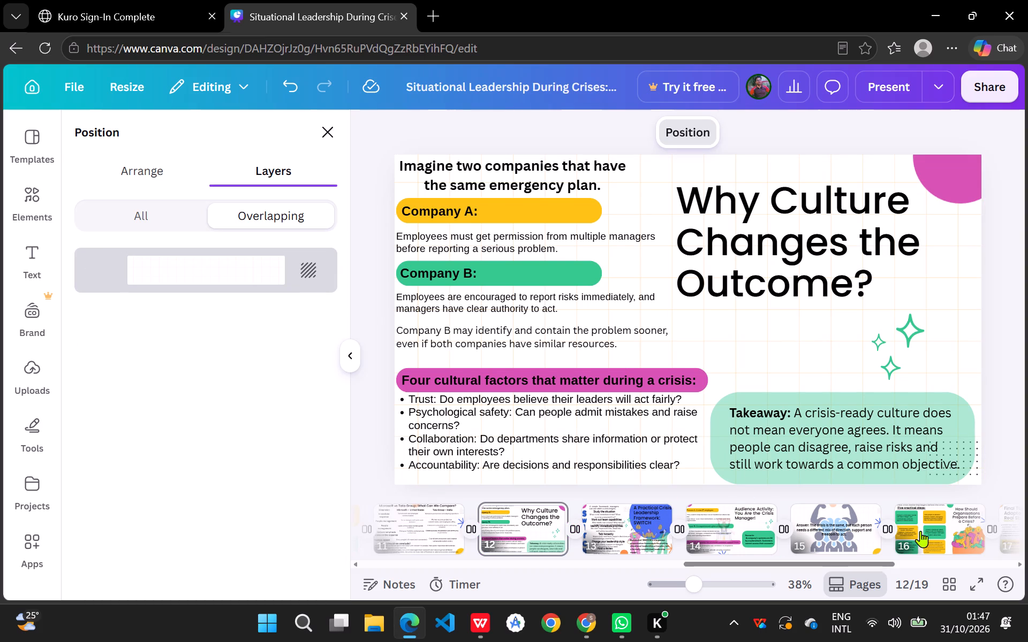
click(722, 531)
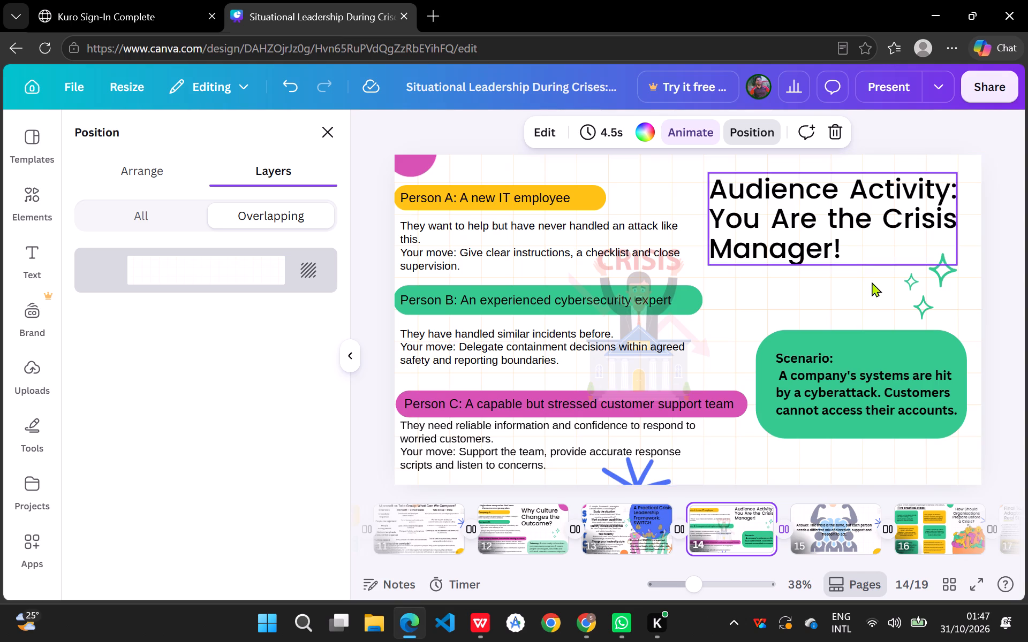
Move the green Scenario box and its text lower on slide 14, keeping the text vertically centred inside the box.
click(915, 296)
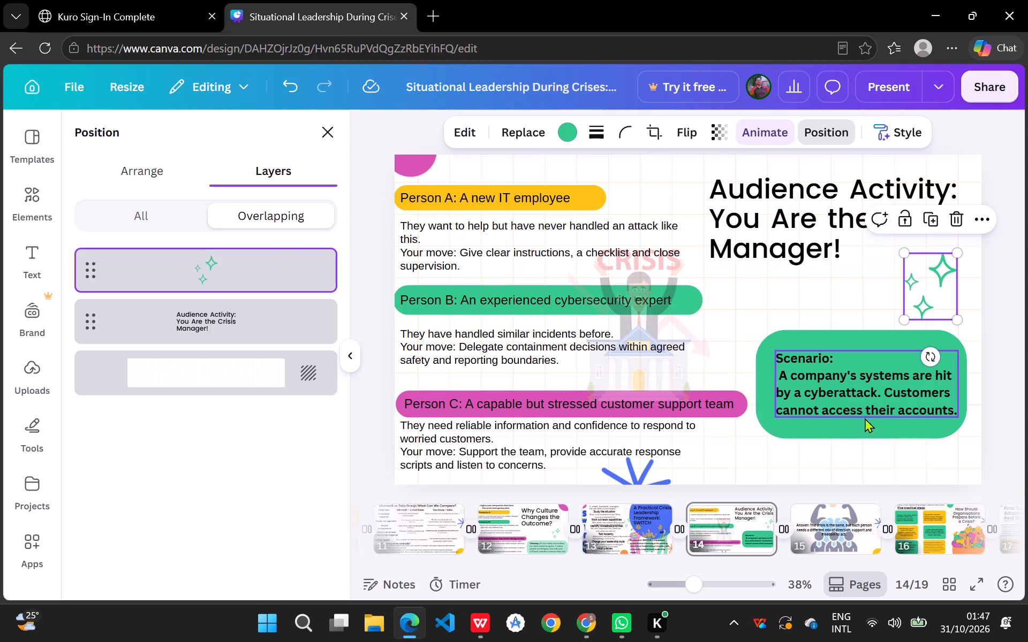
drag(864, 437, 861, 458)
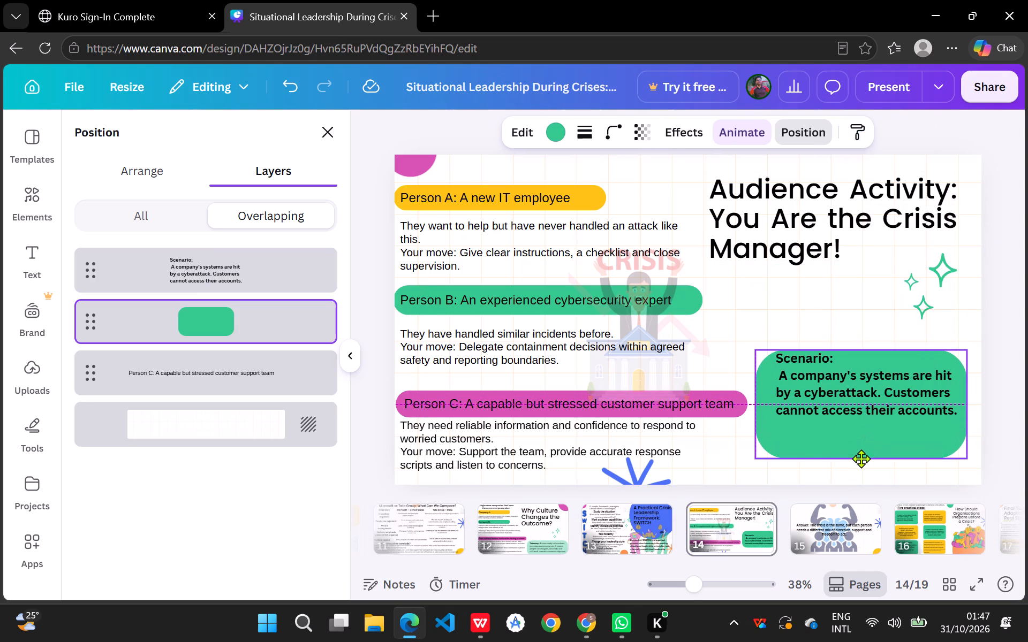
drag(861, 458, 861, 459)
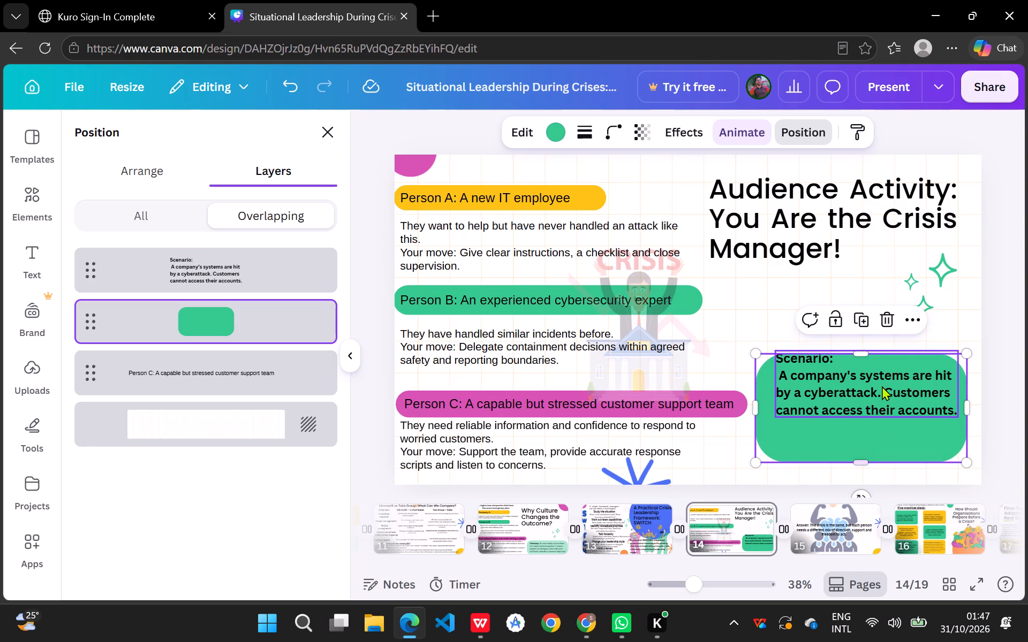
drag(882, 386, 876, 396)
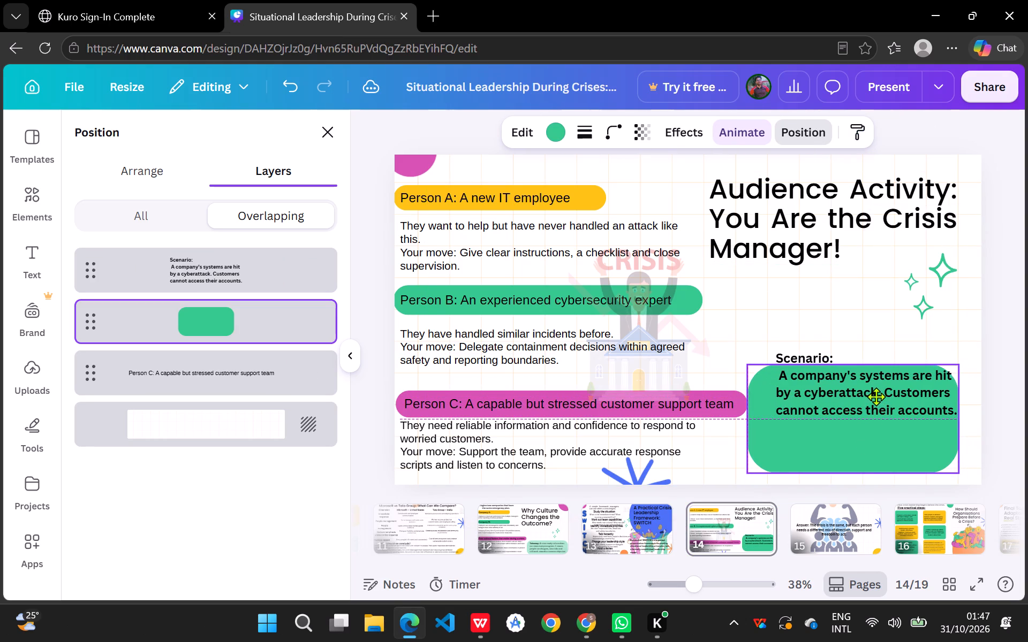
drag(876, 396, 879, 396)
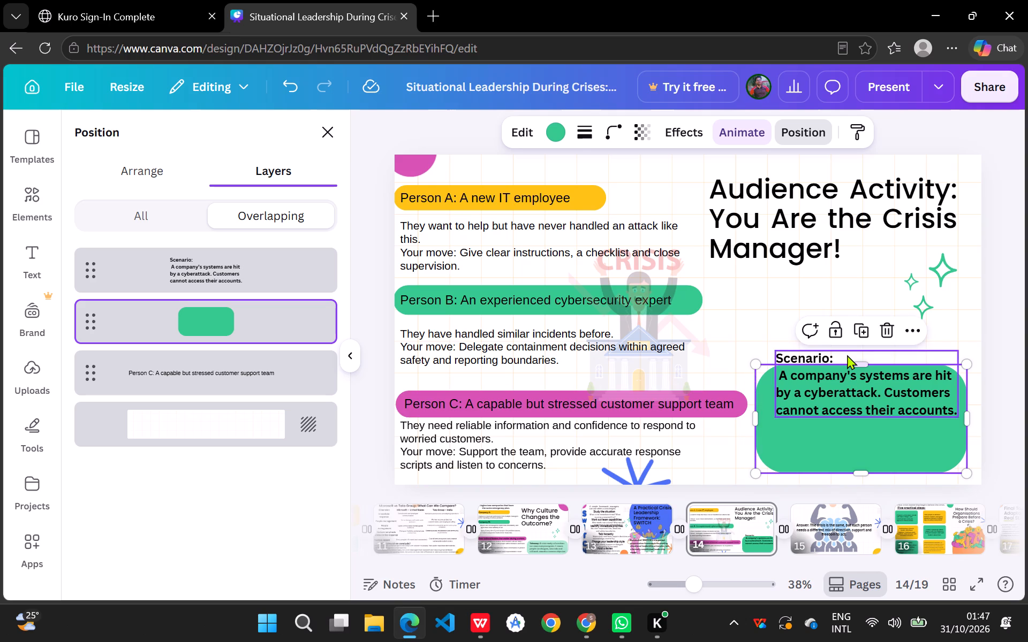
drag(847, 355, 849, 385)
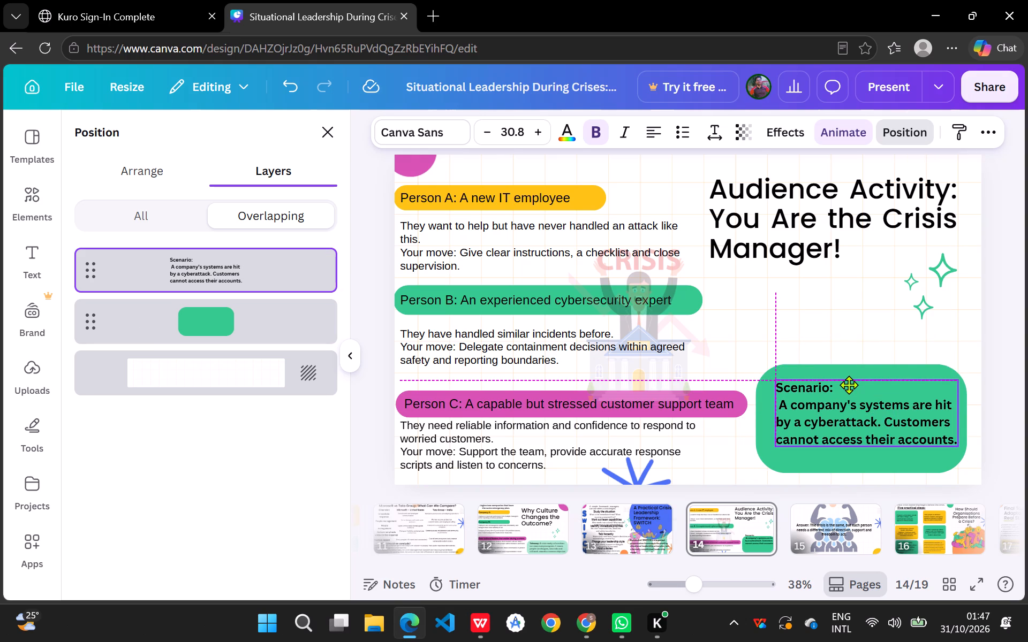
drag(849, 385, 843, 391)
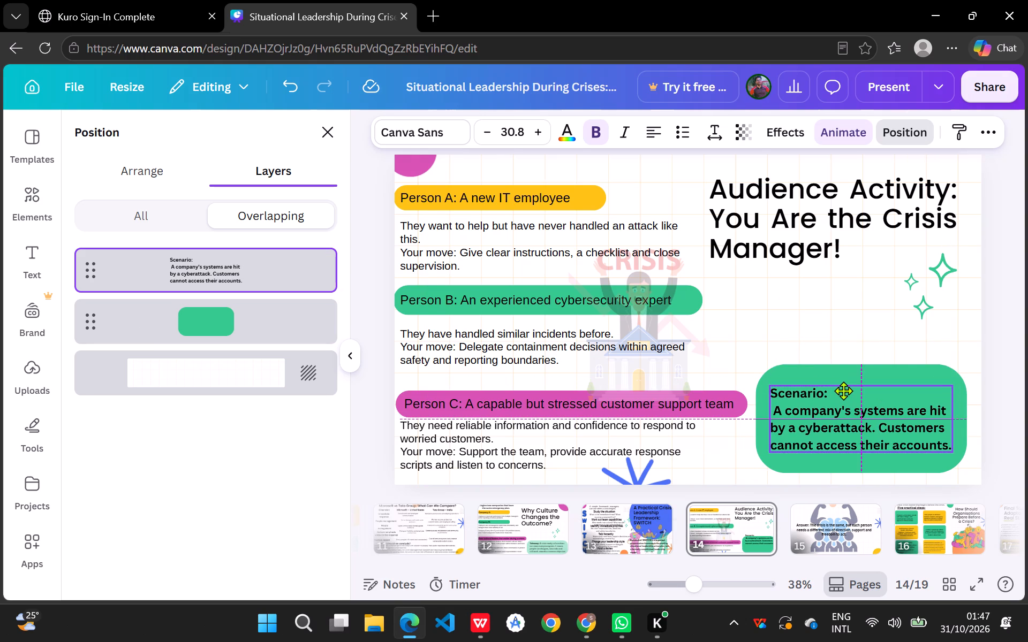
drag(843, 391, 844, 389)
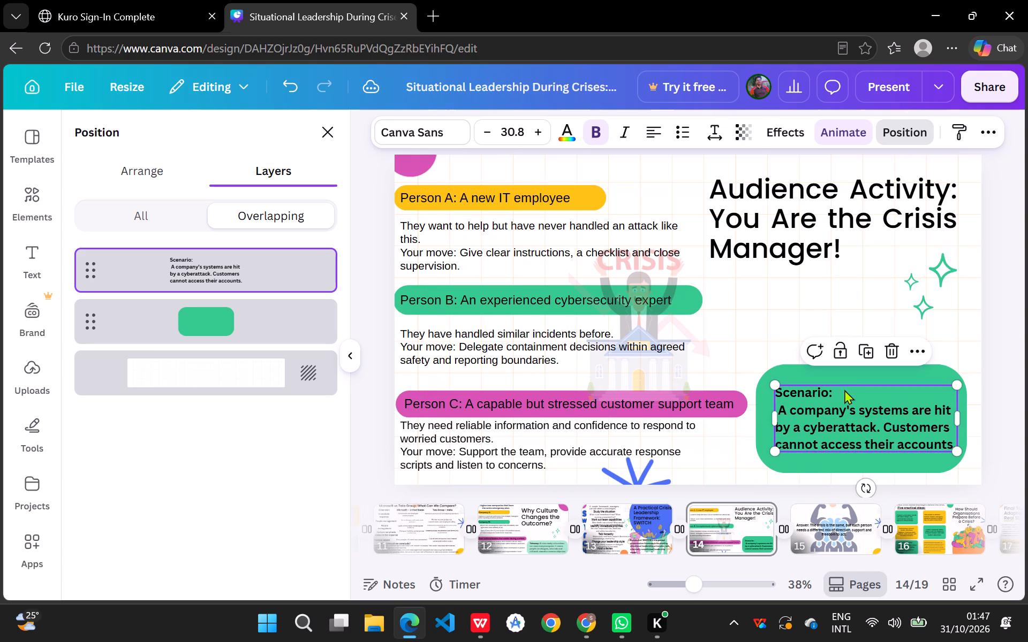
Move the green sparkles down and toward the slide's right edge, into the gap above the Scenario box.
click(798, 294)
drag(932, 297, 950, 326)
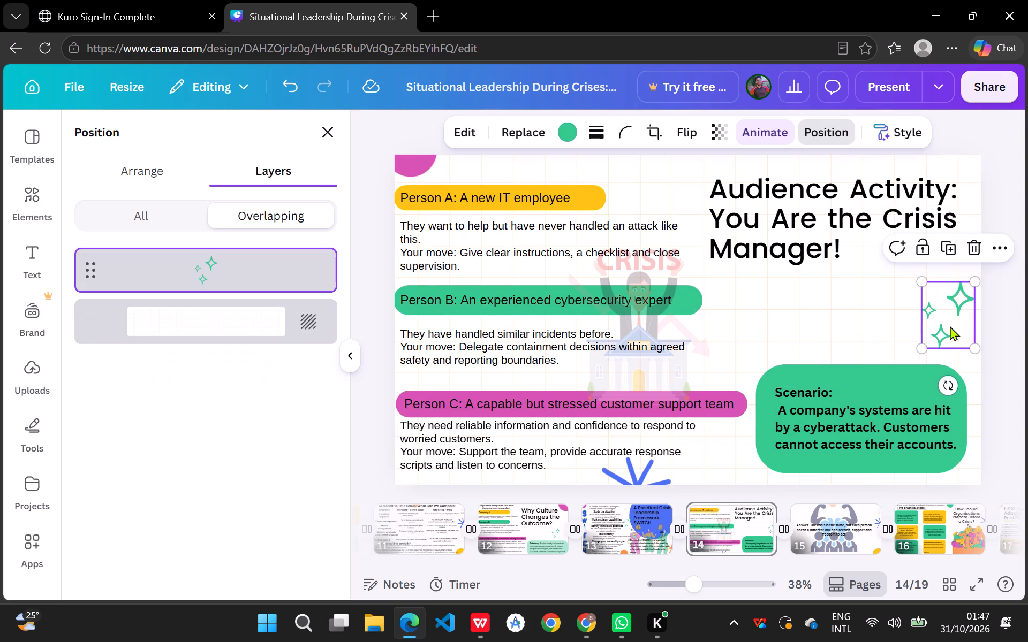
click(948, 326)
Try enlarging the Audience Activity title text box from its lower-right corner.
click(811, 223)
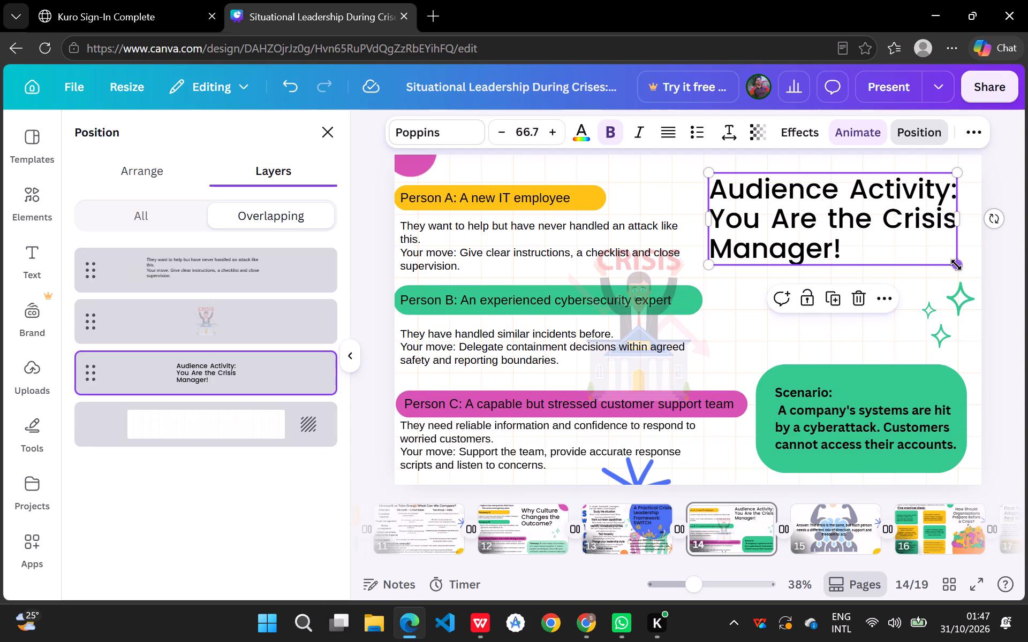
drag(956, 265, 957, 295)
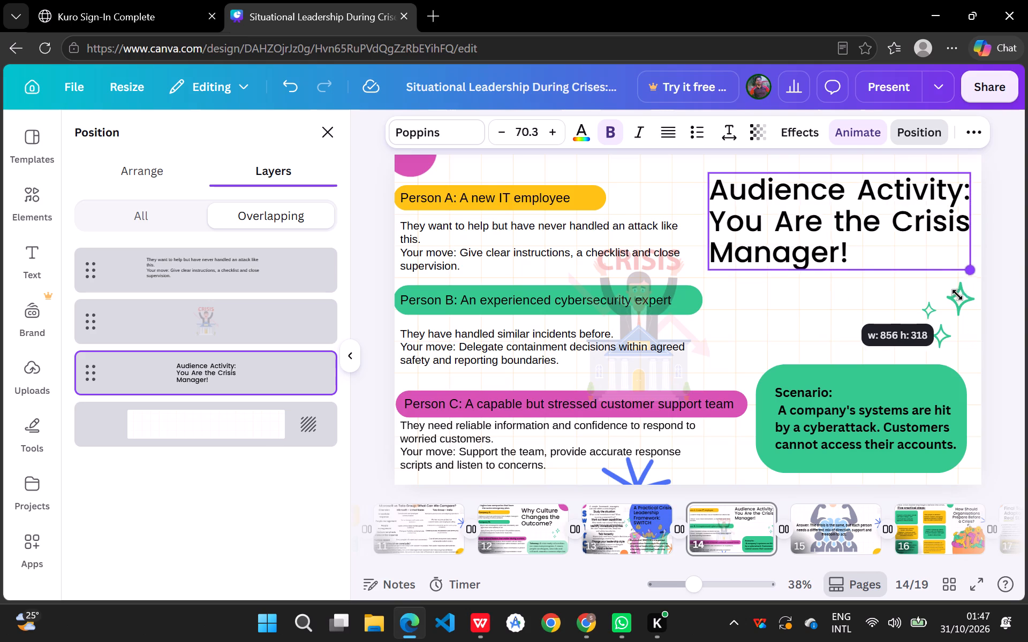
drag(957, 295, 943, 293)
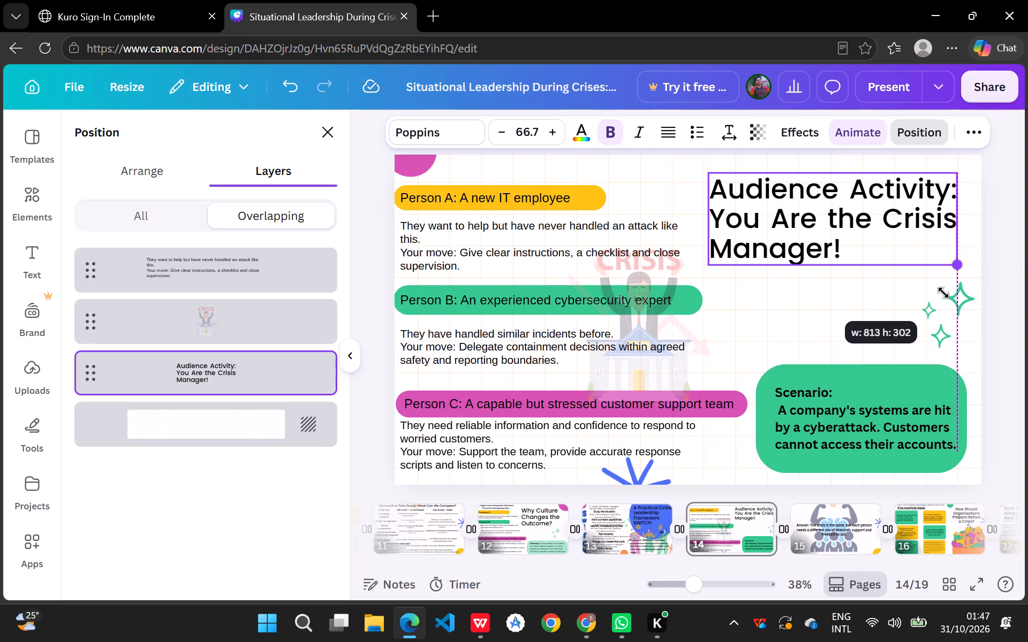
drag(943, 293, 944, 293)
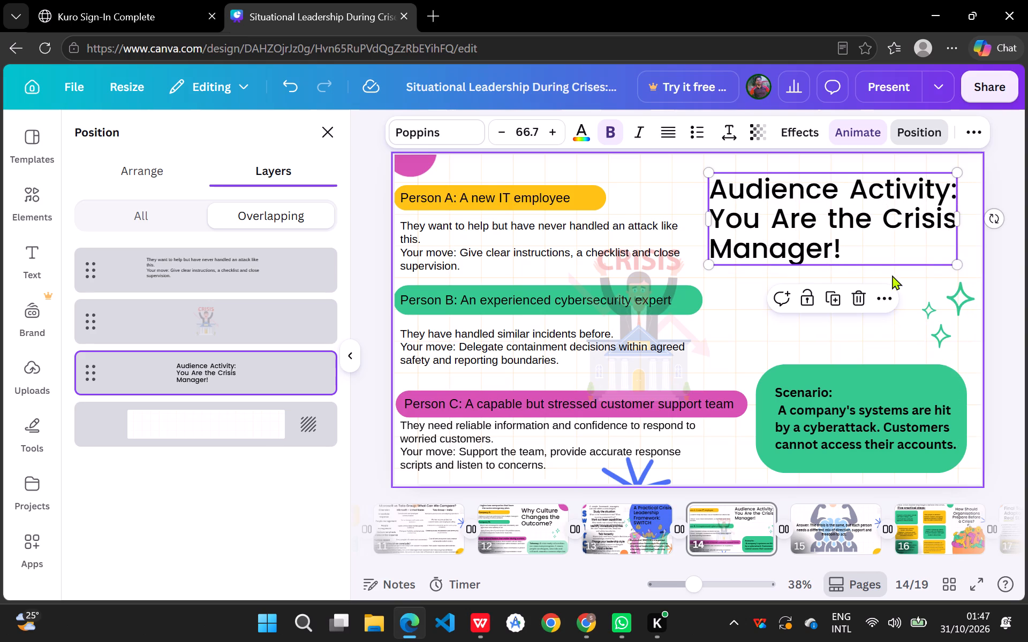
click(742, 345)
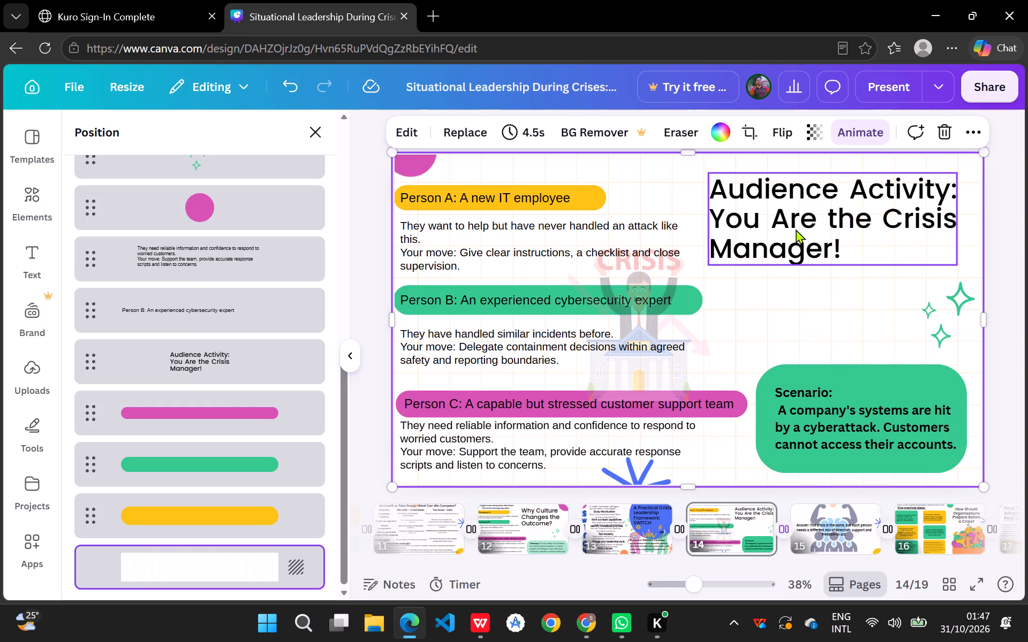
Move the Audience Activity title slightly down the slide, closer to the sparkles.
drag(796, 229, 800, 238)
click(742, 329)
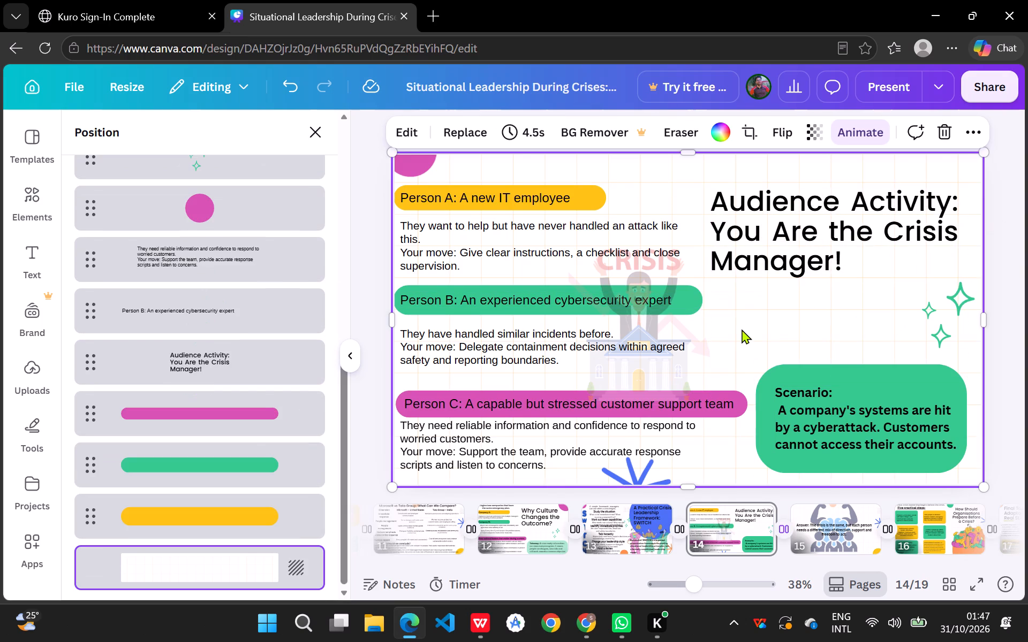
click(681, 182)
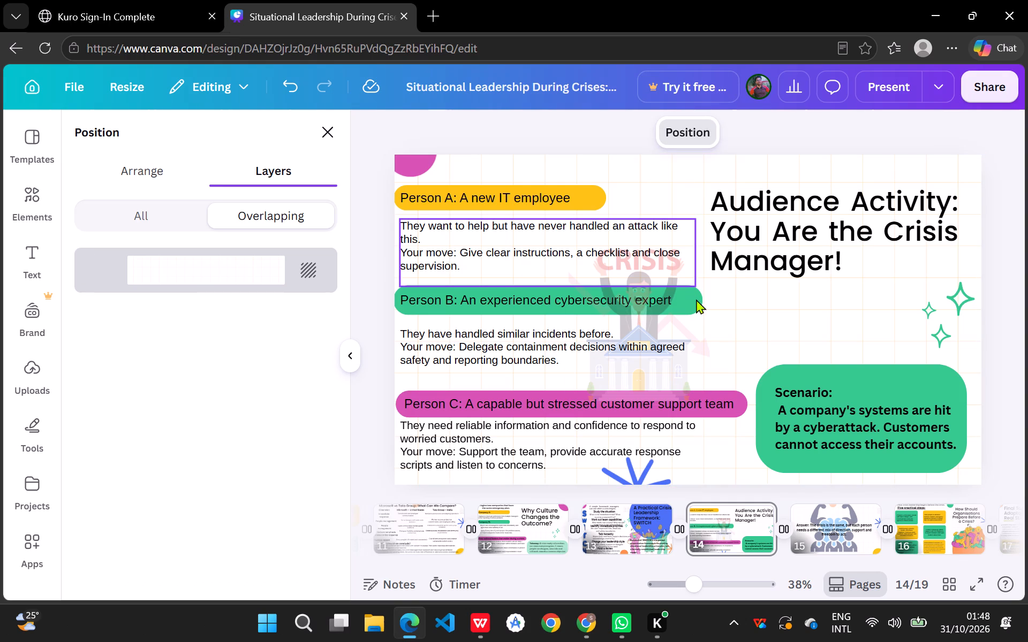
Check the height of the green bar behind the Person B heading against the pink Person C bar.
click(487, 313)
drag(487, 313, 489, 313)
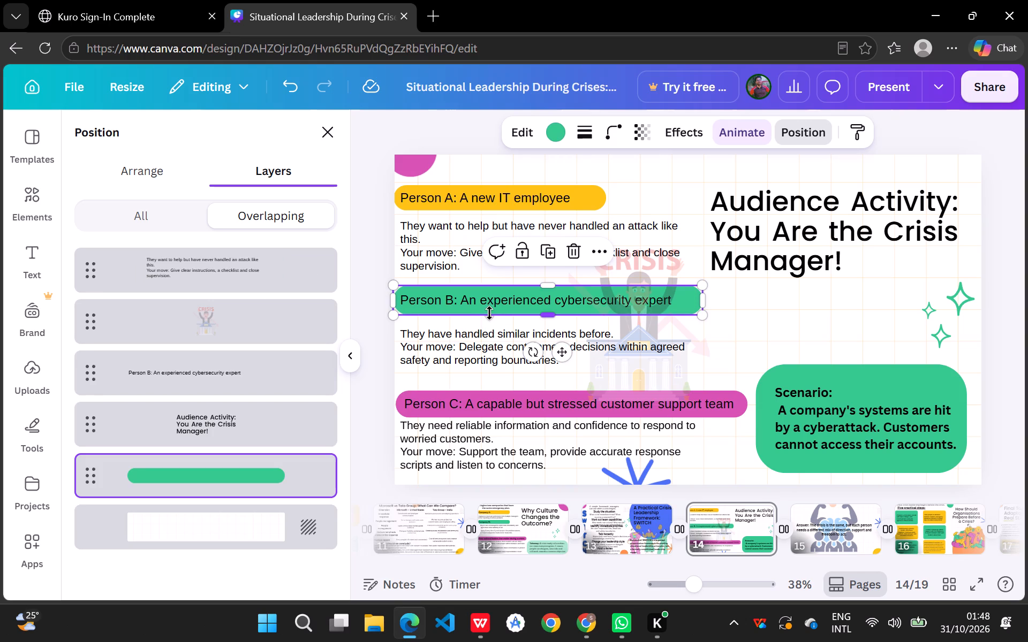
drag(489, 313, 496, 313)
click(452, 394)
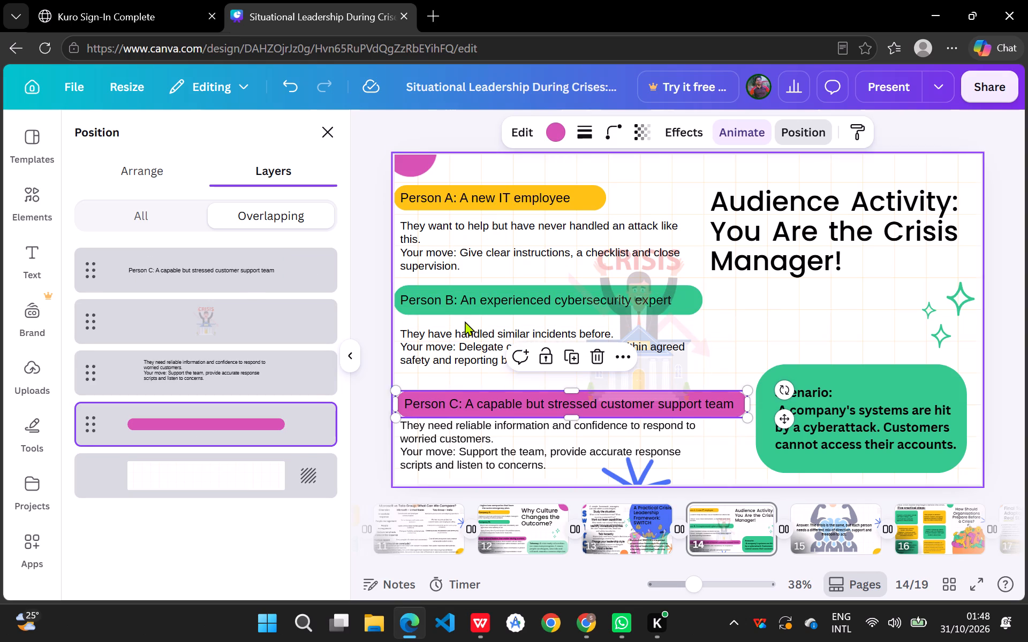
click(465, 305)
click(465, 313)
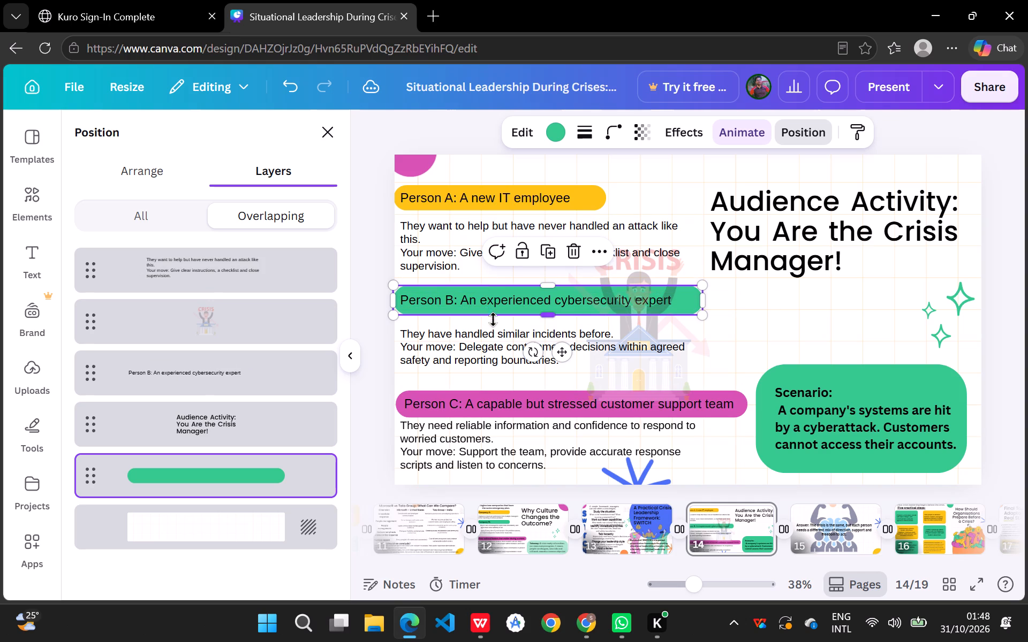
click(755, 312)
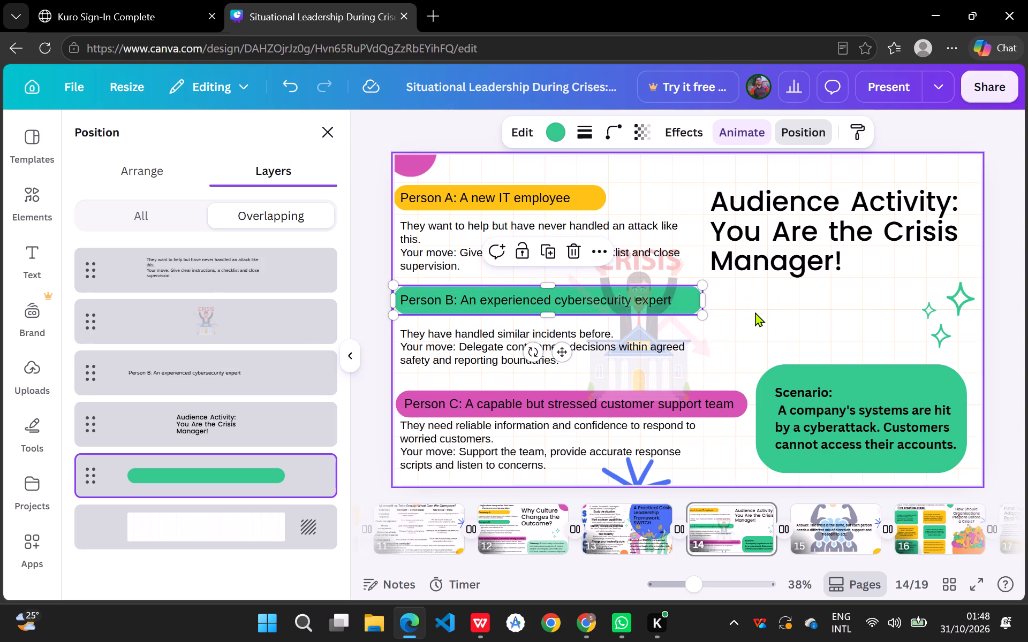
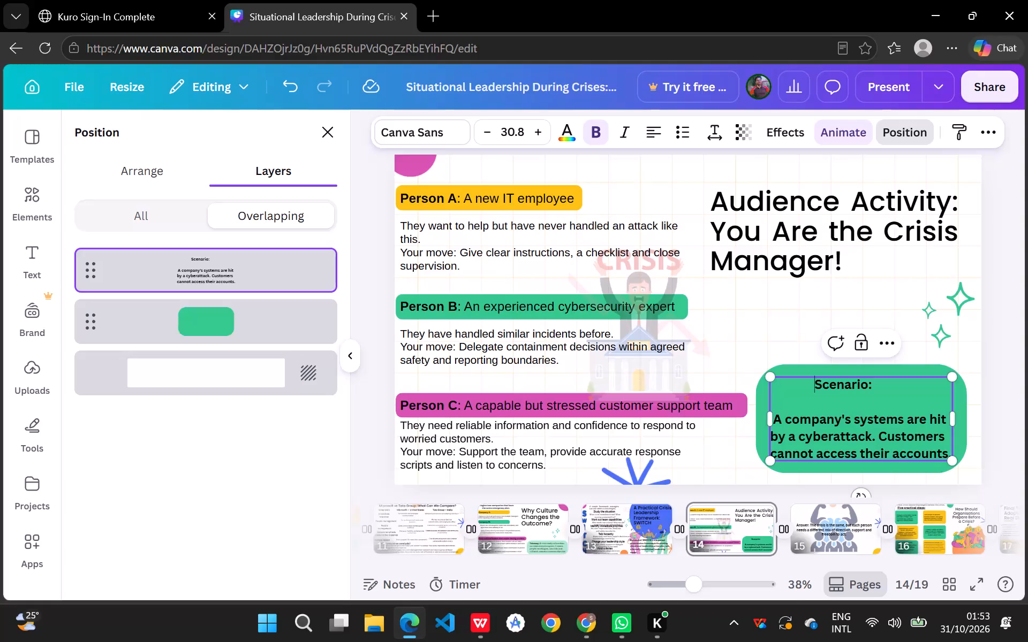
Indent the "Scenario:" heading in the green box by four spaces to centre it above the text.
click(778, 316)
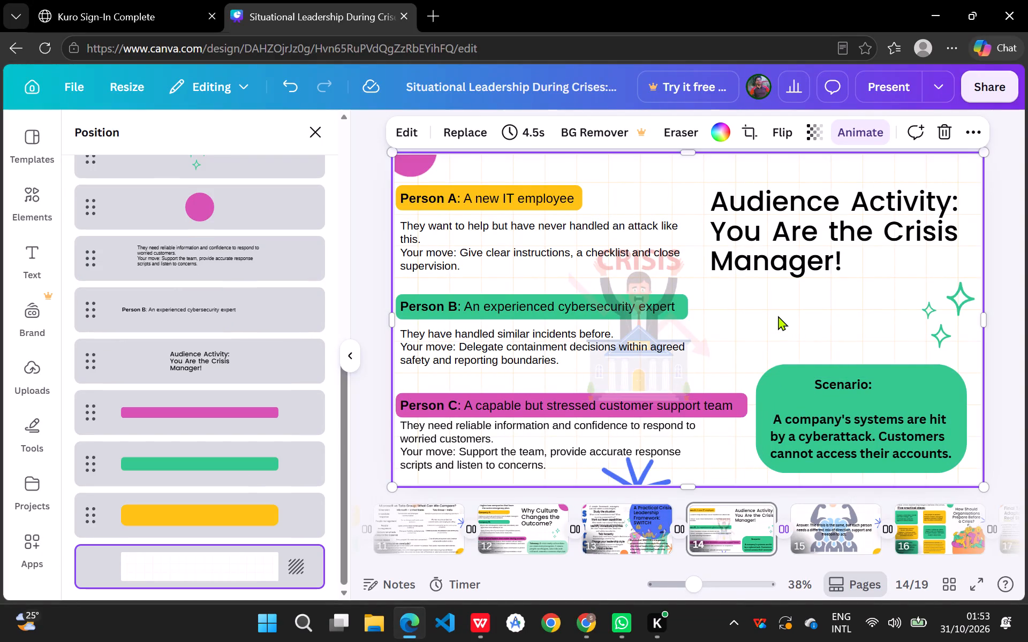
click(781, 389)
double_click(809, 380)
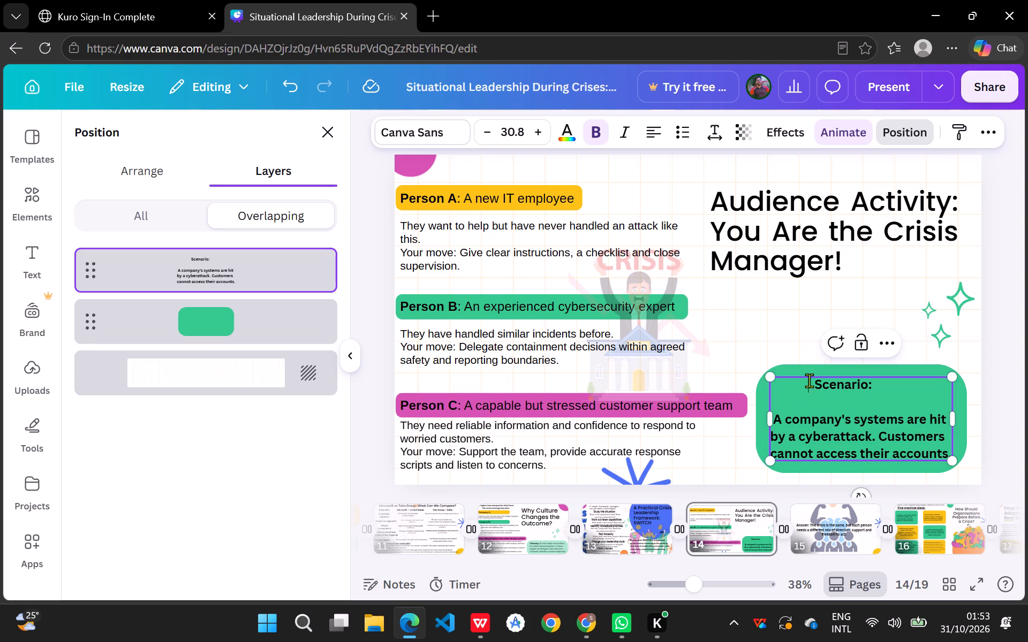
click(809, 380)
key(space)
key(space)
key(space)
key(space)
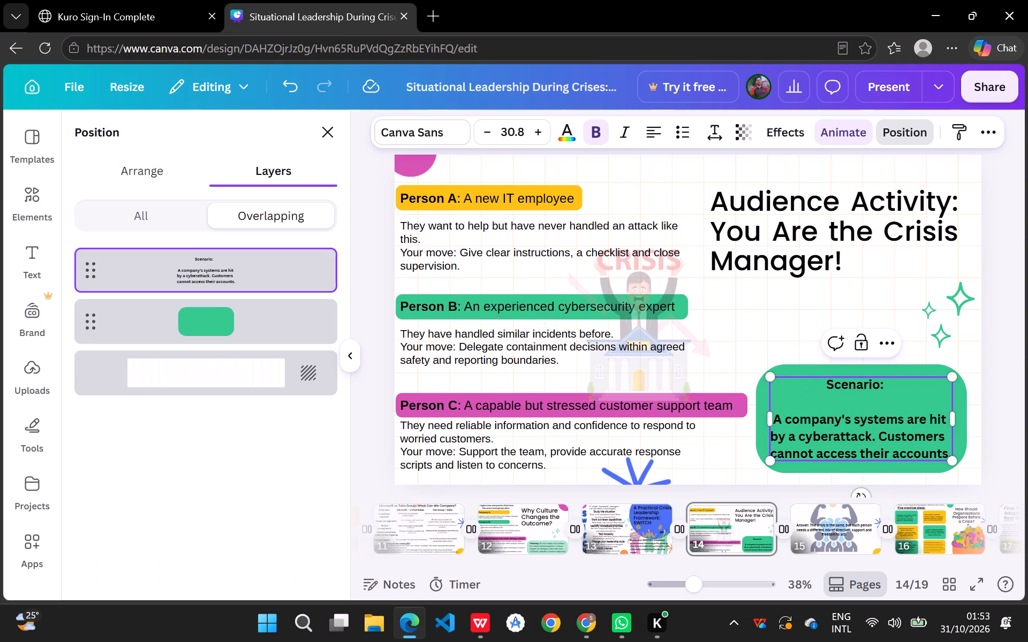
click(774, 305)
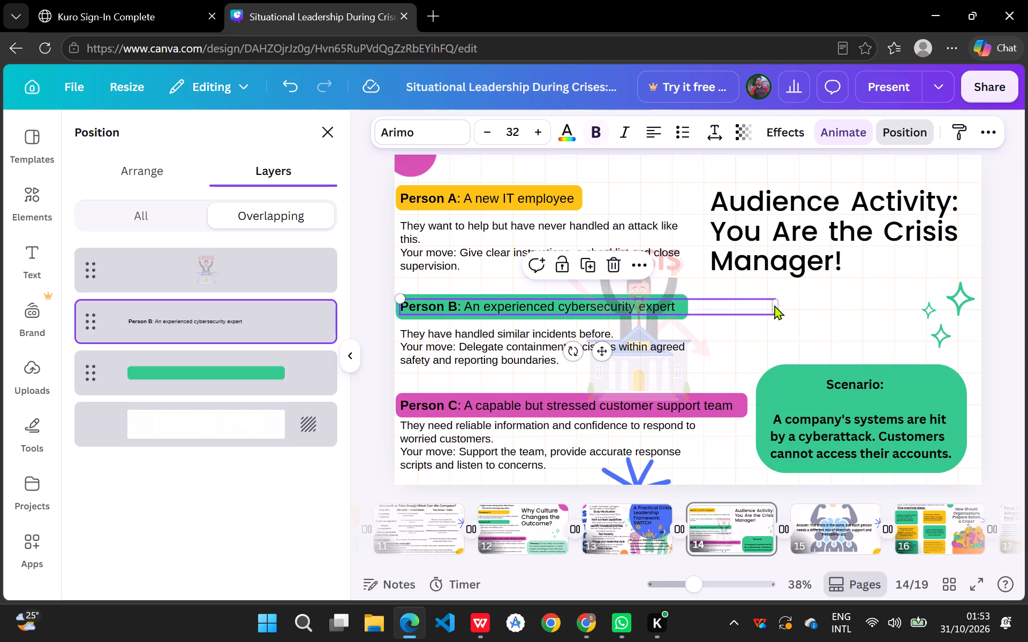
click(774, 305)
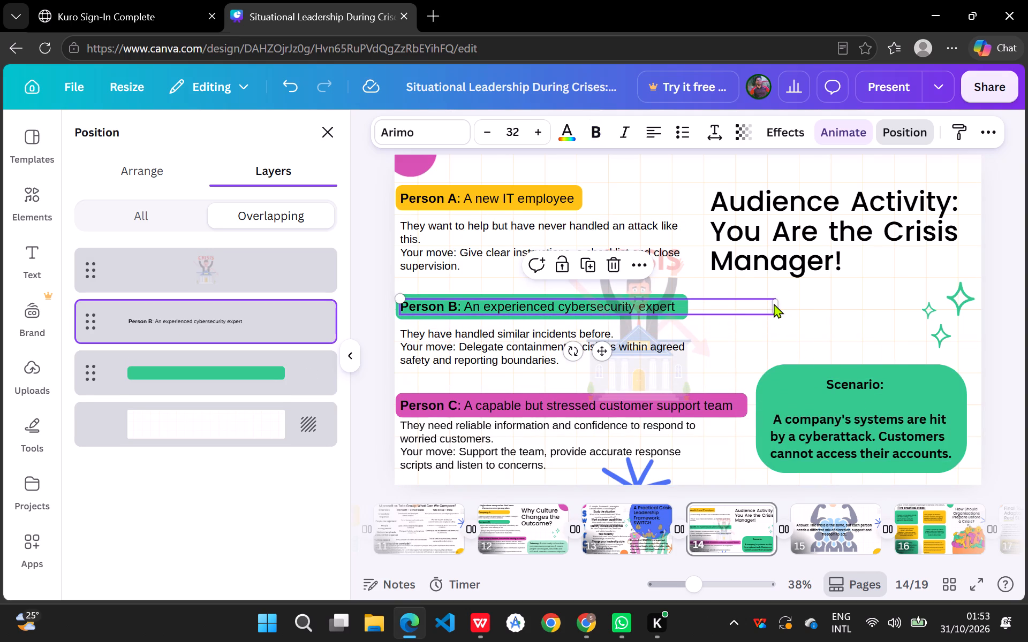
click(897, 289)
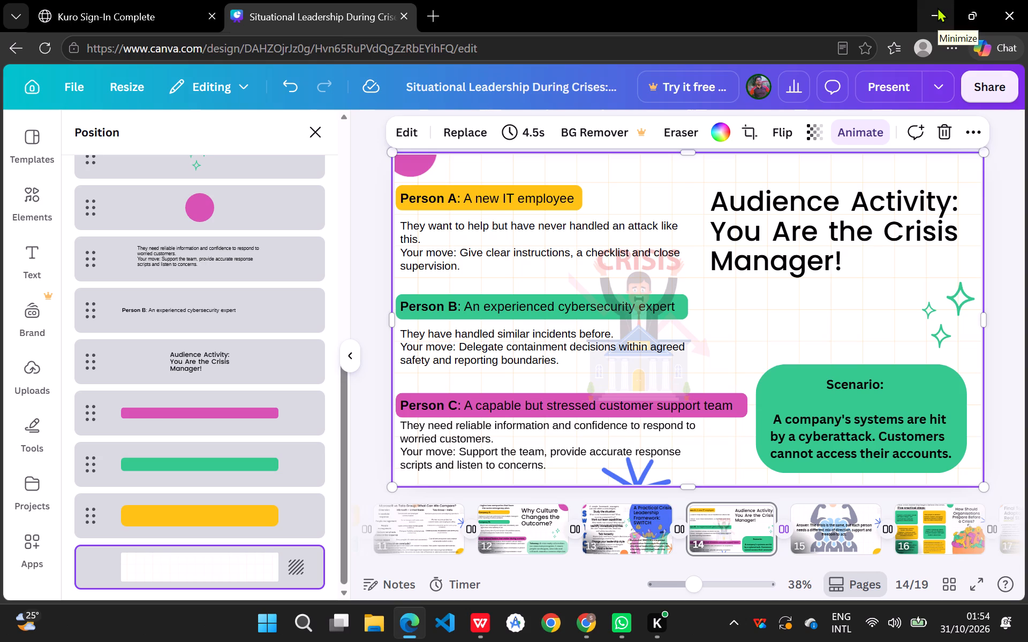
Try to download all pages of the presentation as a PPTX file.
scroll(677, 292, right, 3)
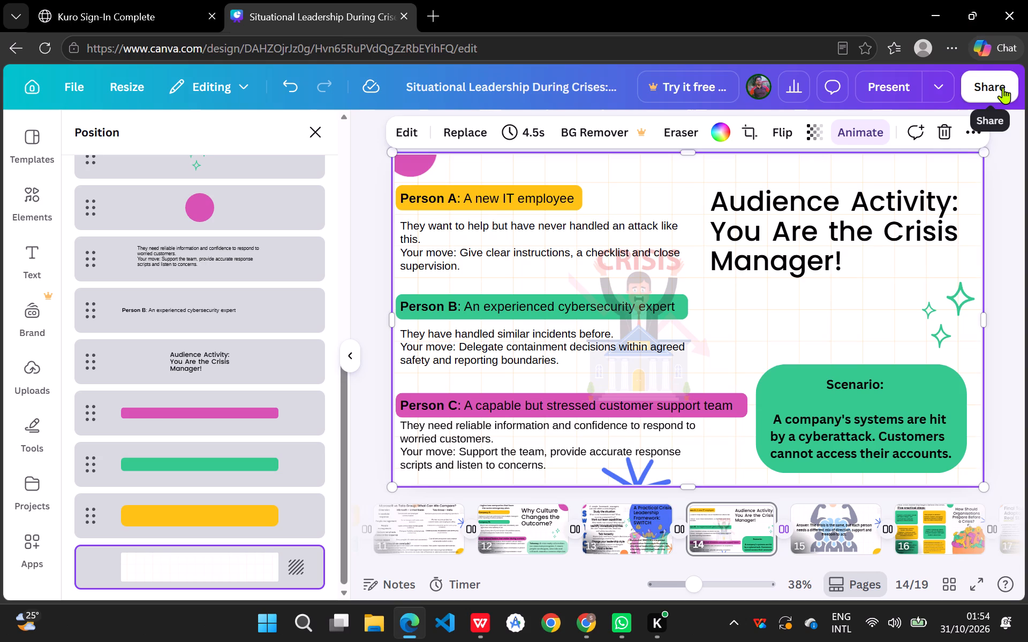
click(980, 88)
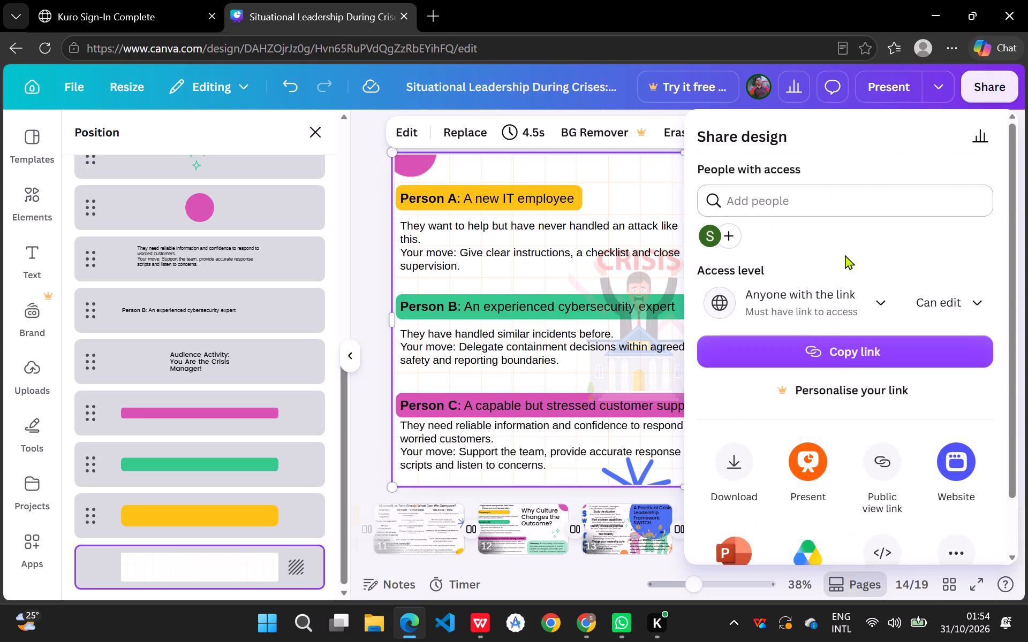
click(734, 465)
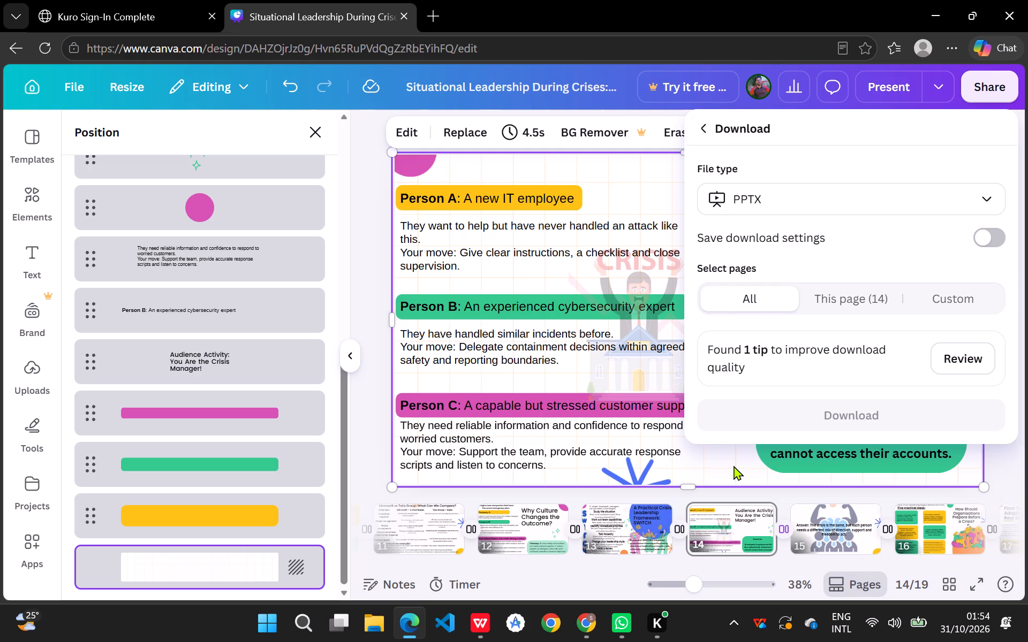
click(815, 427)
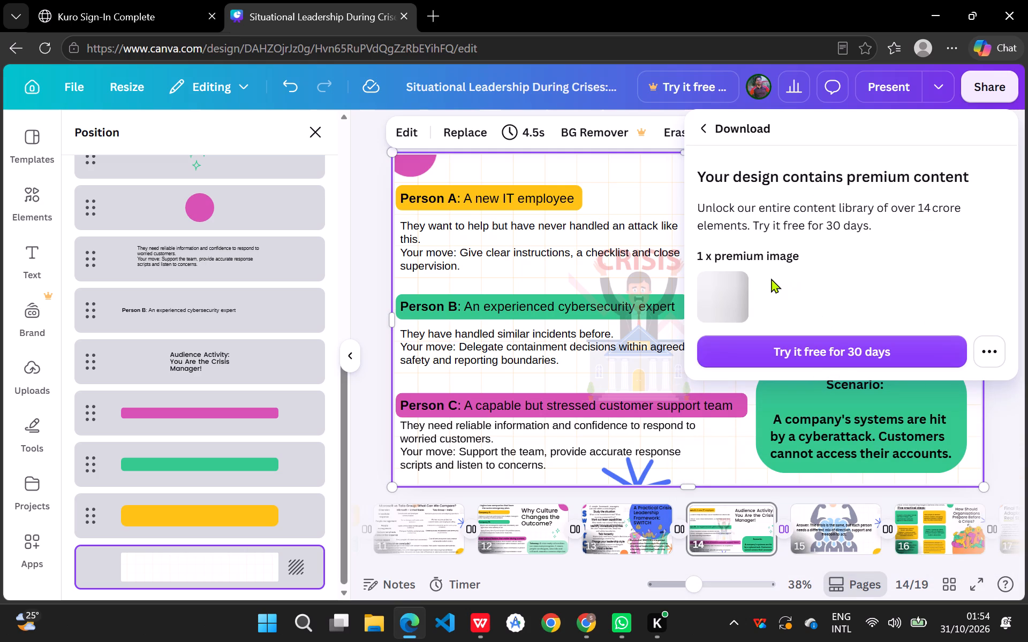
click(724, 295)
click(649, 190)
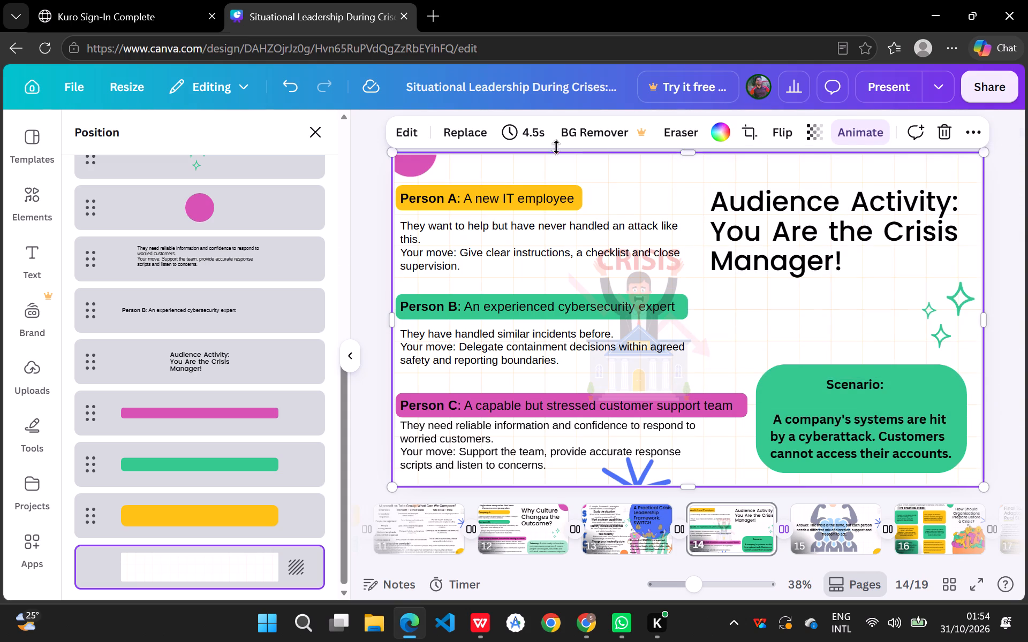